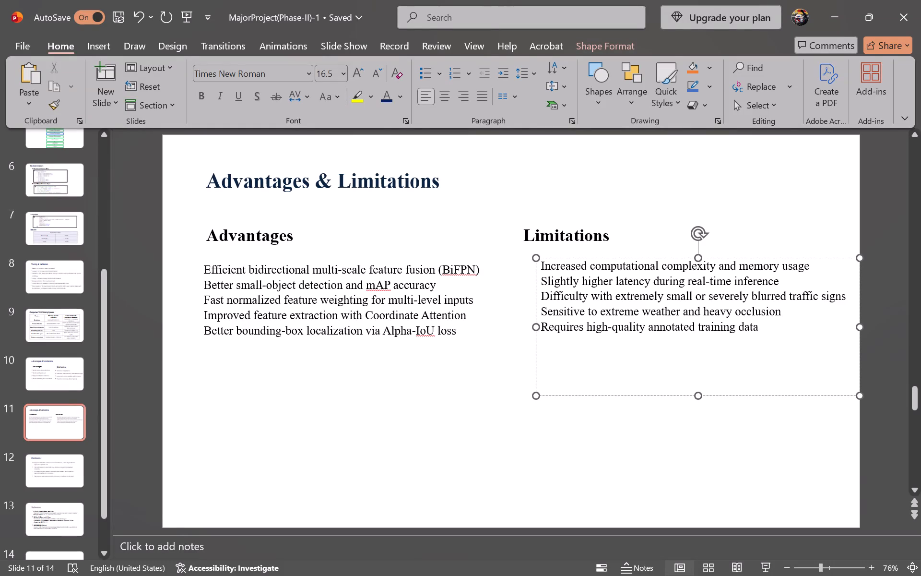
# Move the Limitations list's text box so it lines up under the Limitations heading and level with the Advantages list.
pyautogui.moveTo(572, 258); pyautogui.dragTo(565, 264)
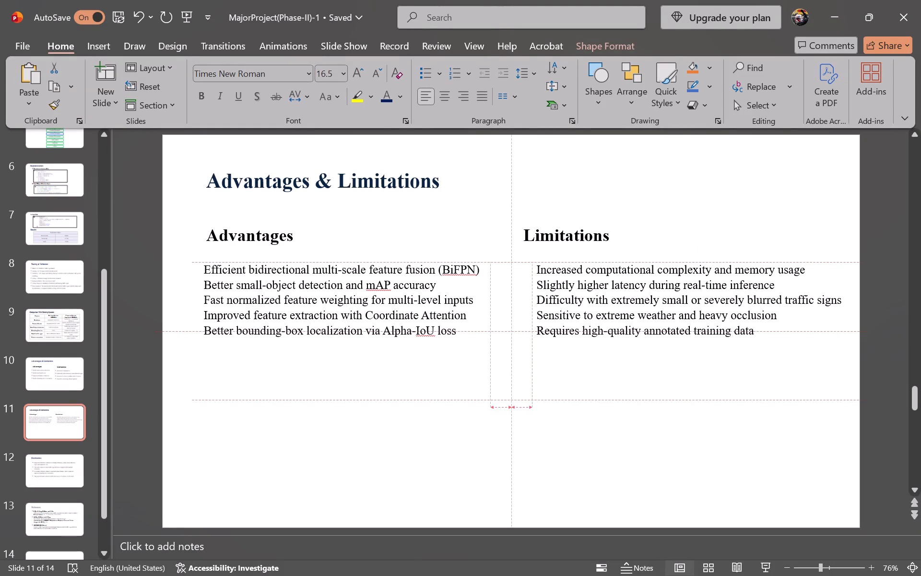
pyautogui.moveTo(565, 264); pyautogui.dragTo(558, 264)
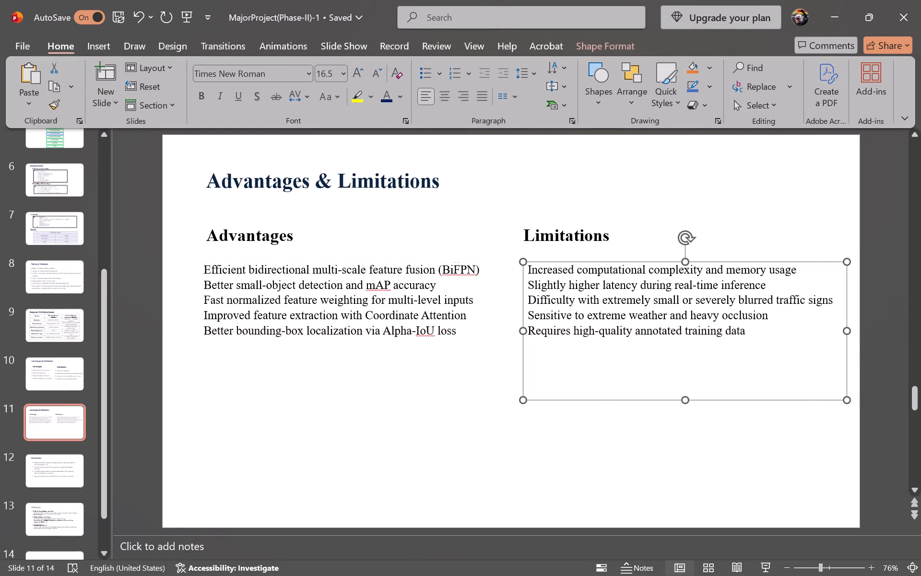
pyautogui.click(406, 449)
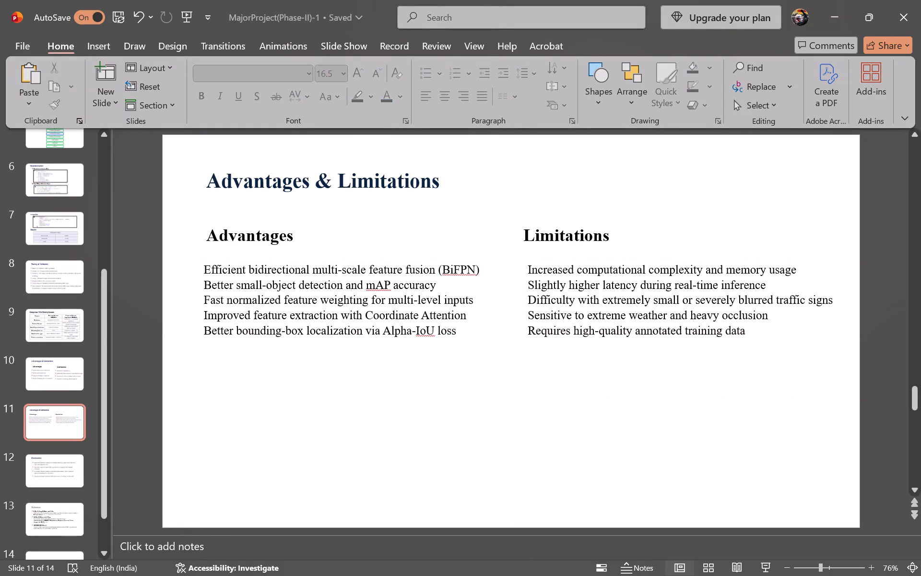
# Apply round bullets to the first two lines of the Advantages list, through "Better small-object detection and mAP accuracy".
pyautogui.click(208, 274)
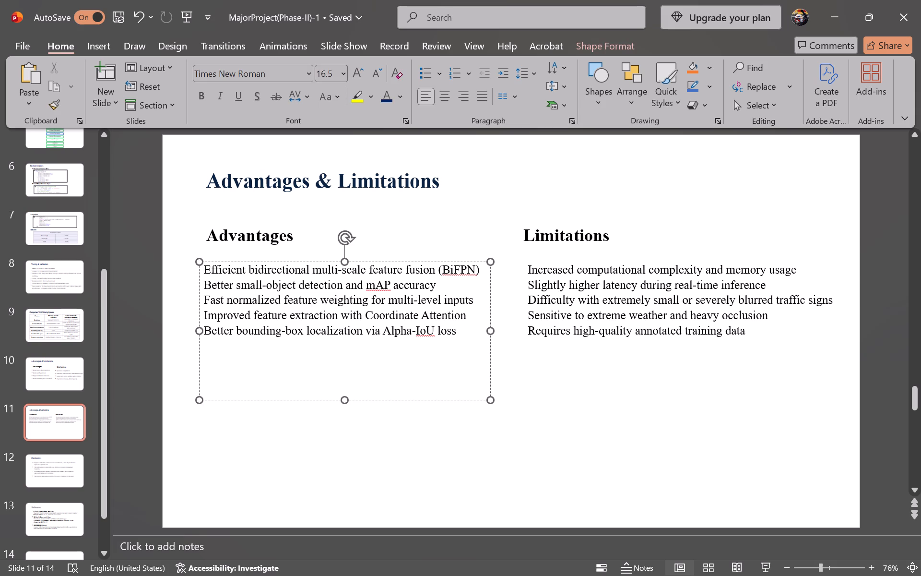
pyautogui.click(203, 273)
pyautogui.click(425, 68)
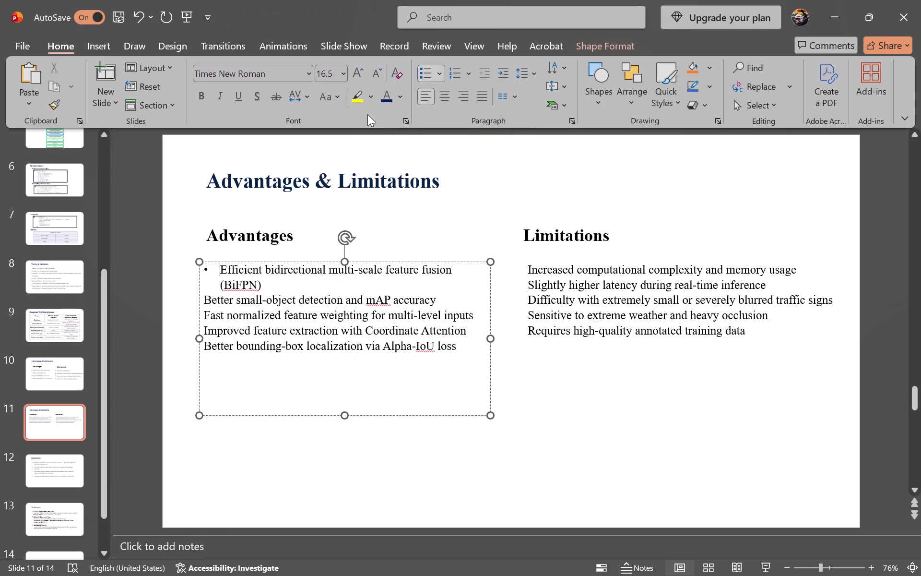
pyautogui.click(205, 300)
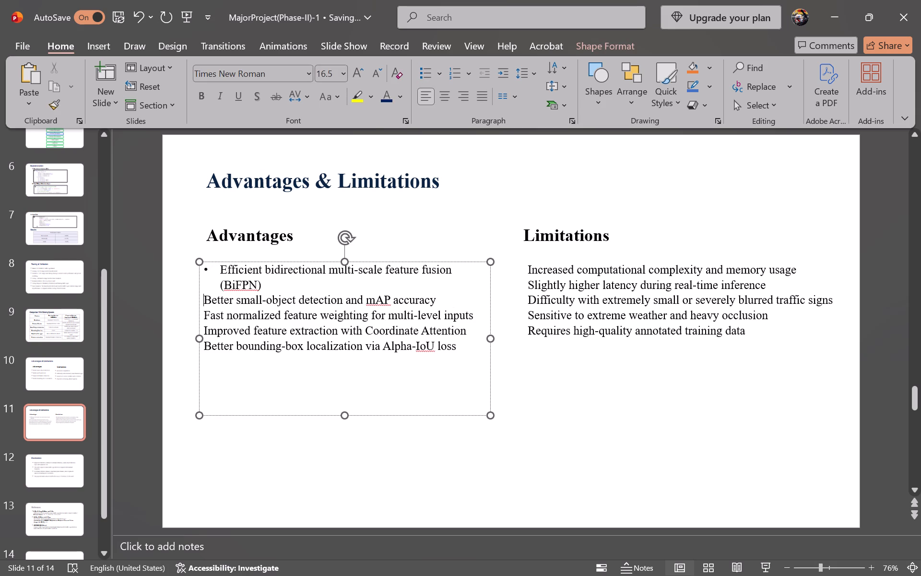
pyautogui.press('BackSpace')
pyautogui.press('Return')
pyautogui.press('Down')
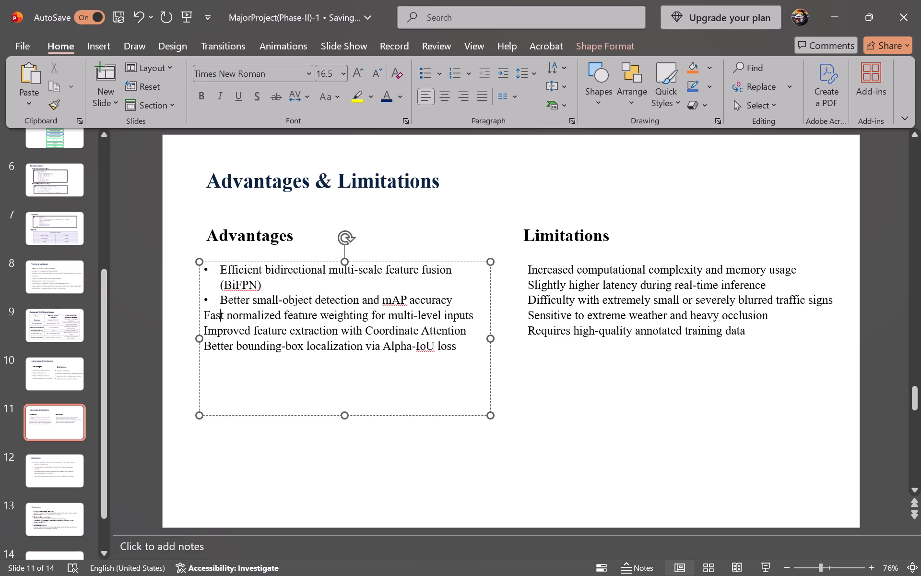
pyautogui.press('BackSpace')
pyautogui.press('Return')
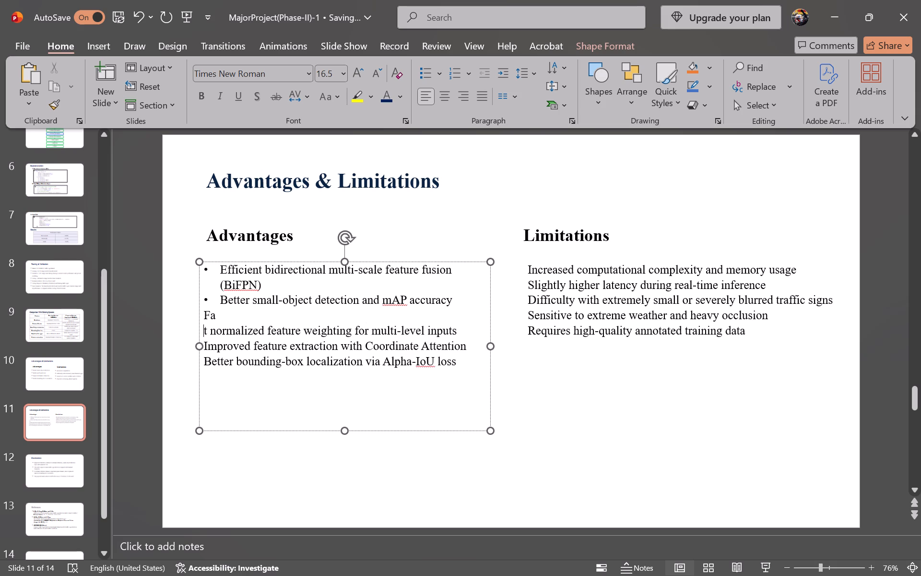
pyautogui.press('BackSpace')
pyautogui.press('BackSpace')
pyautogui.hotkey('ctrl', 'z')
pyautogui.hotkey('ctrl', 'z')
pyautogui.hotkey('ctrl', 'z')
# Extend the bullets to the remaining three Advantages lines, from "Fast normalized feature weighting" to "Better bounding-box localization".
pyautogui.press('Home')
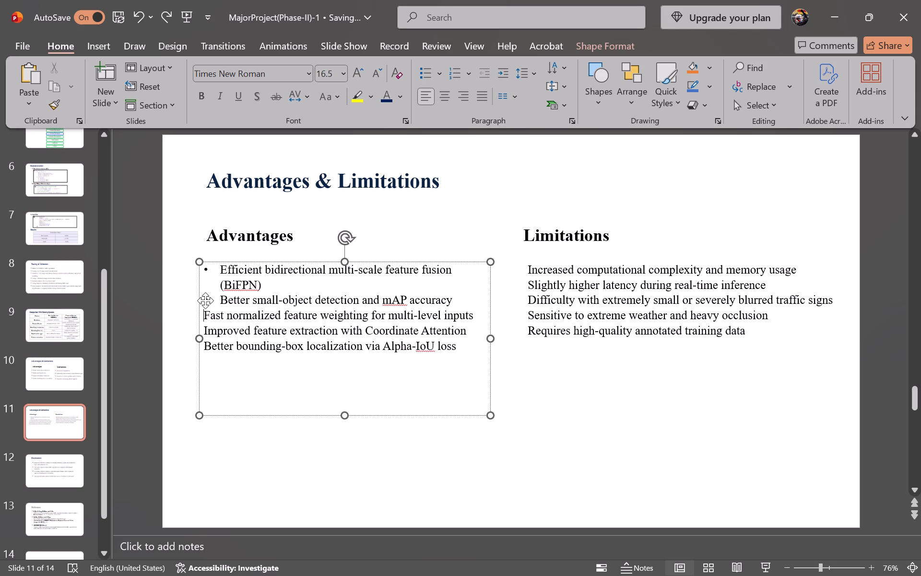
pyautogui.press('BackSpace')
pyautogui.press('Return')
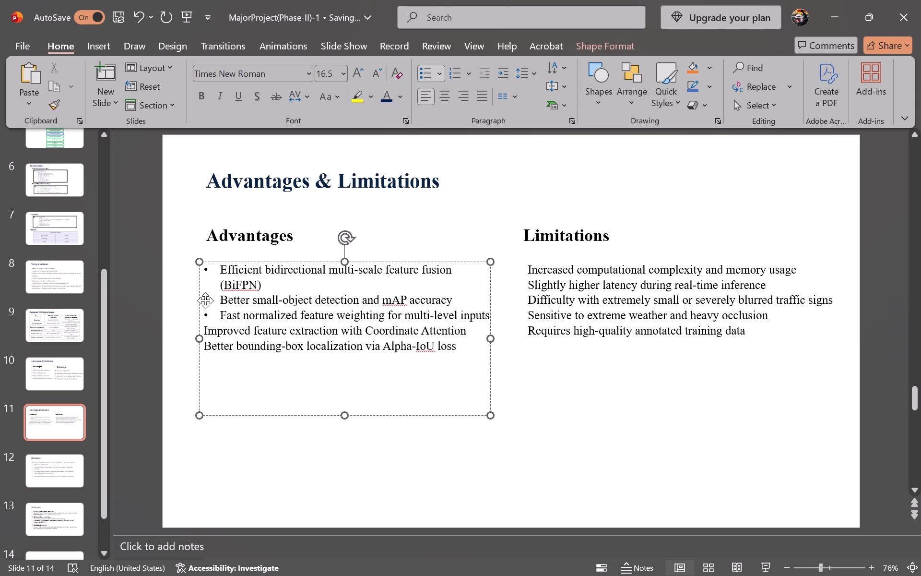
pyautogui.press('Down')
pyautogui.press('Home')
pyautogui.press('BackSpace')
pyautogui.press('Return')
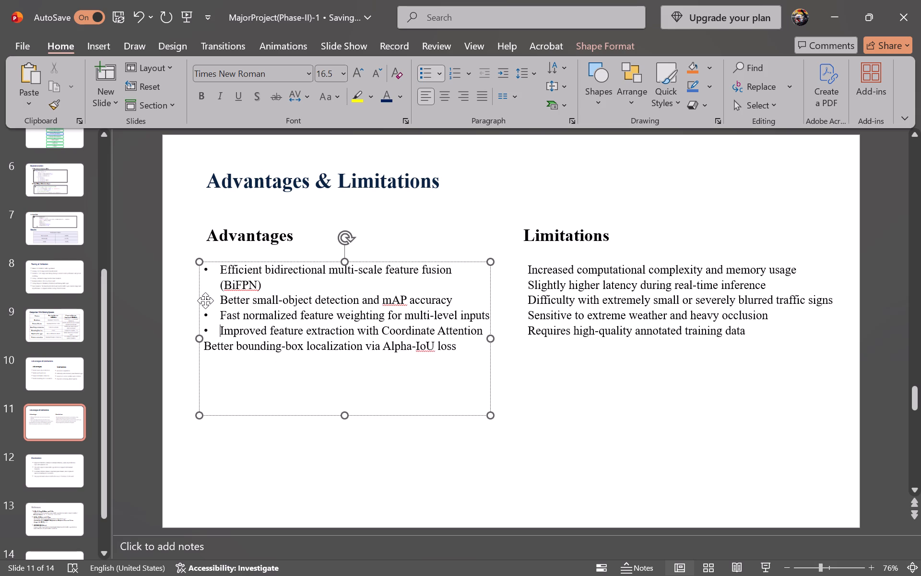
pyautogui.press('Down')
pyautogui.press('Home')
pyautogui.press('BackSpace')
pyautogui.press('Return')
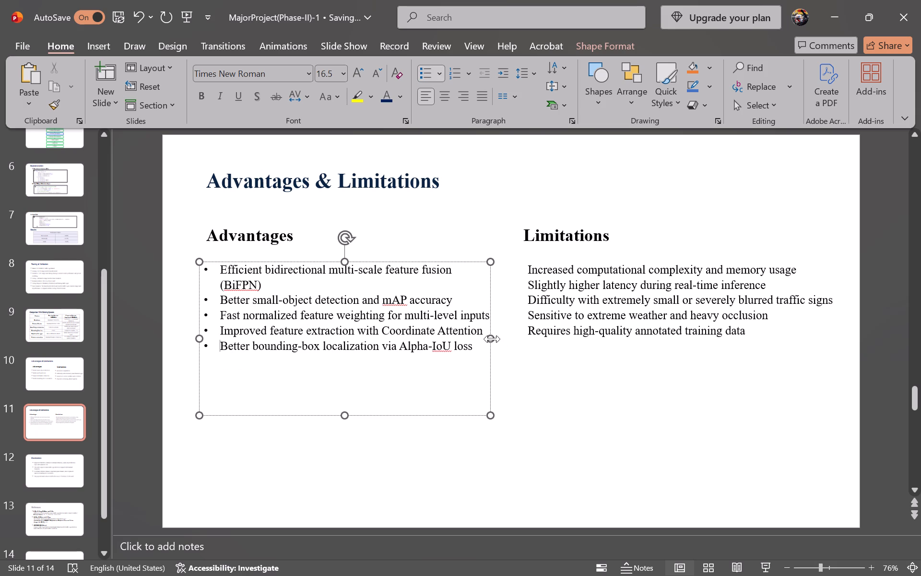
# Widen the Advantages text box slightly so the bullet ending in "(BiFPN)" fits on one line.
pyautogui.moveTo(492, 339); pyautogui.dragTo(499, 339)
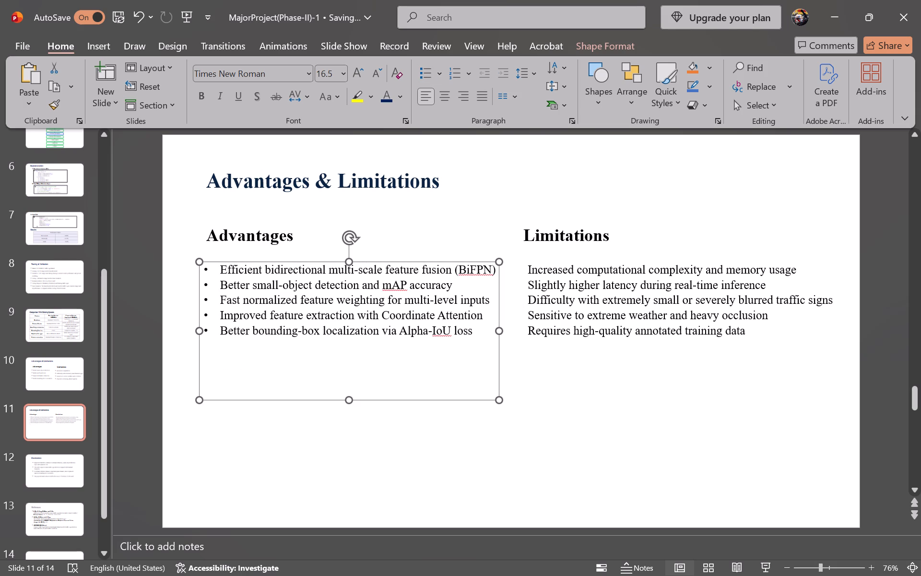
# Apply round bullets to the first three lines of the Limitations list, through the line about blurred traffic signs.
pyautogui.click(528, 271)
pyautogui.click(423, 75)
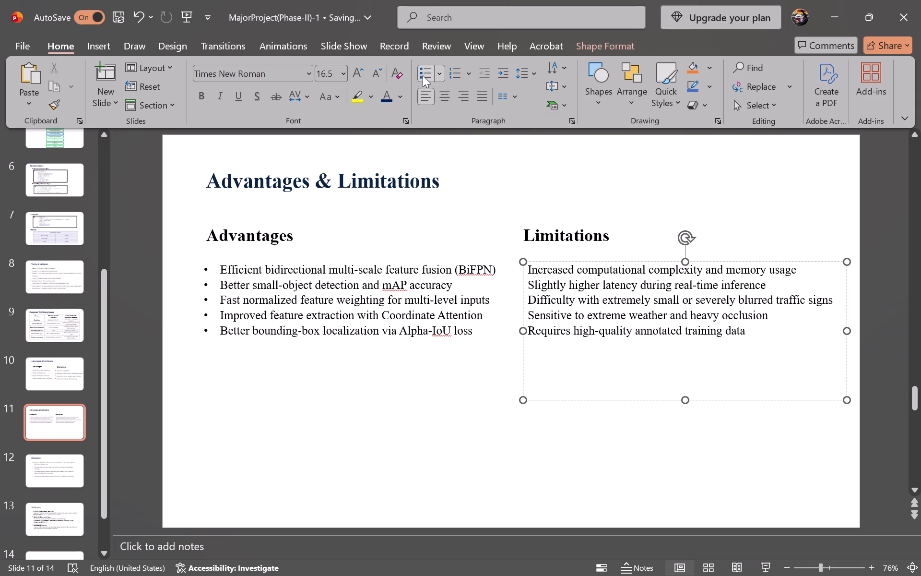
pyautogui.click(530, 291)
pyautogui.press('BackSpace')
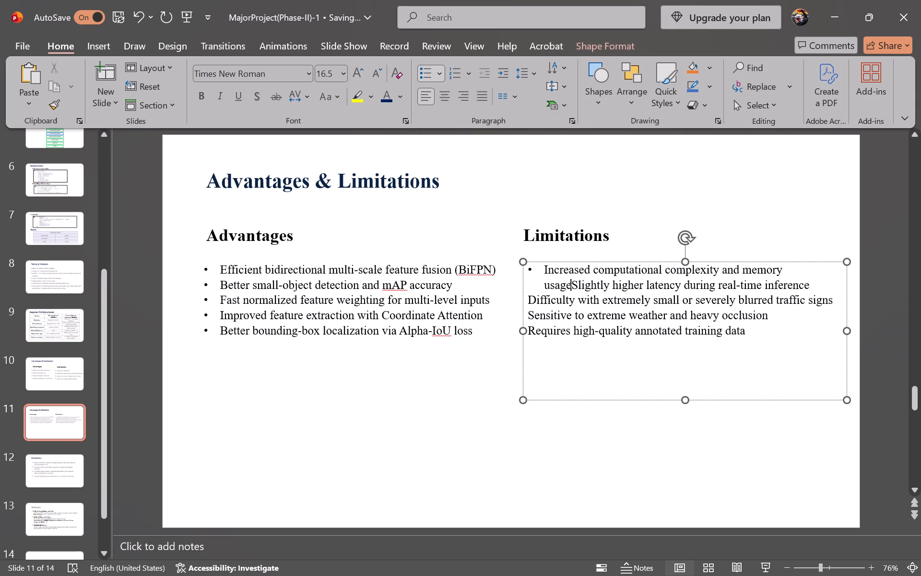
pyautogui.press('Return')
pyautogui.press('Down')
pyautogui.press('Home')
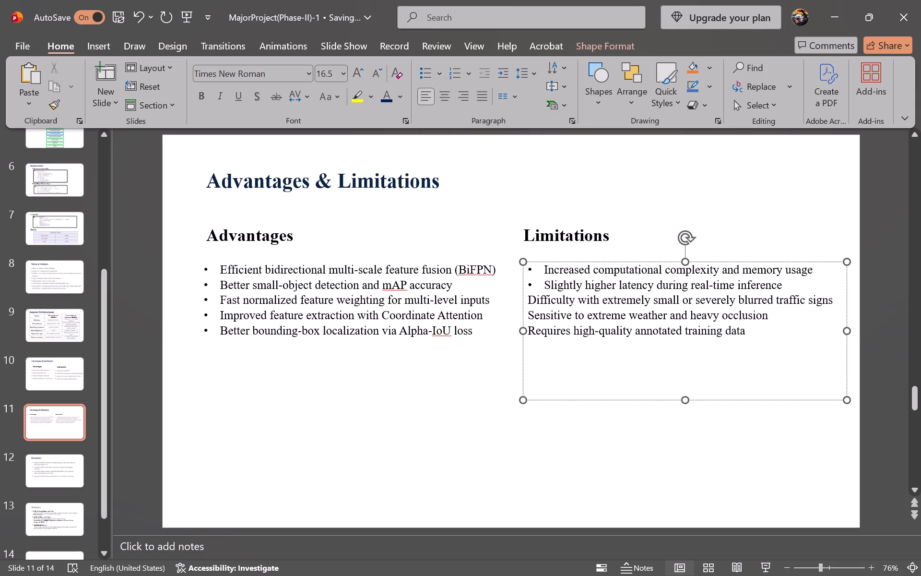
pyautogui.press('BackSpace')
pyautogui.press('Return')
# Extend the bullets to the last two Limitations lines, on extreme weather and annotated training data.
pyautogui.press('Down')
pyautogui.press('Down')
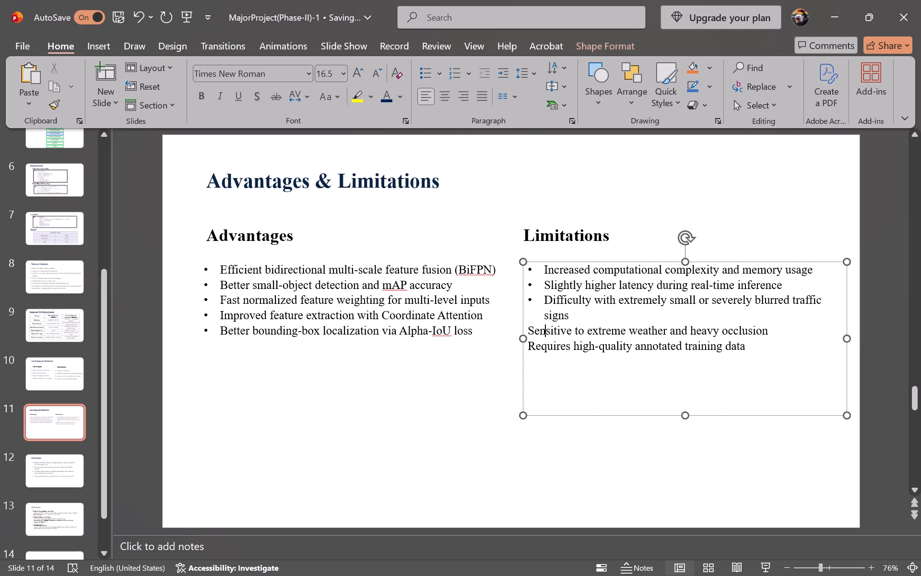
pyautogui.press('Home')
pyautogui.press('BackSpace')
pyautogui.press('Return')
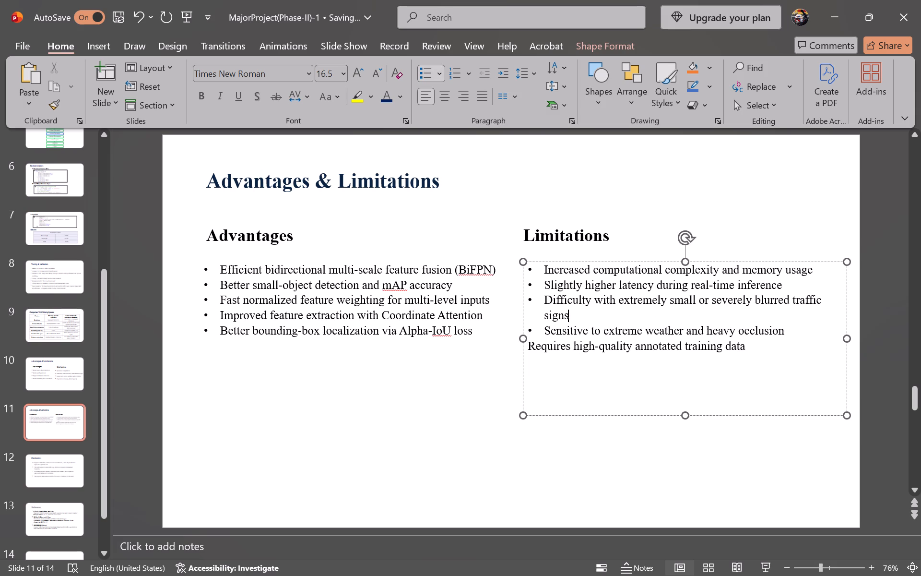
pyautogui.press('Down')
pyautogui.press('Home')
pyautogui.press('BackSpace')
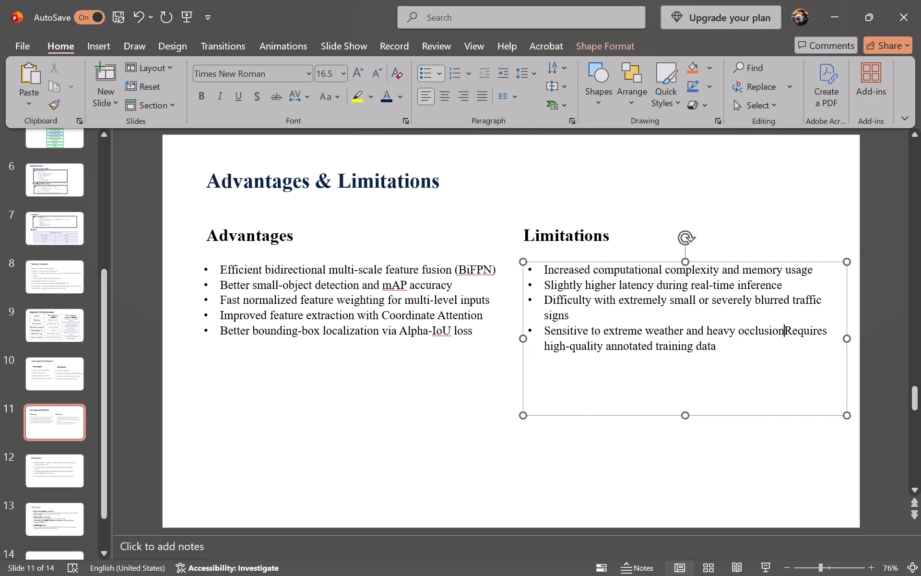
pyautogui.press('Return')
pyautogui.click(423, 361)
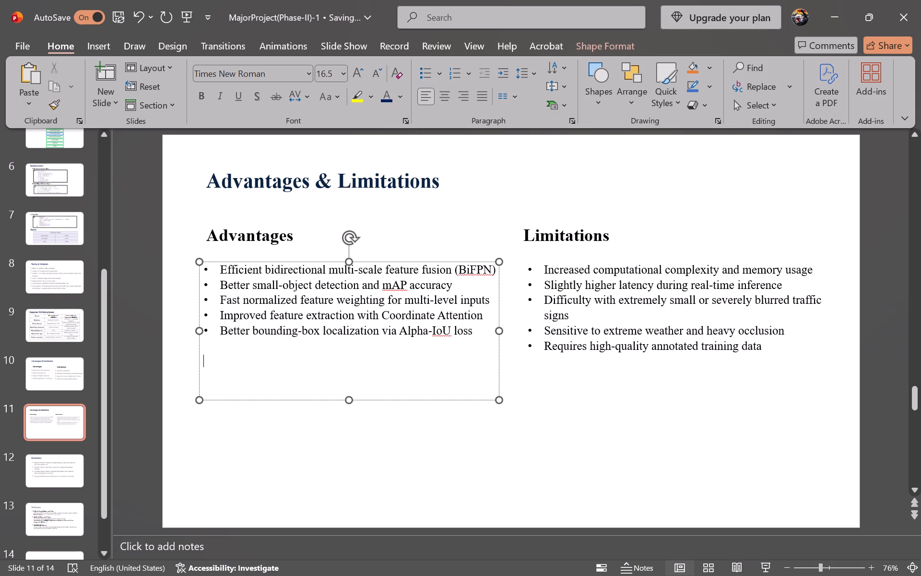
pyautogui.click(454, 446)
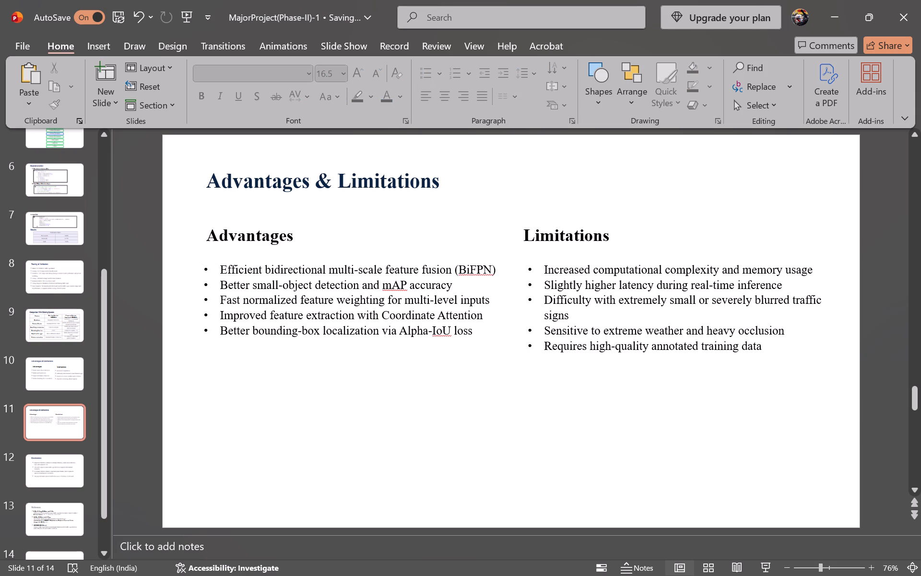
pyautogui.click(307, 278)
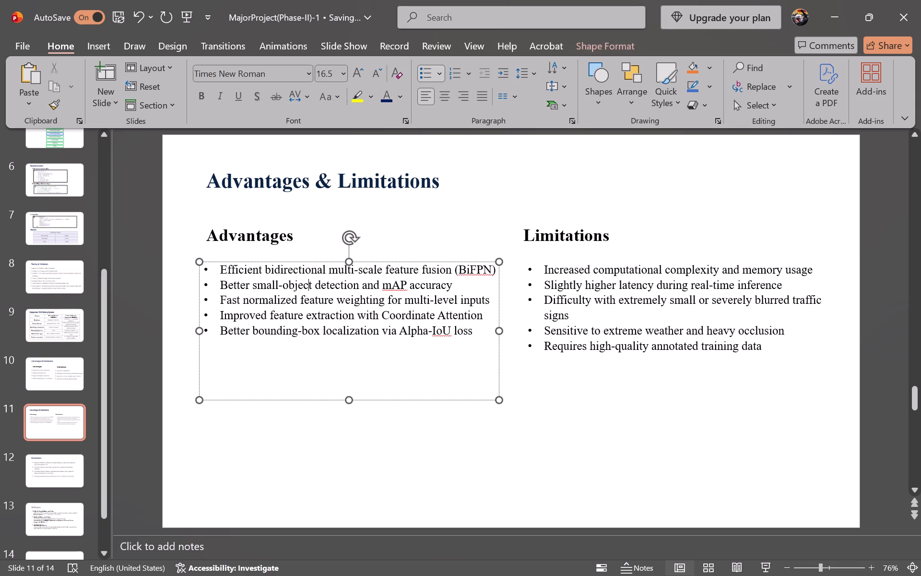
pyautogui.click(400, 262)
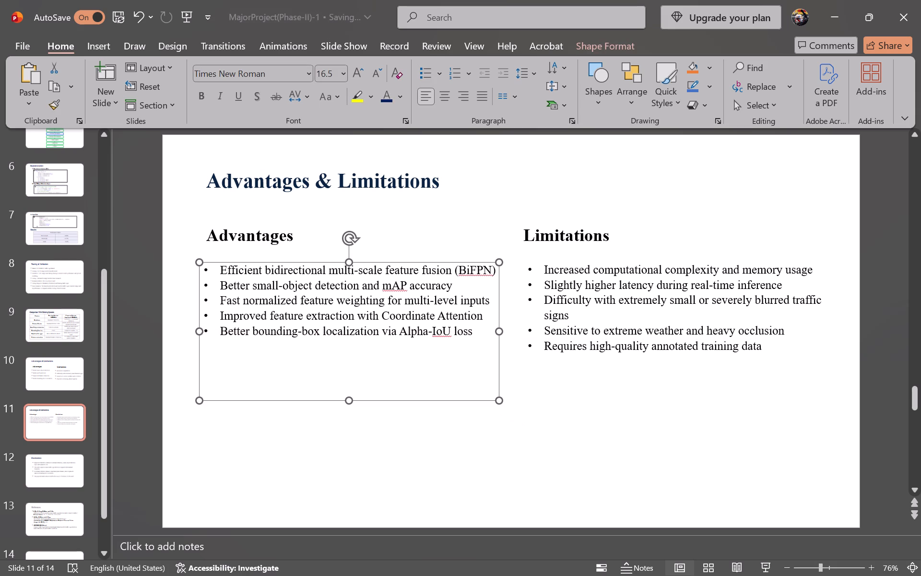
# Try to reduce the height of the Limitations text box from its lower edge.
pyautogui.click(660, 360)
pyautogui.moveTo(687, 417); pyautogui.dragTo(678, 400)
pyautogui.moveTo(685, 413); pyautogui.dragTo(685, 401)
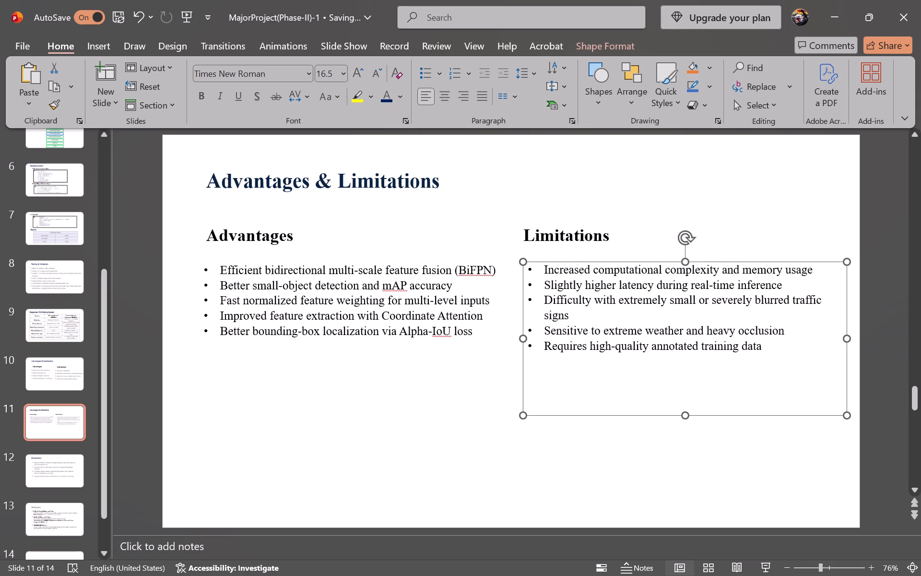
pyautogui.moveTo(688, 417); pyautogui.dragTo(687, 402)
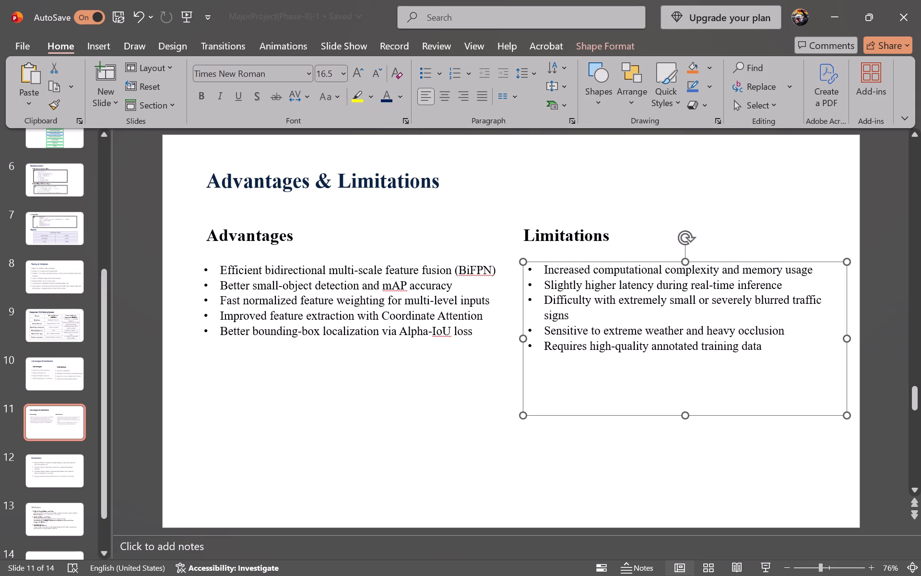
# Delete the four blank lines below the last bullet in the Limitations text box.
pyautogui.click(654, 405)
pyautogui.press('BackSpace')
pyautogui.press('BackSpace')
pyautogui.press('BackSpace')
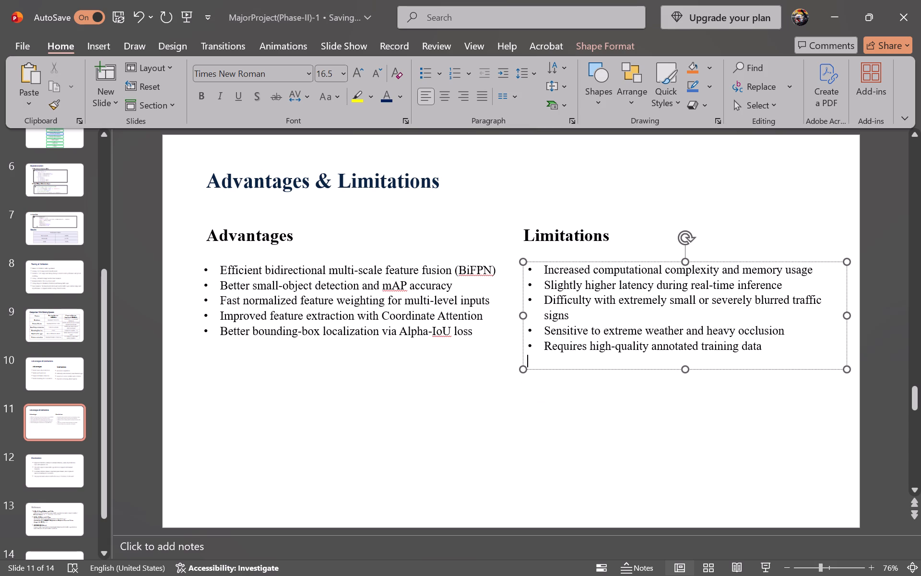
pyautogui.press('BackSpace')
# Delete three blank lines below the last bullet in the Advantages text box.
pyautogui.click(453, 296)
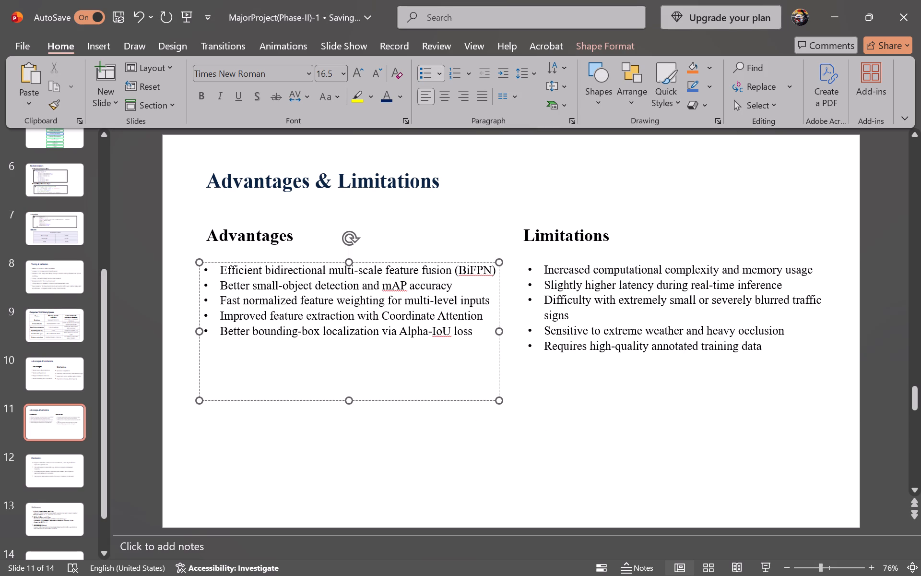
pyautogui.click(436, 390)
pyautogui.press('BackSpace')
pyautogui.press('BackSpace')
pyautogui.press('BackSpace')
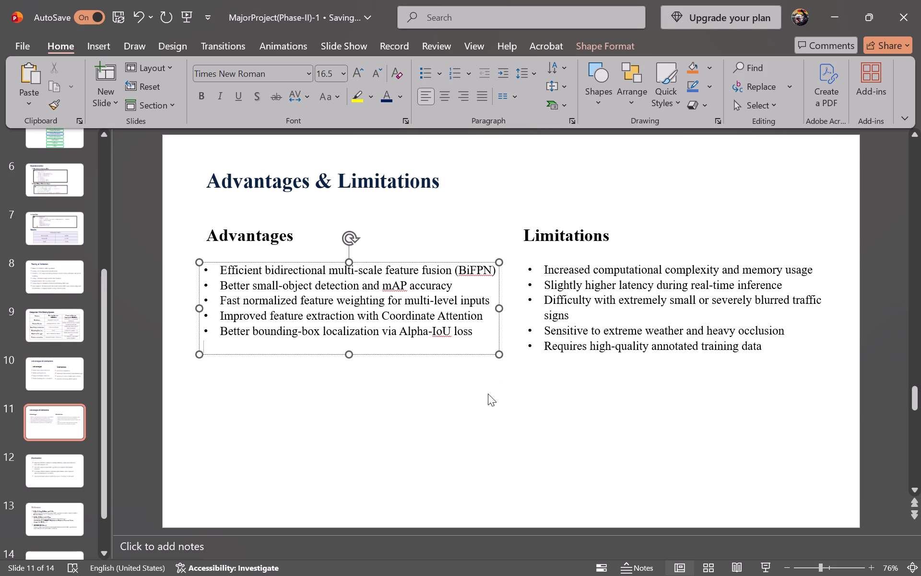
# Widen the Limitations text box slightly so the bullet about blurred traffic signs fits on one line.
pyautogui.click(801, 344)
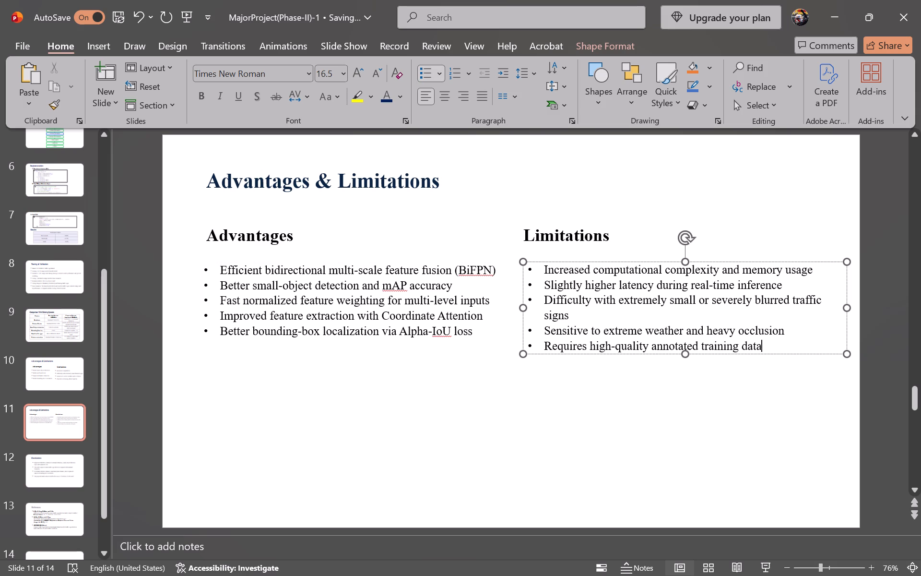
pyautogui.click(847, 308)
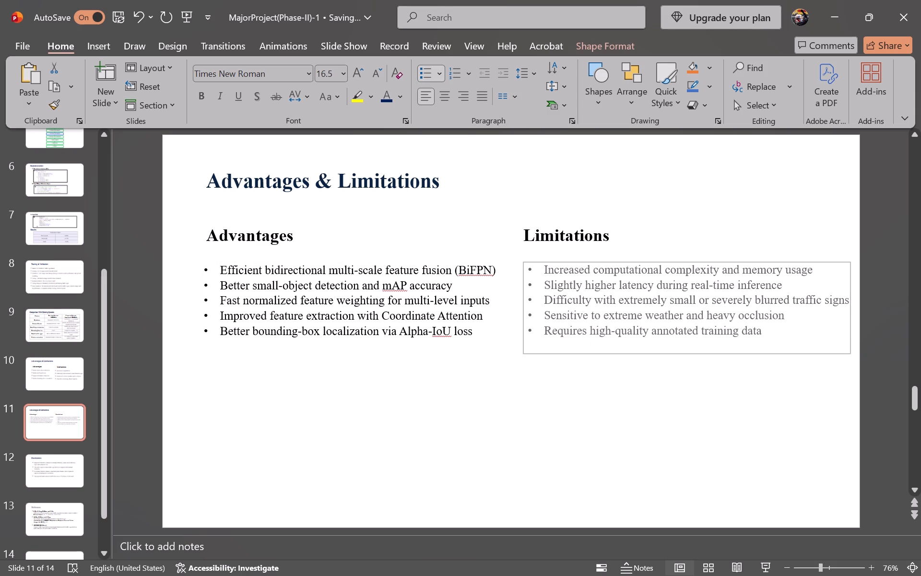
pyautogui.click(717, 452)
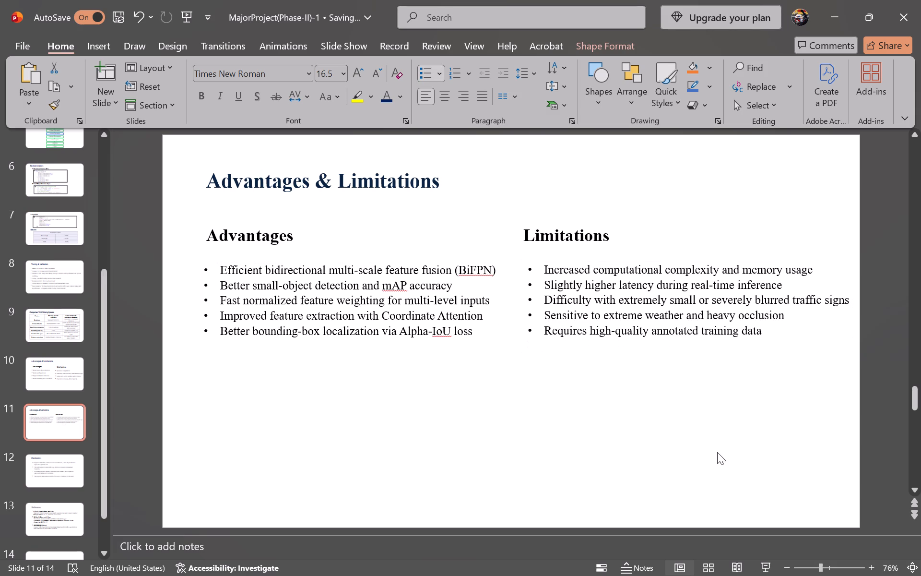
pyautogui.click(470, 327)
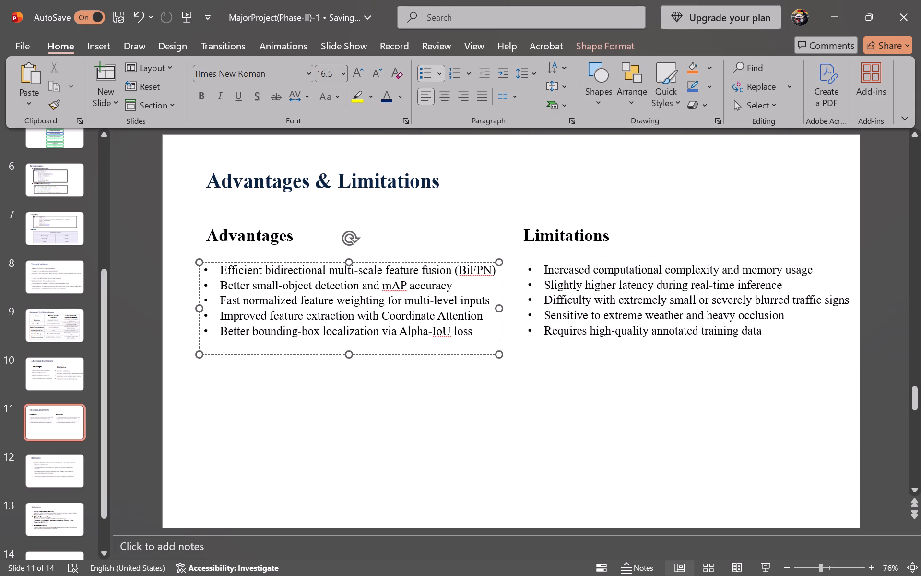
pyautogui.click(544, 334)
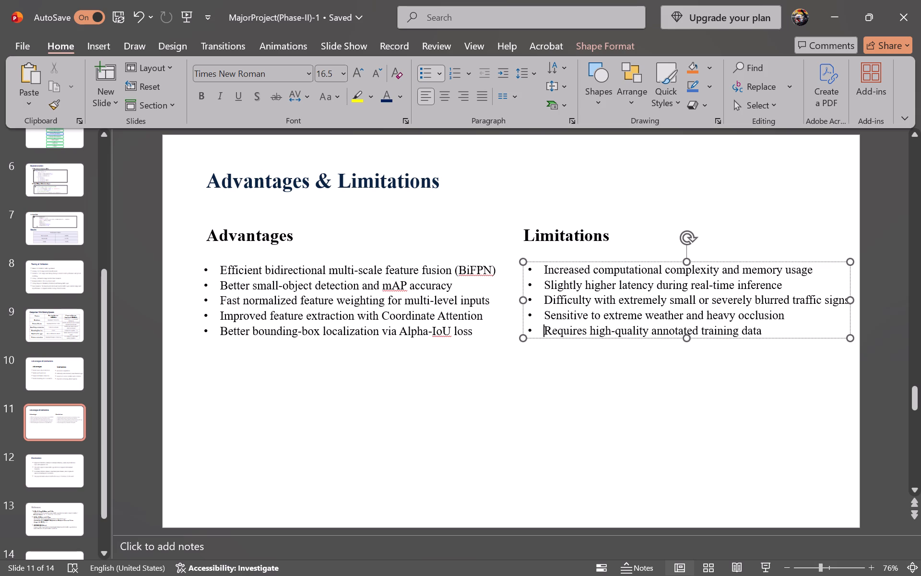
# Delete the trailing blank after the last bullet in the Advantages text box.
pyautogui.click(474, 339)
pyautogui.press('BackSpace')
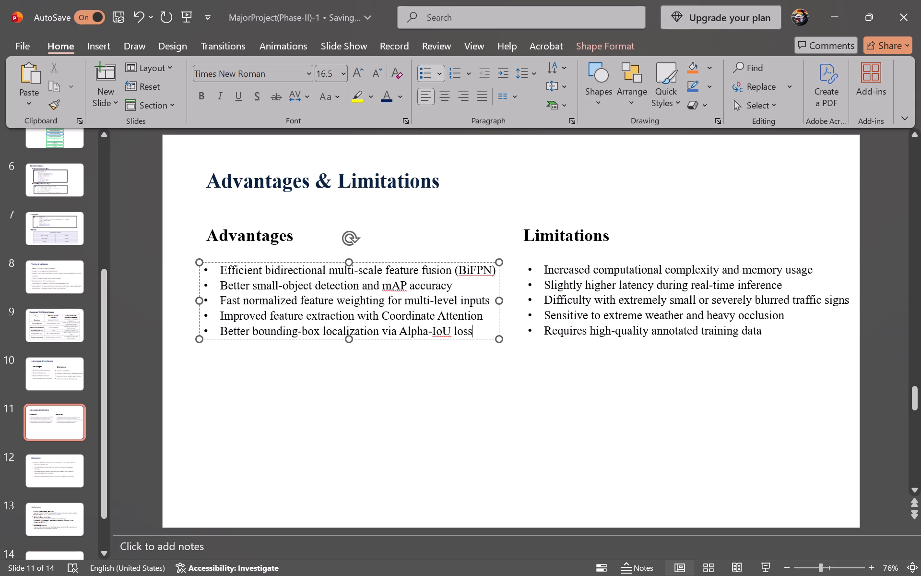
pyautogui.click(540, 335)
pyautogui.click(531, 370)
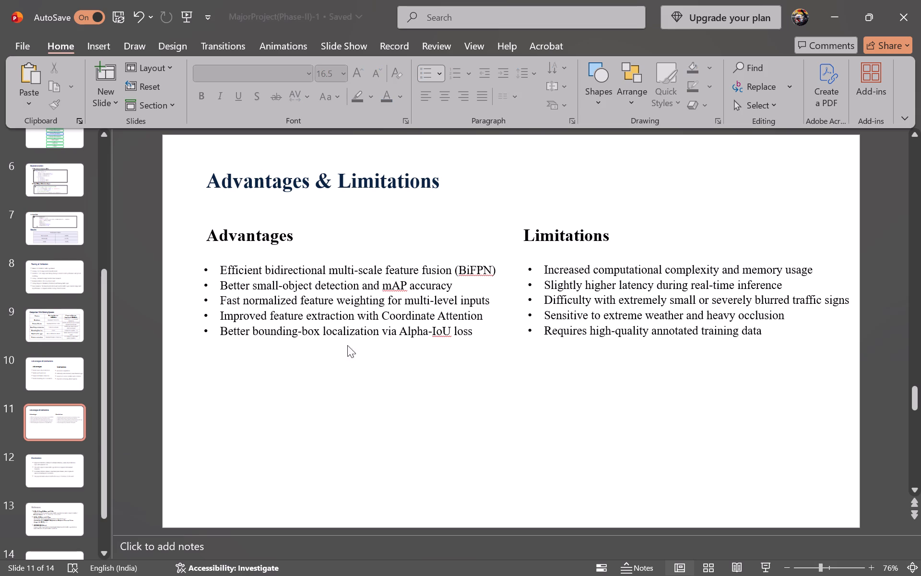
# Set the font size of all five Advantages bullets to 24.
pyautogui.moveTo(478, 334); pyautogui.dragTo(212, 264)
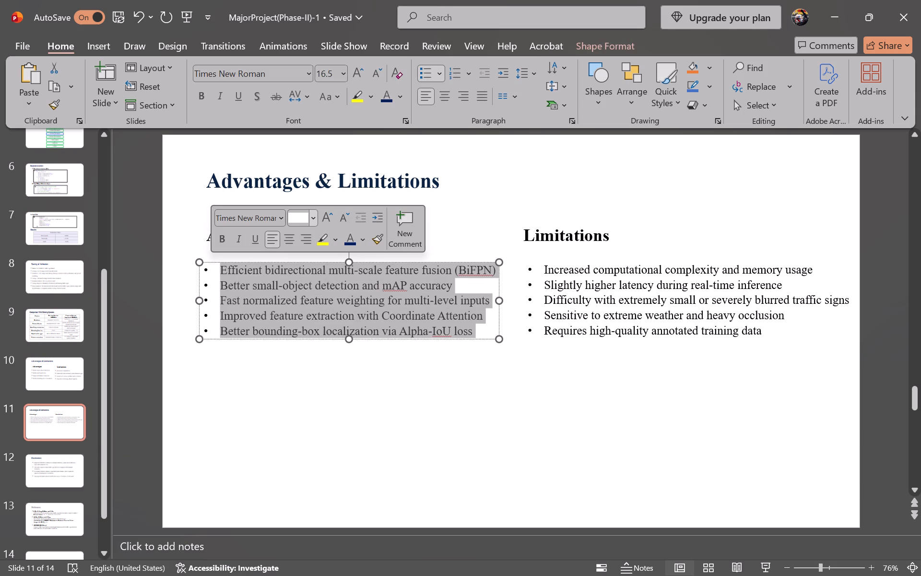
pyautogui.click(303, 220)
pyautogui.press('BackSpace')
pyautogui.press('1')
pyautogui.press('BackSpace')
pyautogui.press('3')
pyautogui.press('BackSpace')
pyautogui.write('24')
pyautogui.press('Return')
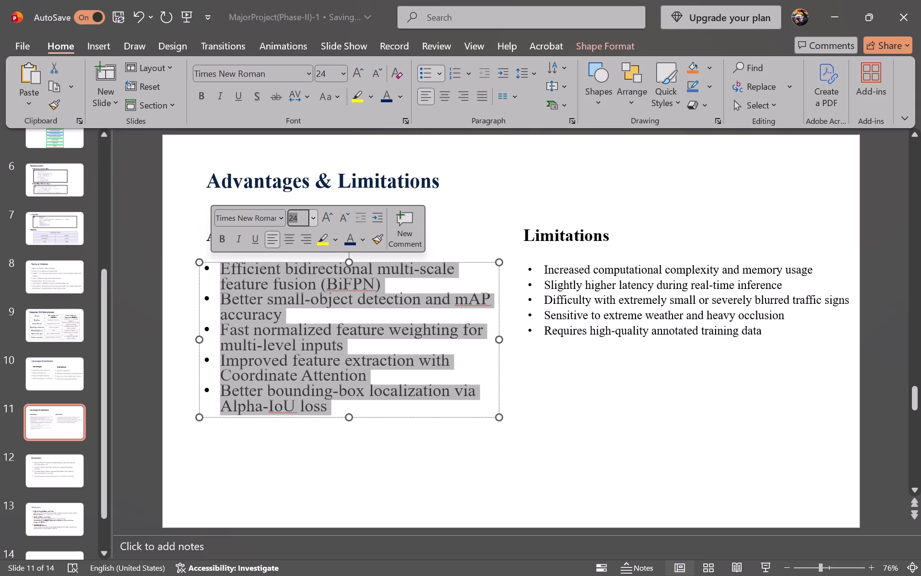
pyautogui.click(588, 393)
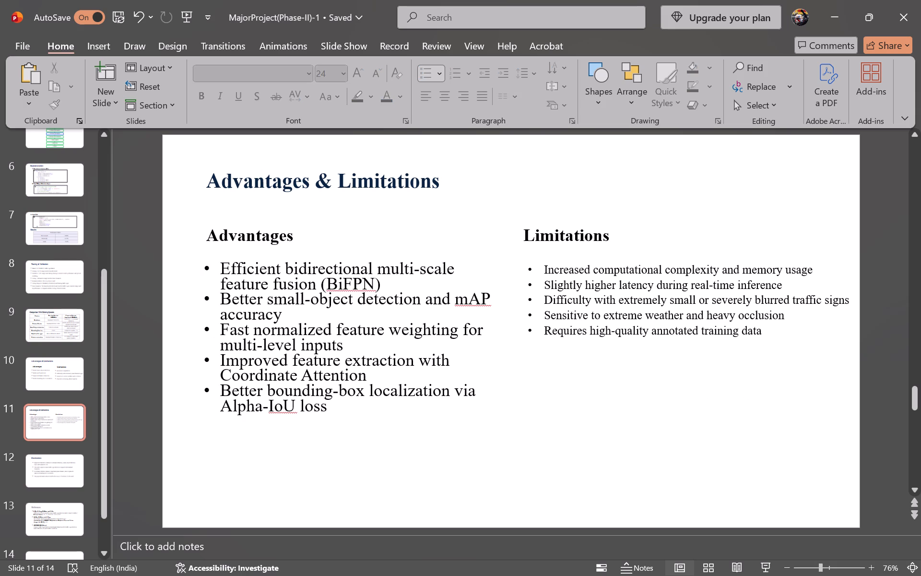
# Set the font size of all five Limitations bullets to 24.
pyautogui.moveTo(766, 335); pyautogui.dragTo(515, 273)
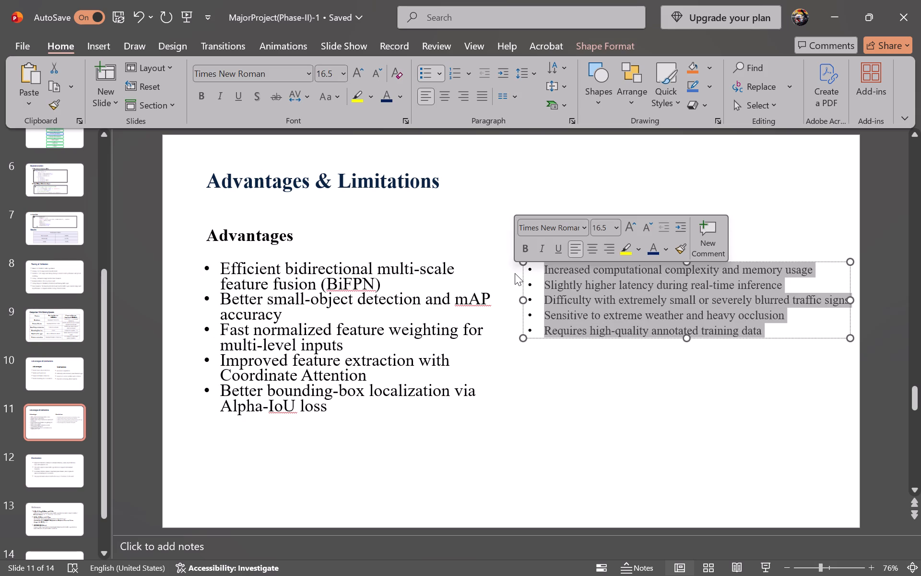
pyautogui.click(604, 225)
pyautogui.press('BackSpace')
pyautogui.write('24')
pyautogui.press('Return')
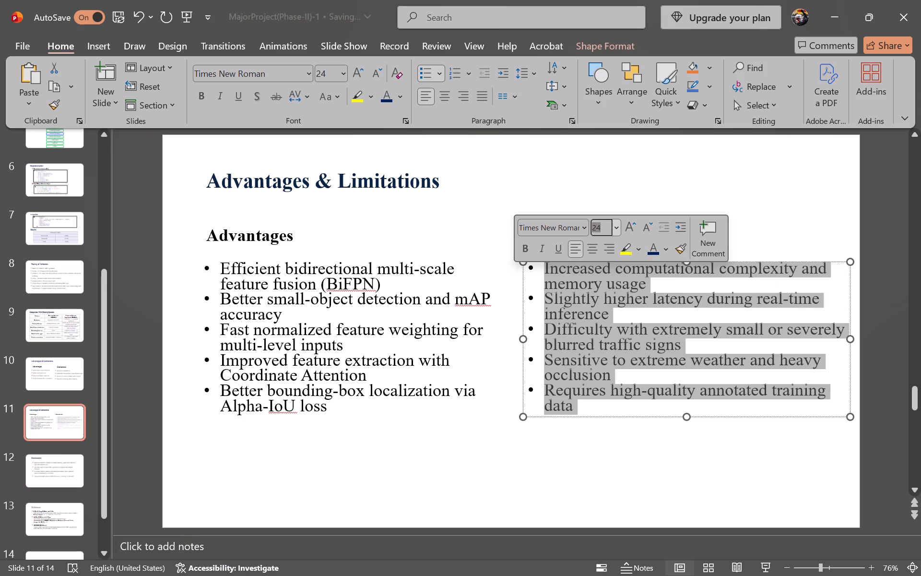
pyautogui.click(749, 504)
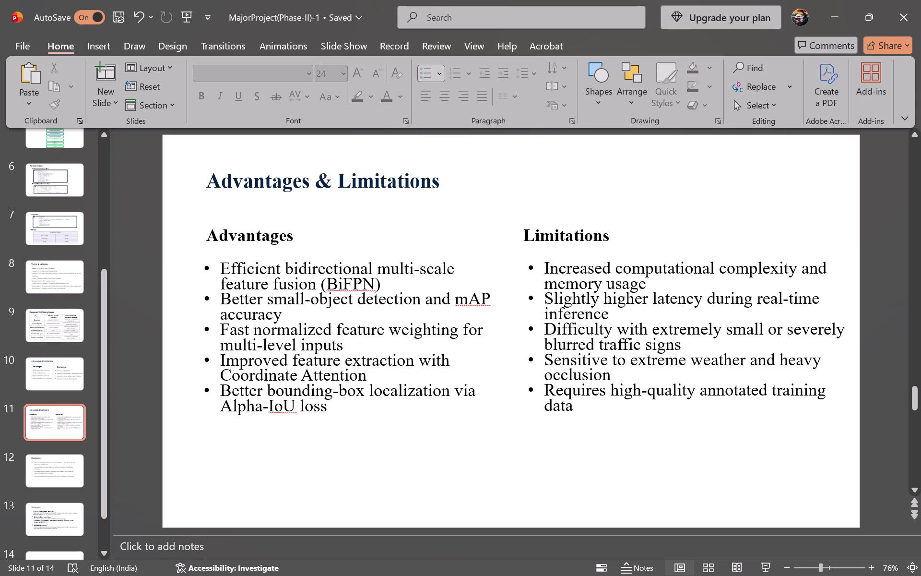
# Justify the text of all the bullets in the Advantages list.
pyautogui.moveTo(426, 408); pyautogui.dragTo(200, 262)
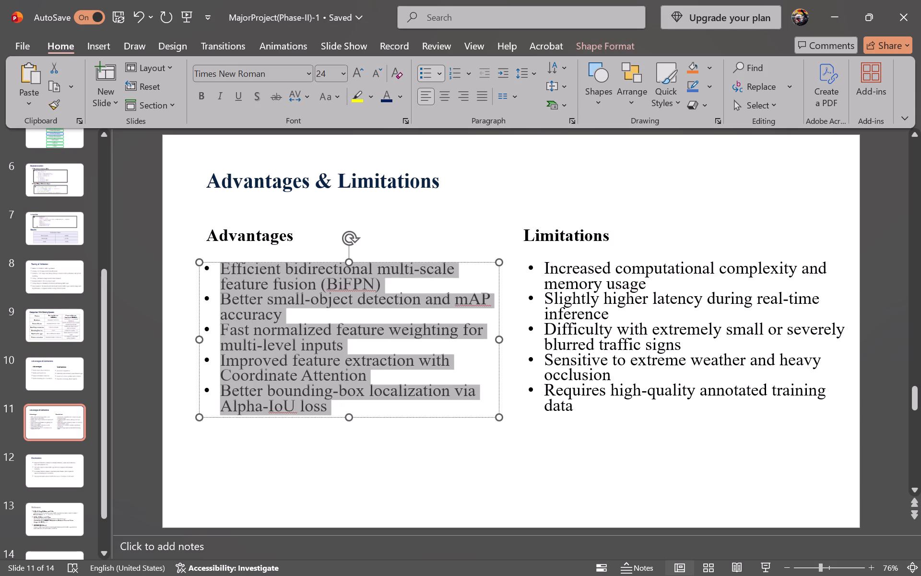
pyautogui.moveTo(200, 262); pyautogui.dragTo(200, 263)
pyautogui.hotkey('ctrl', 'j')
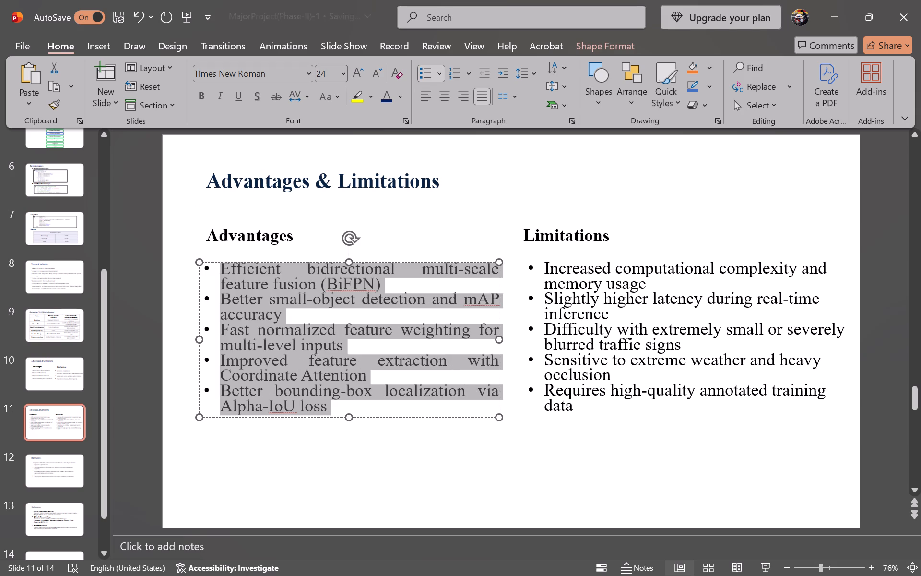
pyautogui.click(439, 493)
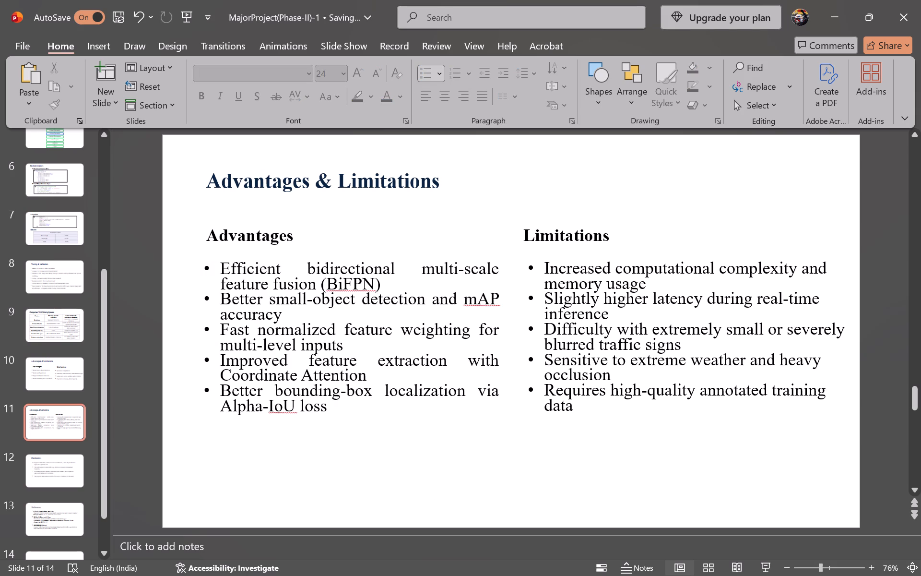
# Justify the text of all the bullets in the Limitations list.
pyautogui.moveTo(582, 409); pyautogui.dragTo(537, 204)
pyautogui.hotkey('ctrl', 'j')
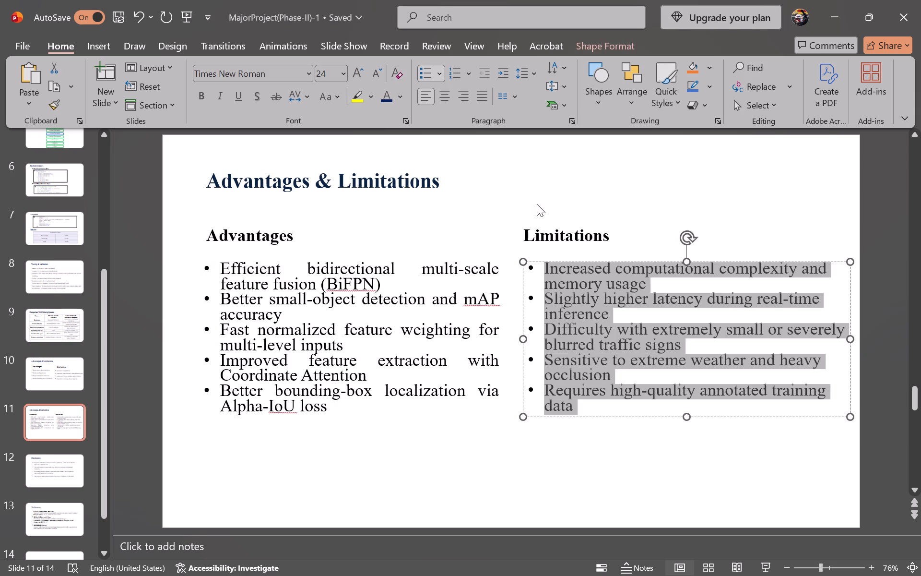
pyautogui.click(799, 492)
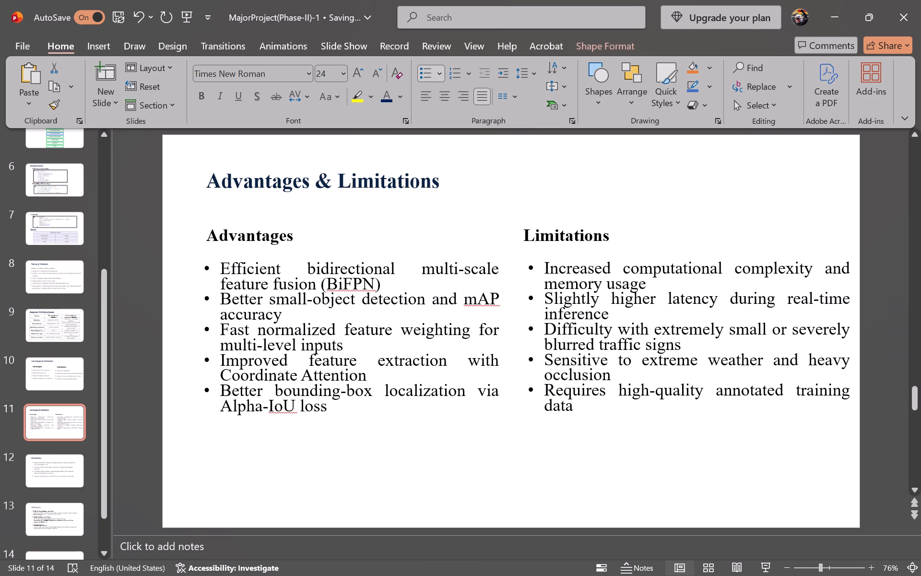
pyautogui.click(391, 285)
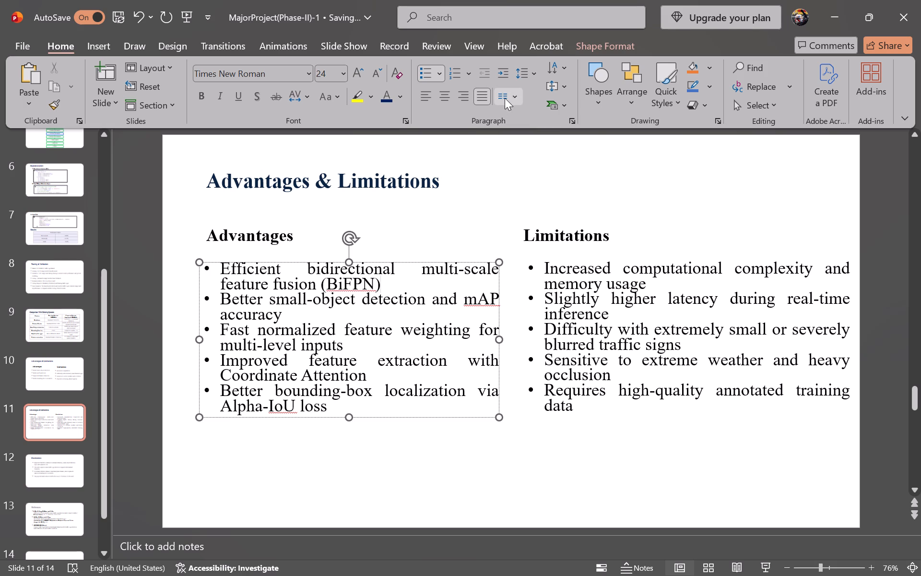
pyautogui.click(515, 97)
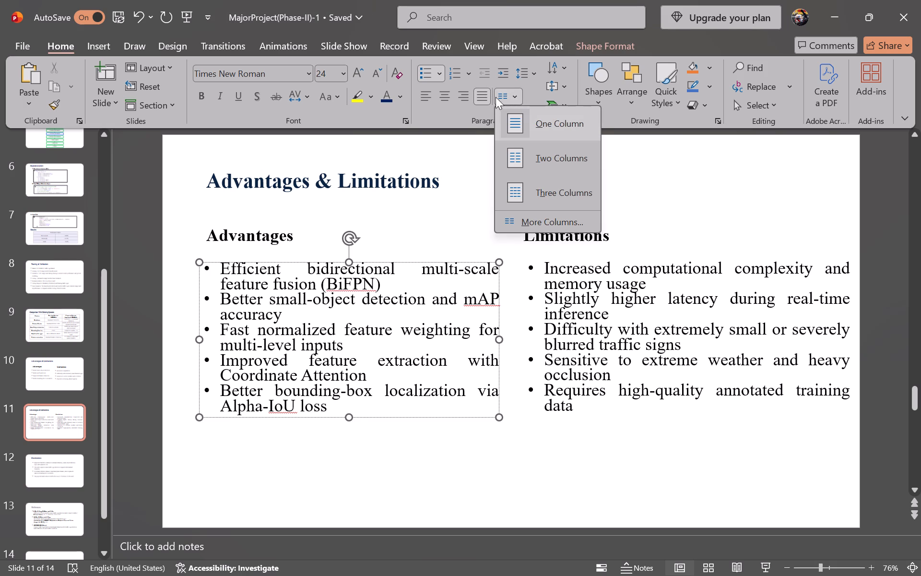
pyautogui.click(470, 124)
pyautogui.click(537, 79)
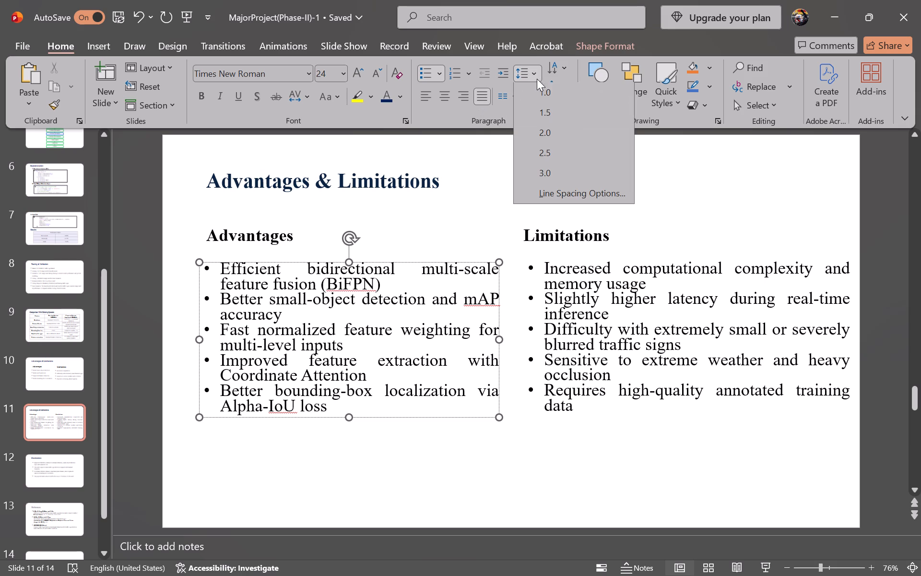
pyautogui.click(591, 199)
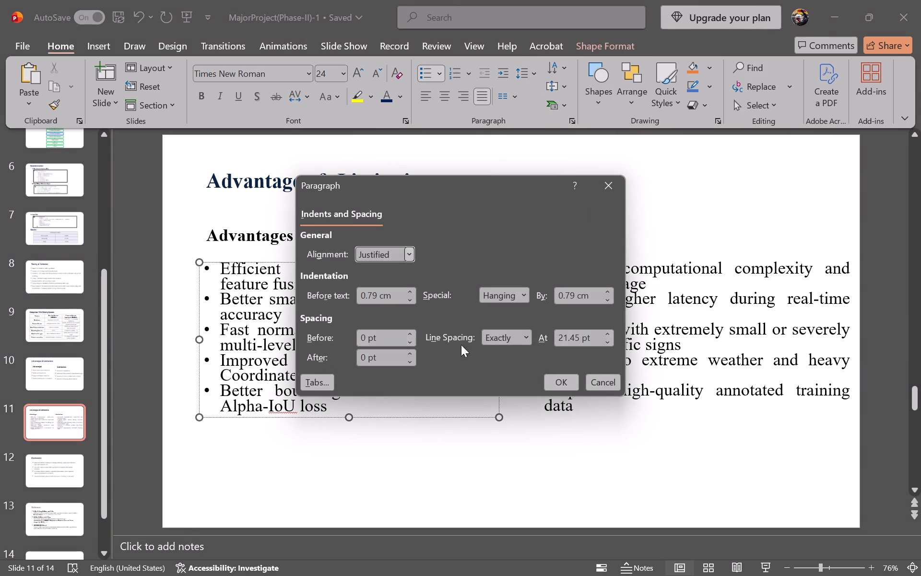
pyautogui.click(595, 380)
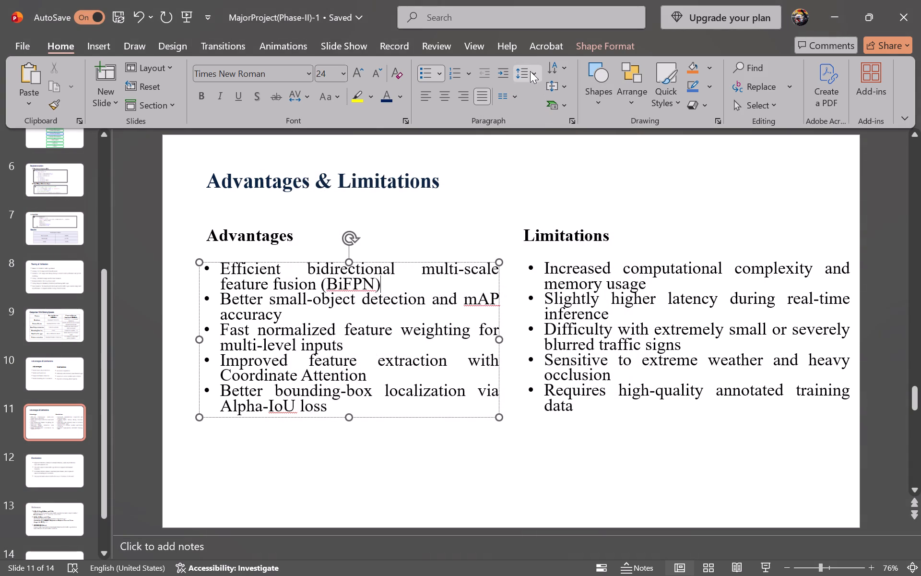
# Set the line spacing of the five Advantages bullets to 1.0, one bullet at a time from the first to the last.
pyautogui.click(530, 71)
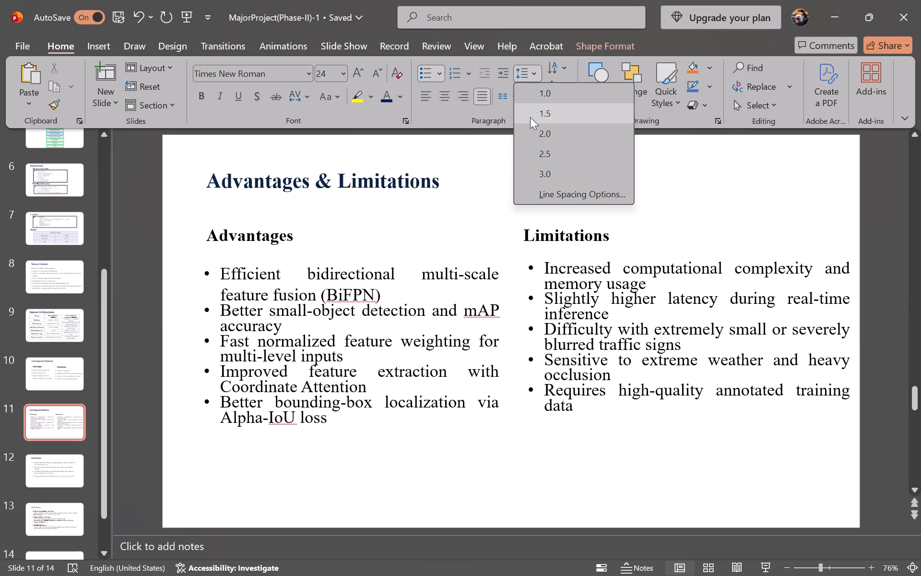
pyautogui.click(595, 100)
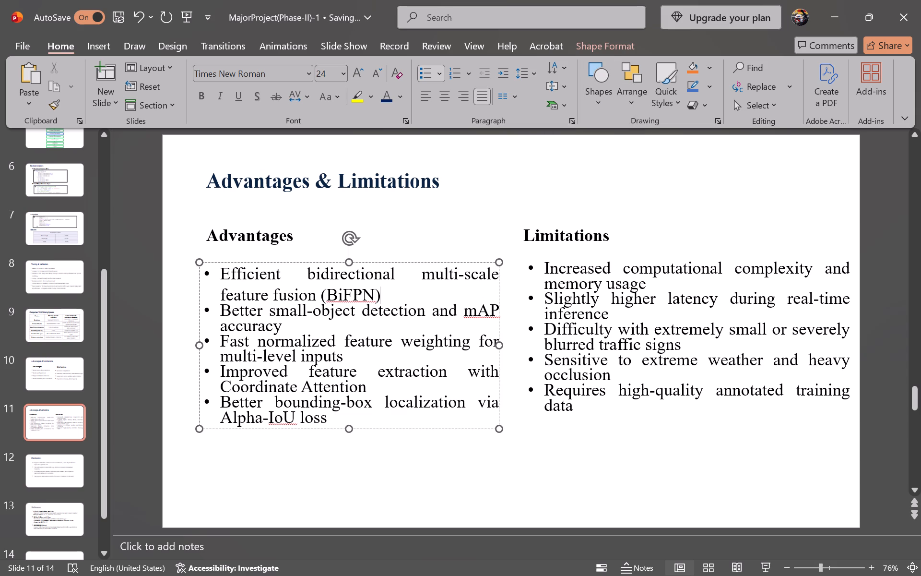
pyautogui.click(493, 310)
pyautogui.click(495, 310)
pyautogui.click(524, 75)
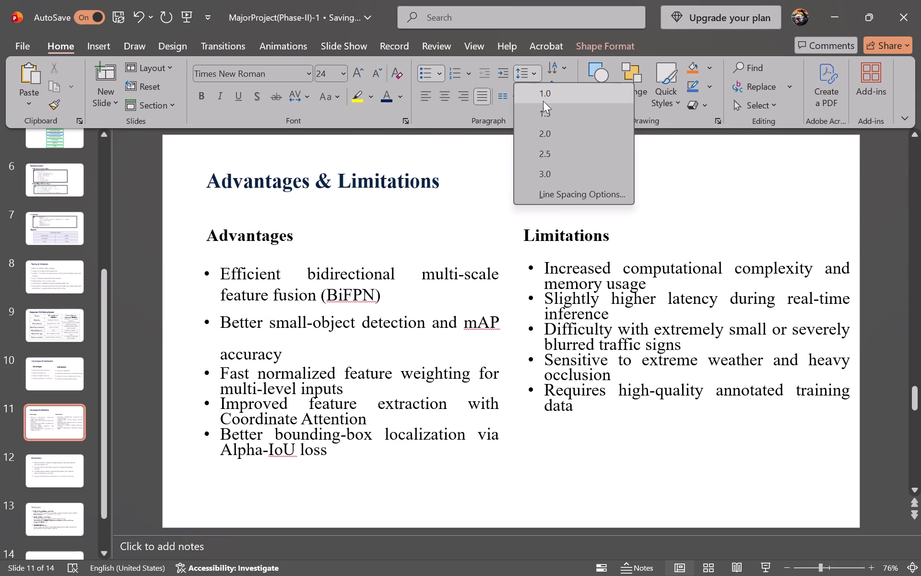
pyautogui.click(544, 99)
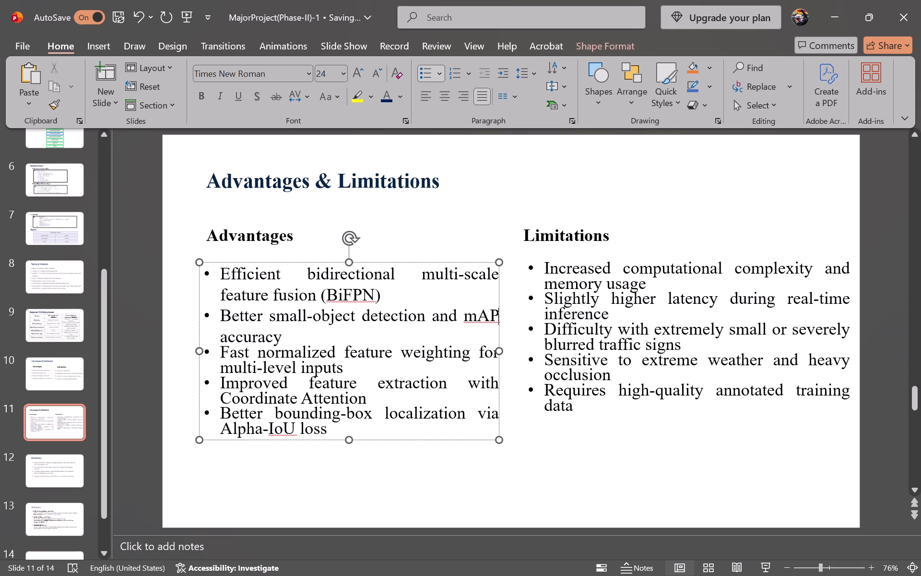
pyautogui.click(491, 357)
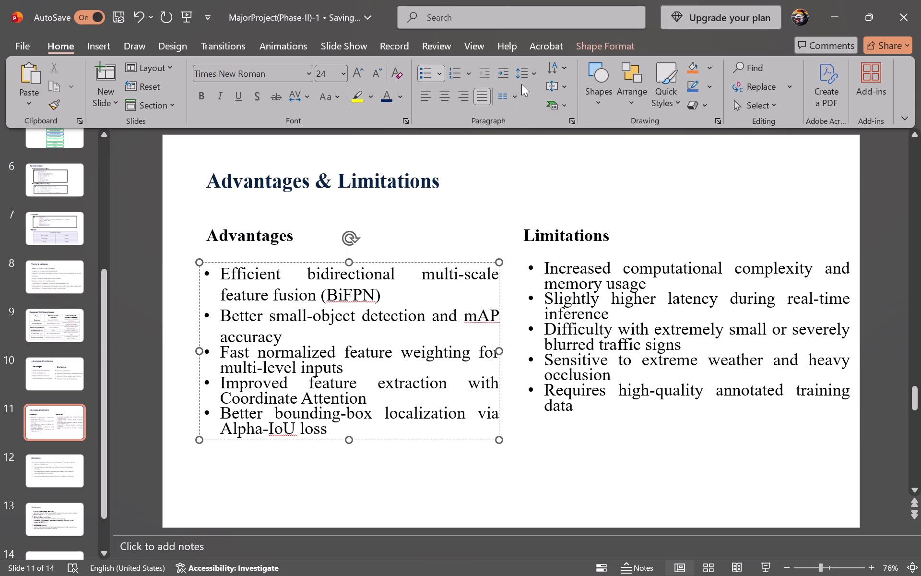
pyautogui.click(523, 81)
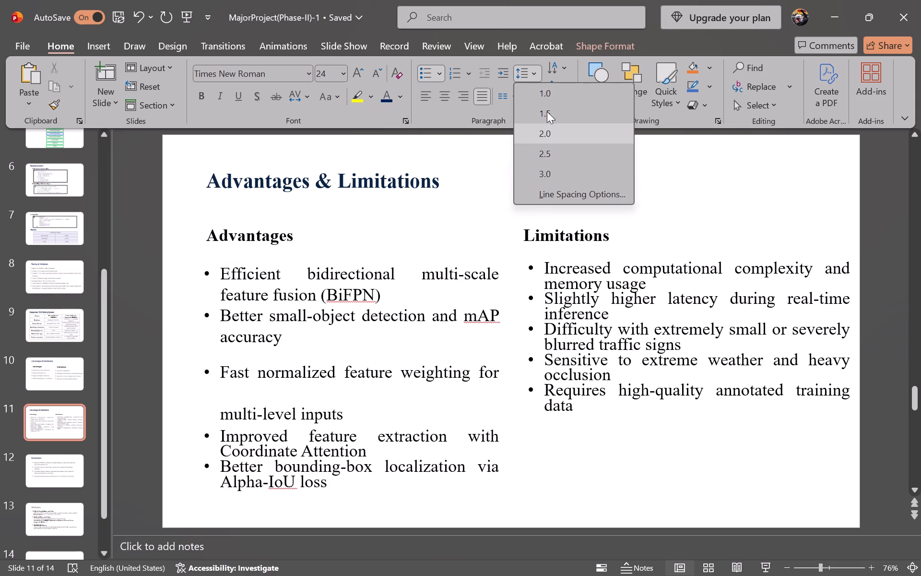
pyautogui.click(552, 99)
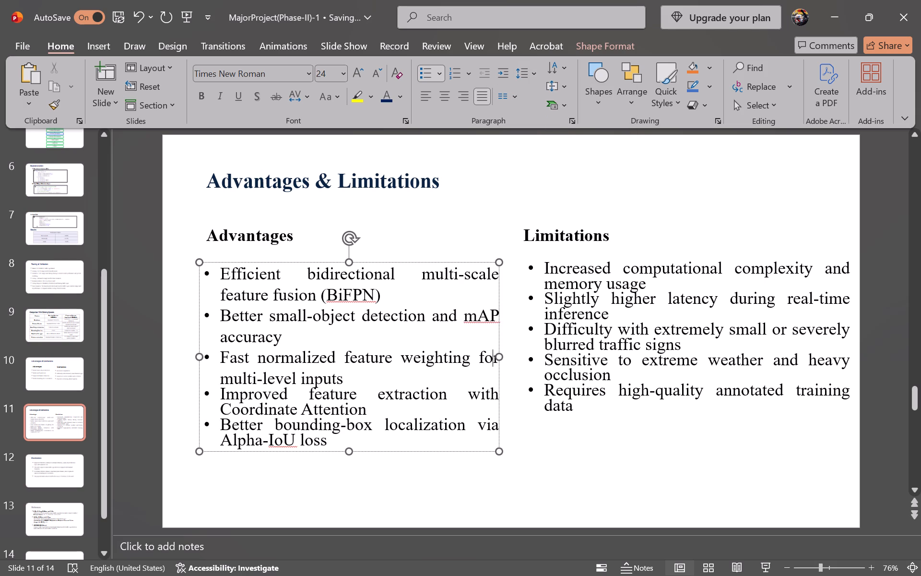
pyautogui.click(438, 396)
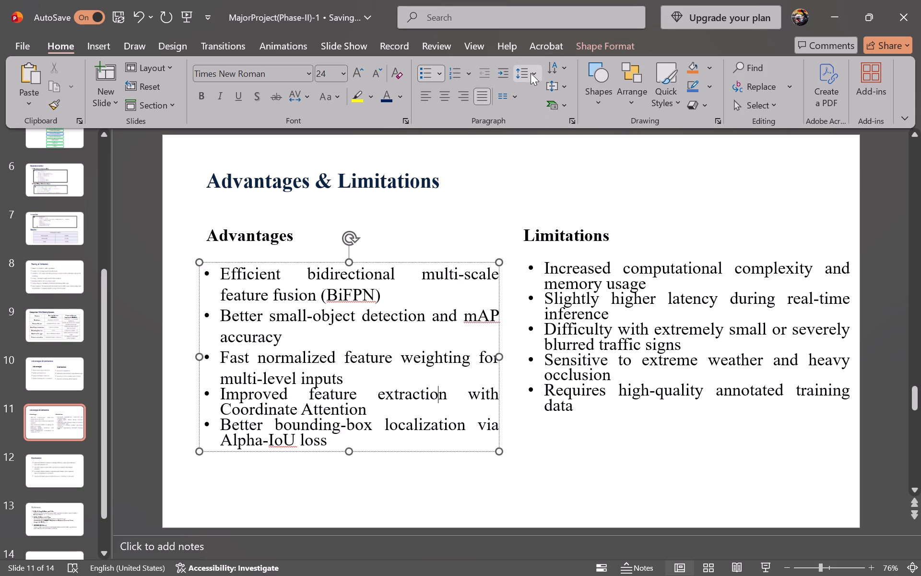
pyautogui.click(531, 75)
pyautogui.click(555, 95)
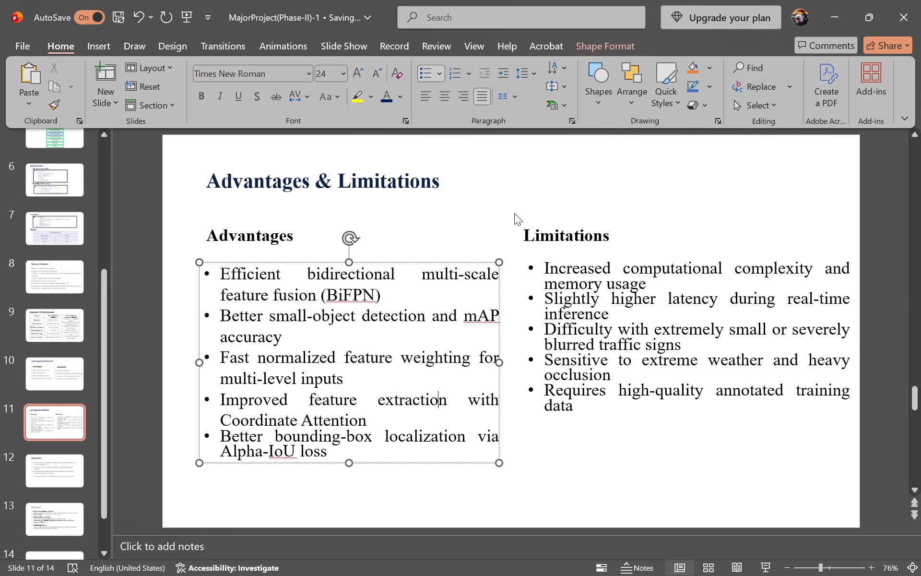
pyautogui.click(449, 441)
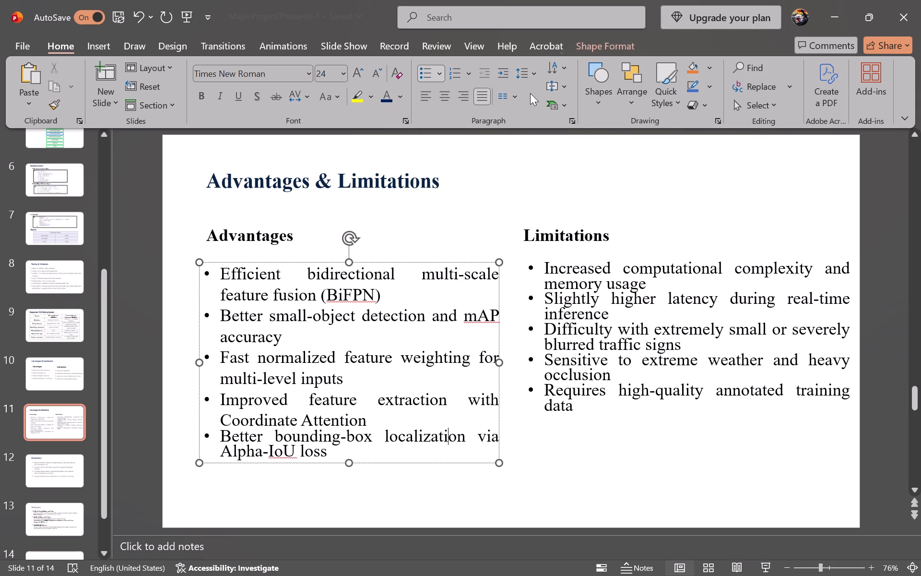
pyautogui.click(534, 69)
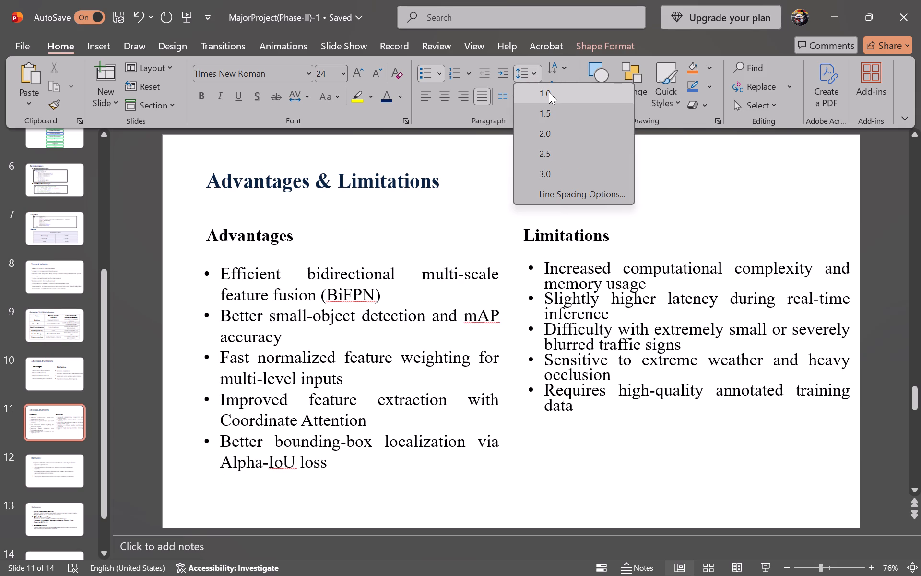
pyautogui.click(549, 92)
# Set the line spacing of the first Limitations bullet, about computational complexity and memory usage, to 1.0.
pyautogui.click(640, 276)
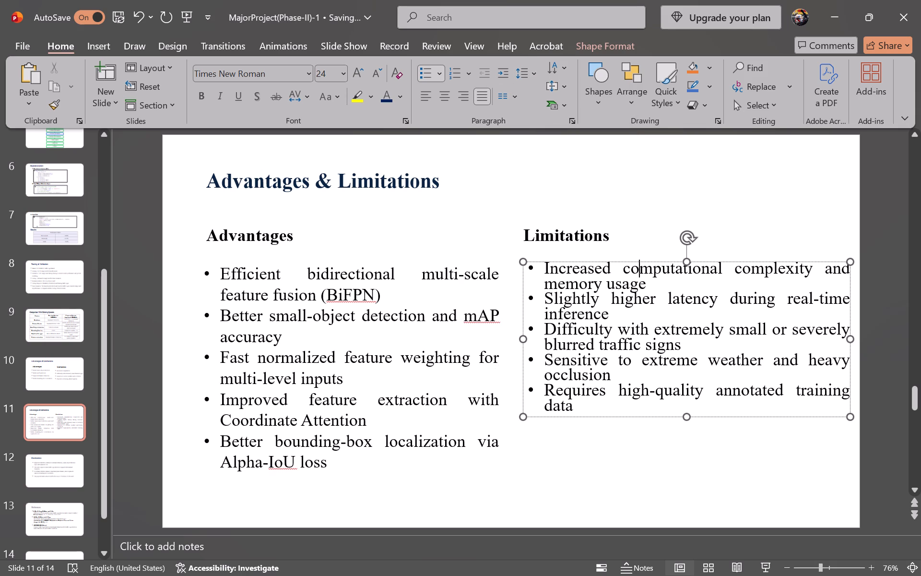
pyautogui.click(532, 71)
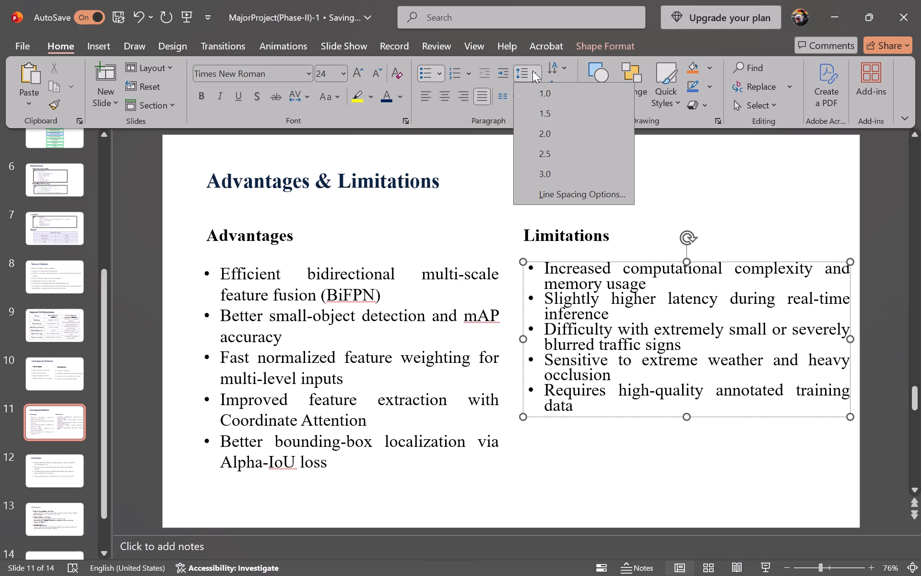
pyautogui.click(535, 88)
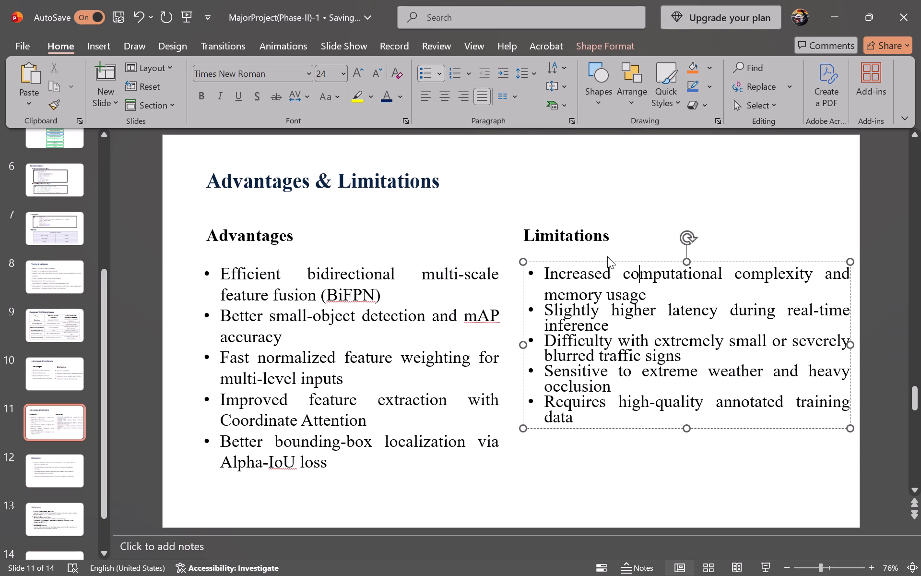
# Set the line spacing of the remaining four Limitations bullets to 1.0, one bullet at a time from the second to the last.
pyautogui.click(622, 316)
pyautogui.moveTo(535, 73); pyautogui.dragTo(541, 94)
pyautogui.click(541, 94)
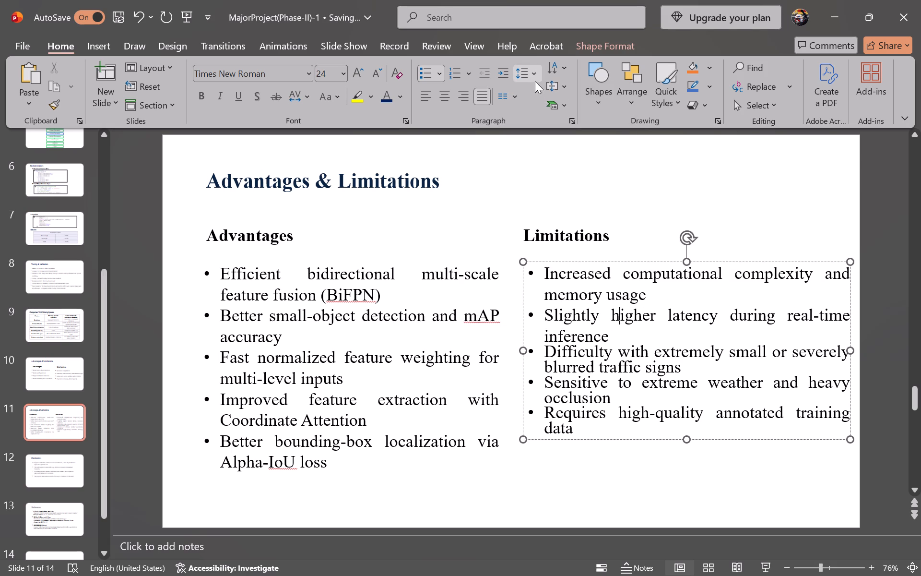
pyautogui.click(535, 79)
pyautogui.click(535, 88)
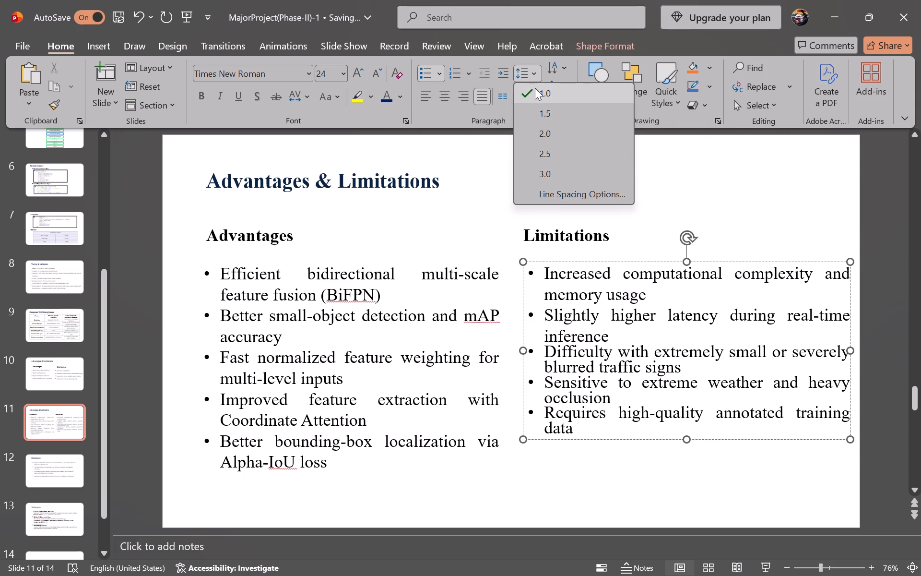
pyautogui.click(628, 361)
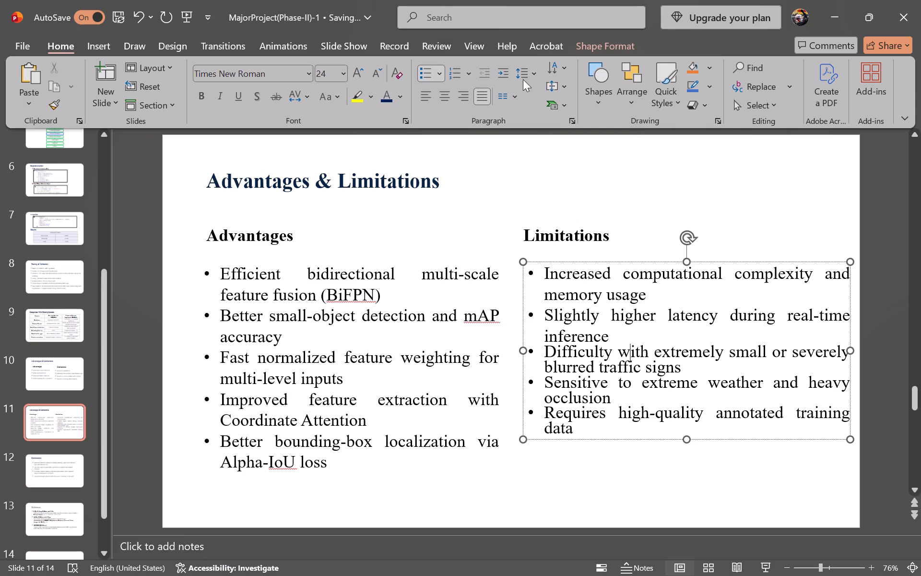
pyautogui.moveTo(533, 72); pyautogui.dragTo(541, 96)
pyautogui.click(541, 96)
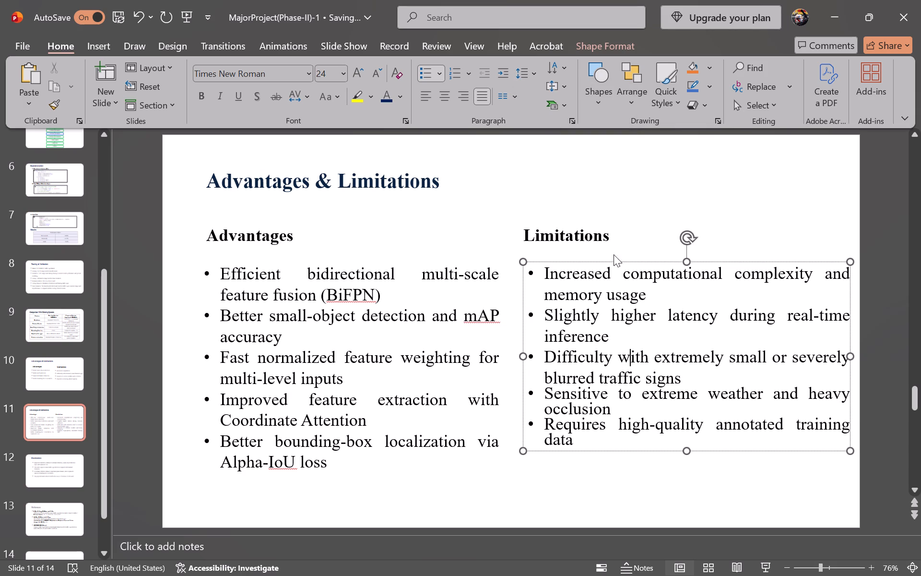
pyautogui.click(659, 396)
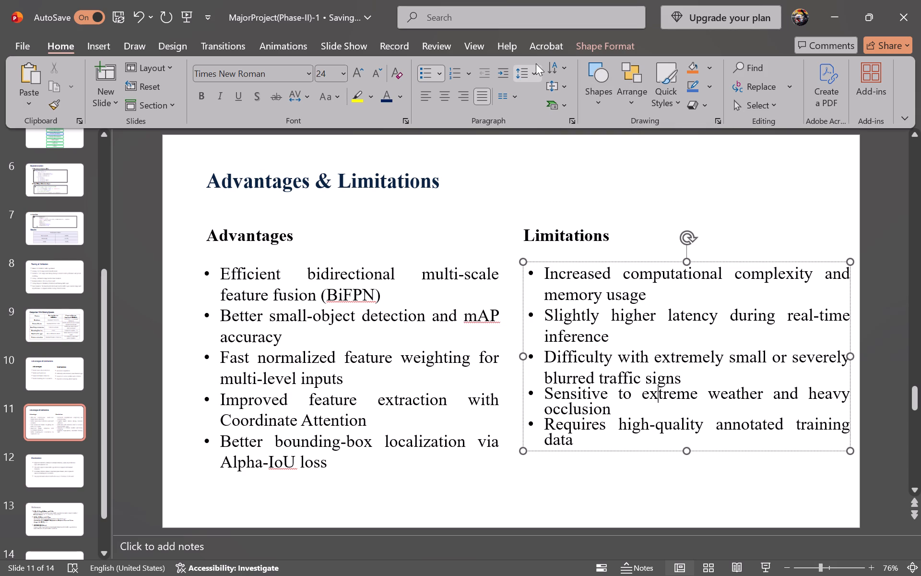
pyautogui.click(536, 68)
pyautogui.click(538, 89)
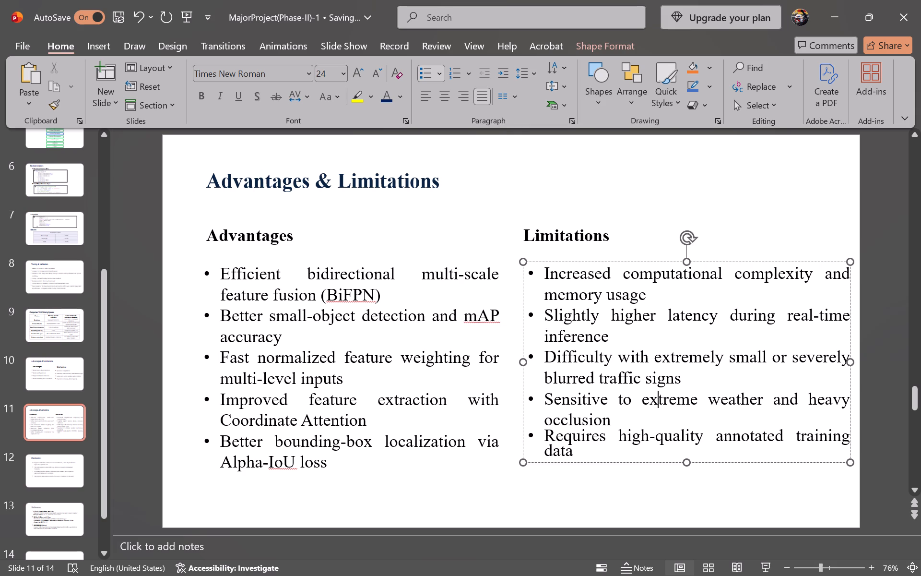
pyautogui.click(656, 445)
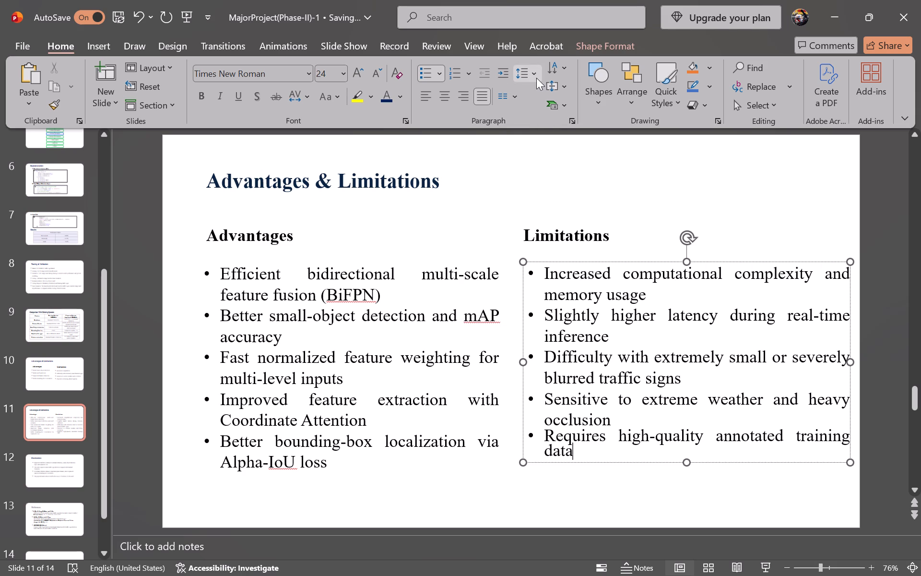
pyautogui.click(536, 78)
pyautogui.click(537, 89)
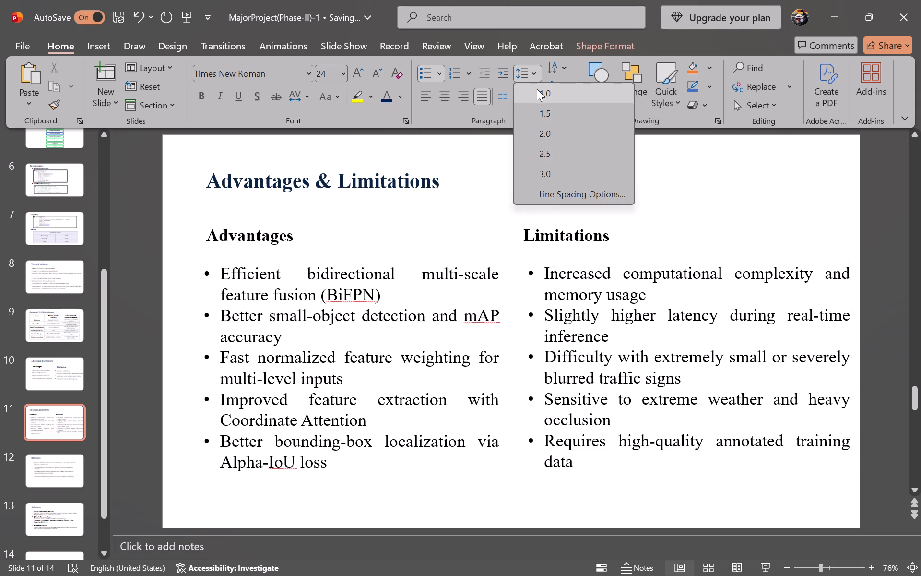
# Shift the Advantages bullet list slightly left under its heading, keeping its top edge level with the Limitations list.
pyautogui.click(553, 261)
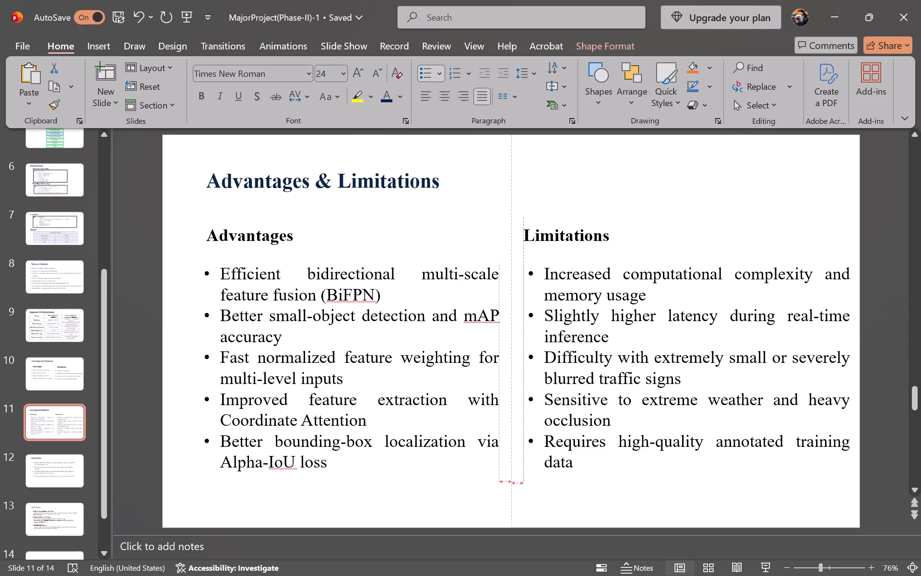
pyautogui.click(444, 515)
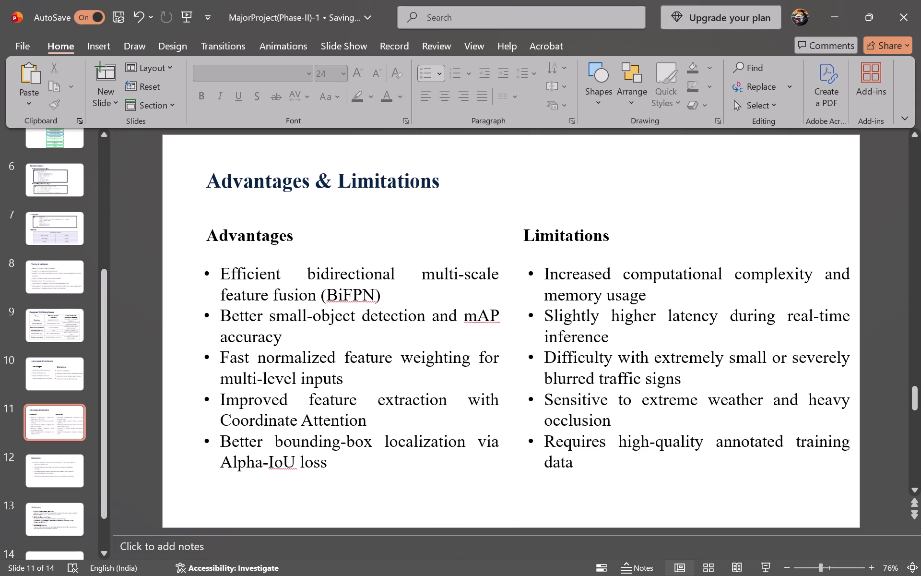
pyautogui.moveTo(209, 261); pyautogui.dragTo(206, 258)
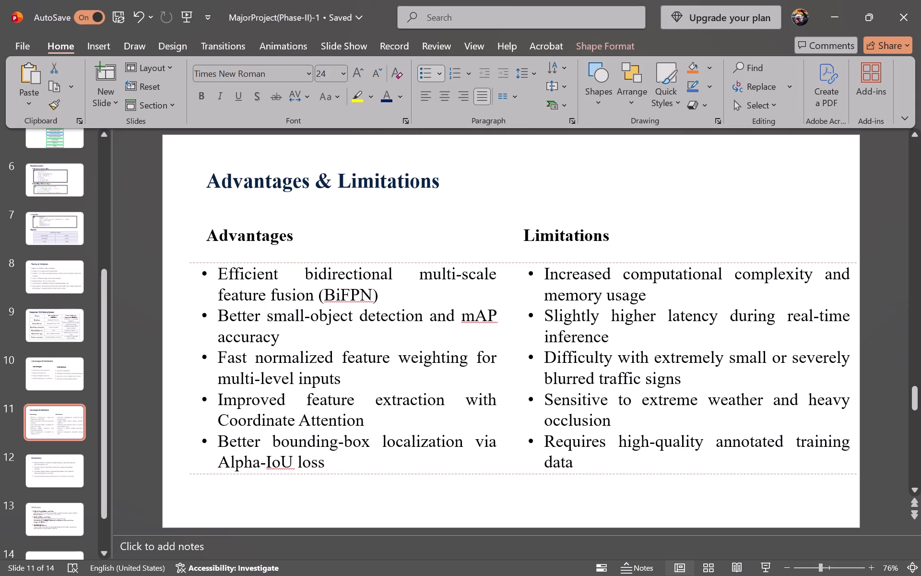
pyautogui.moveTo(206, 258); pyautogui.dragTo(203, 258)
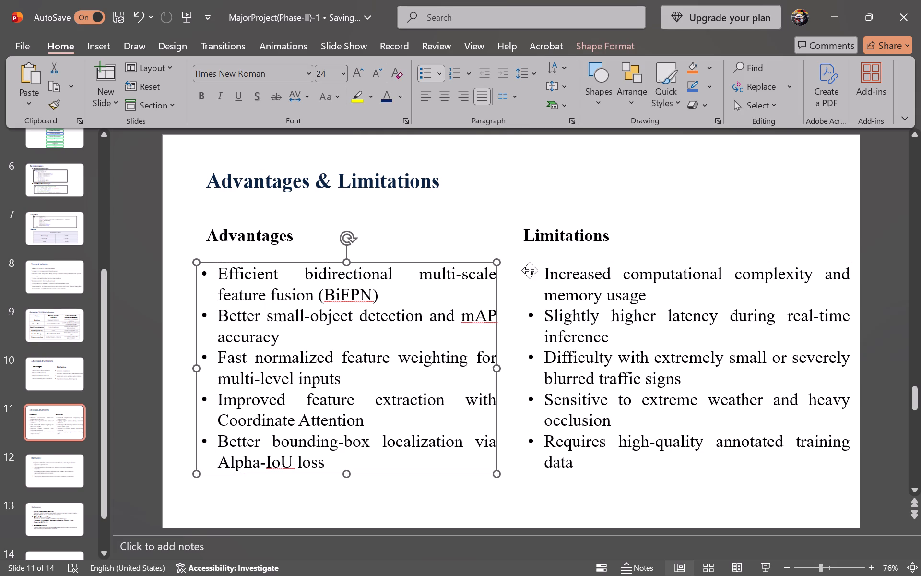
pyautogui.click(532, 260)
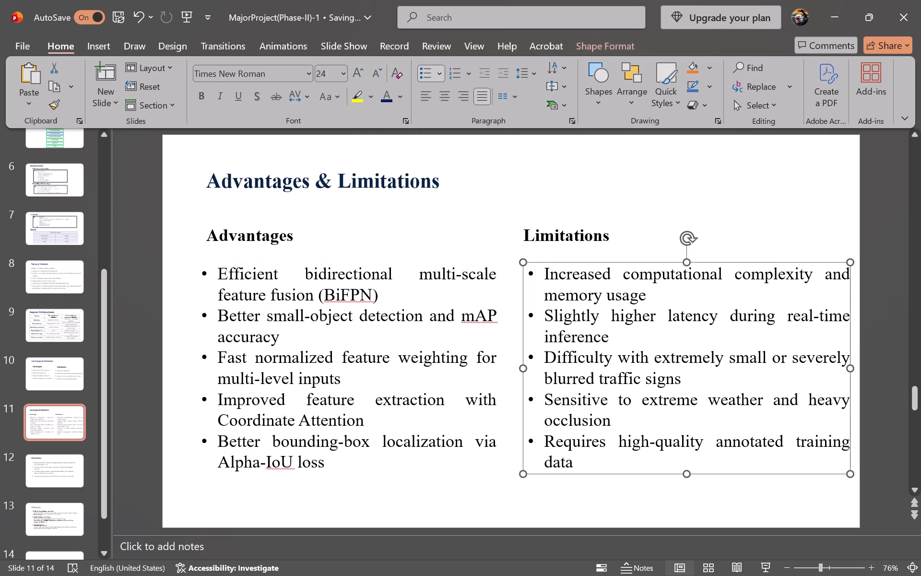
pyautogui.click(476, 493)
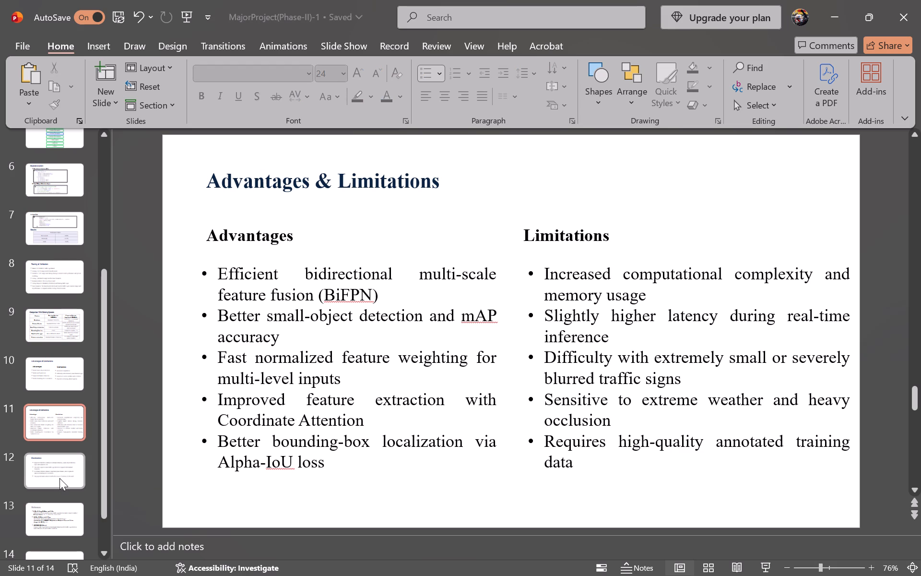
# Review slides 12, 13, 9 and 8, ending at the Precision (P) value in the Results table on slide 7.
pyautogui.click(59, 478)
pyautogui.click(57, 512)
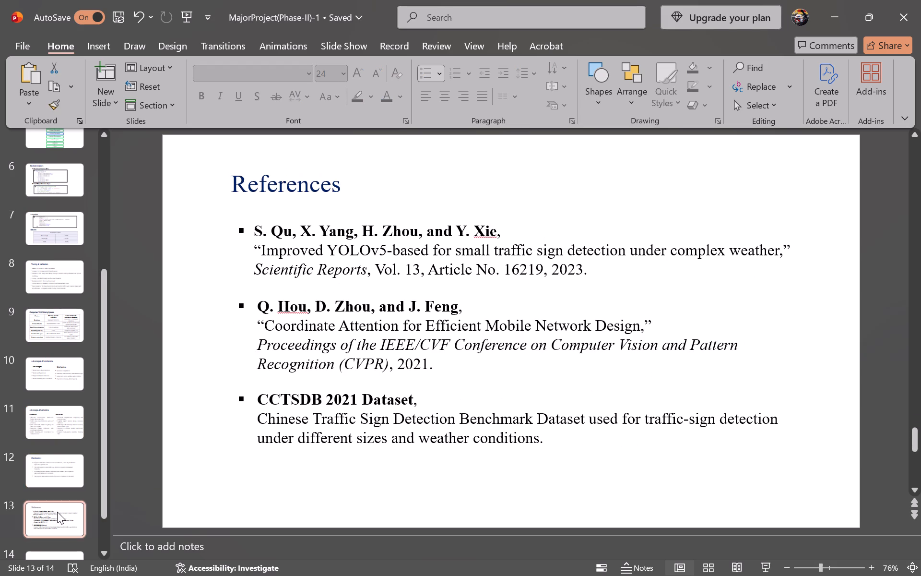
pyautogui.click(60, 331)
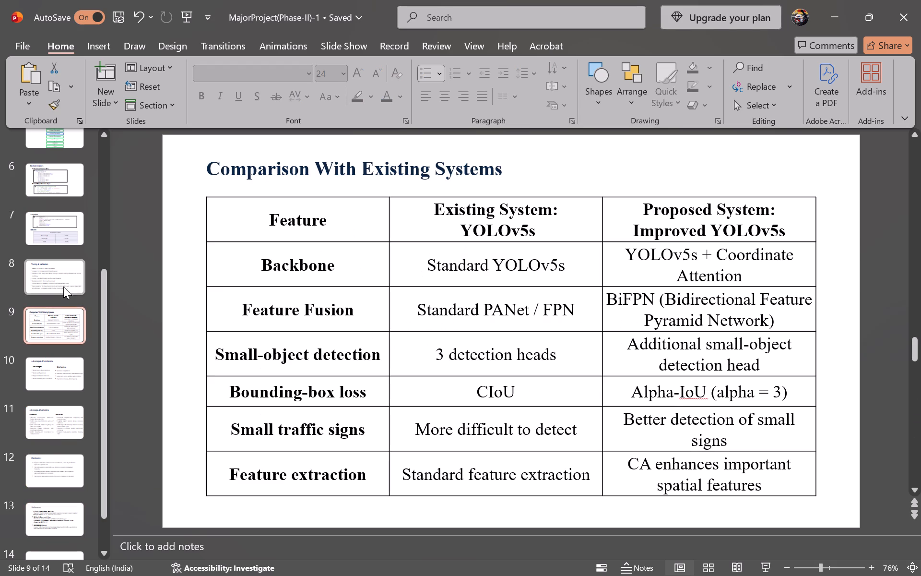
pyautogui.click(68, 280)
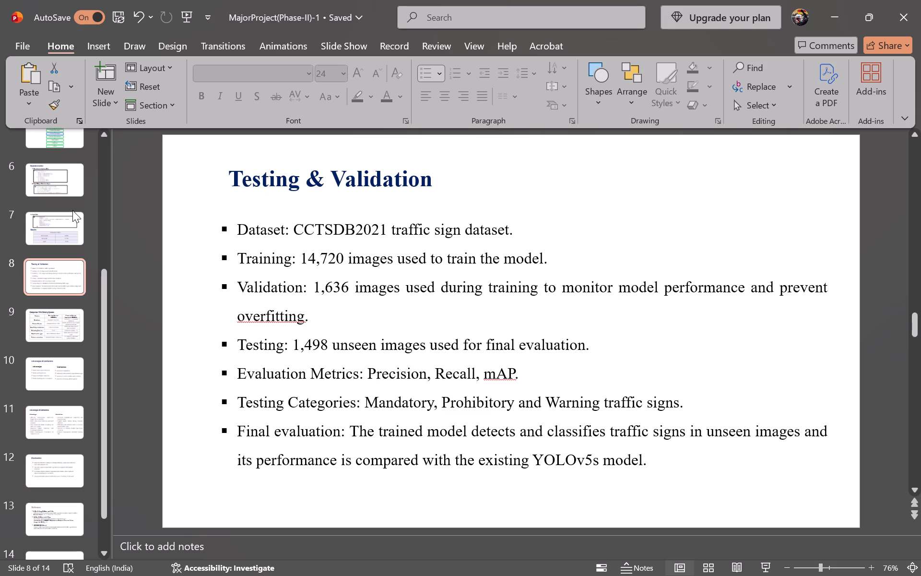
pyautogui.click(69, 235)
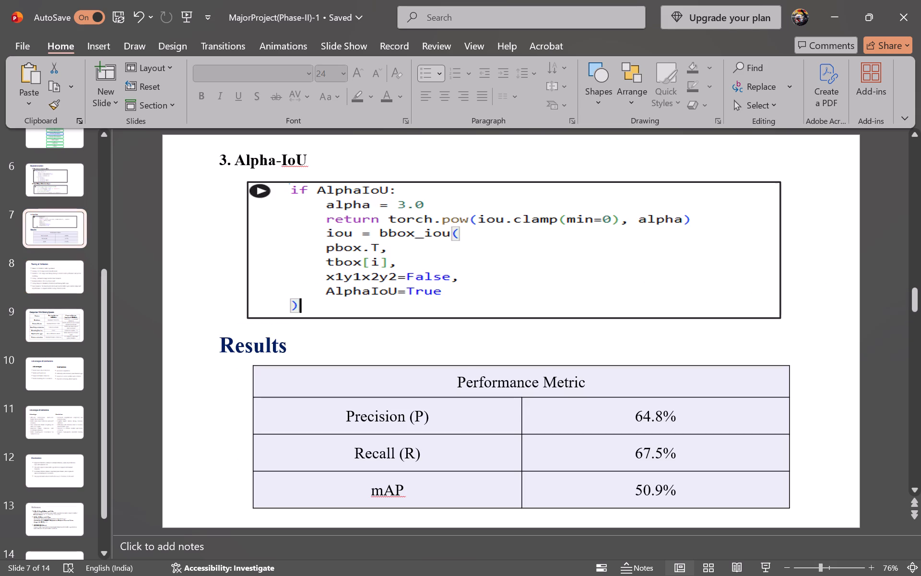
pyautogui.click(650, 425)
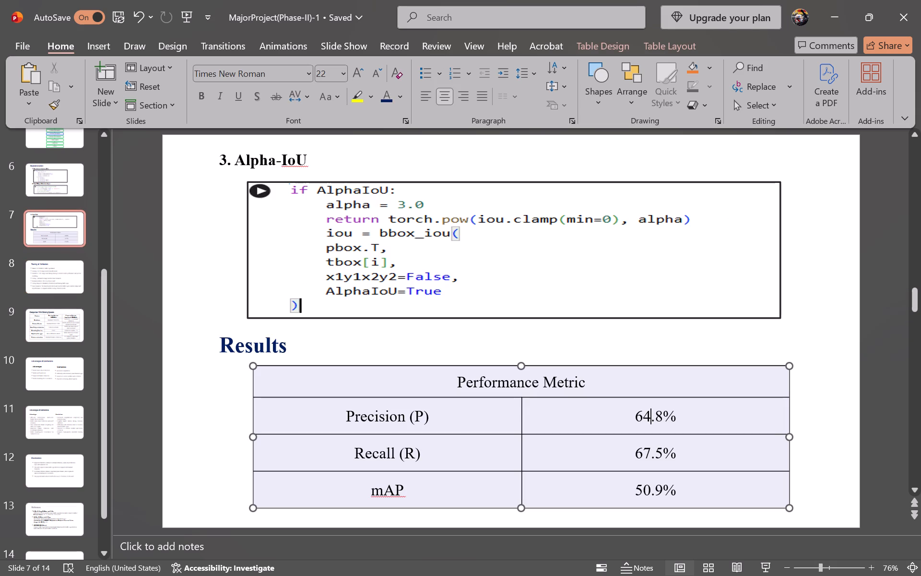
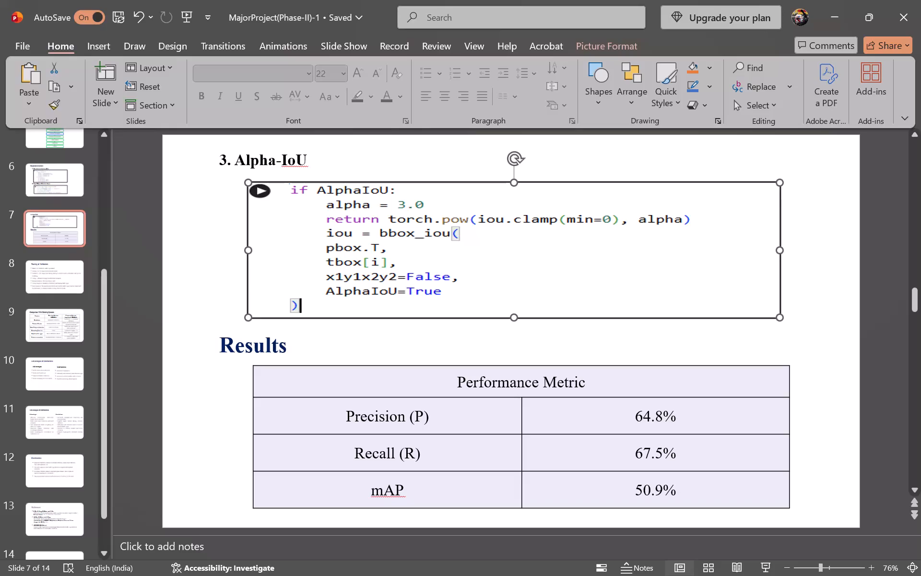
pyautogui.click(367, 565)
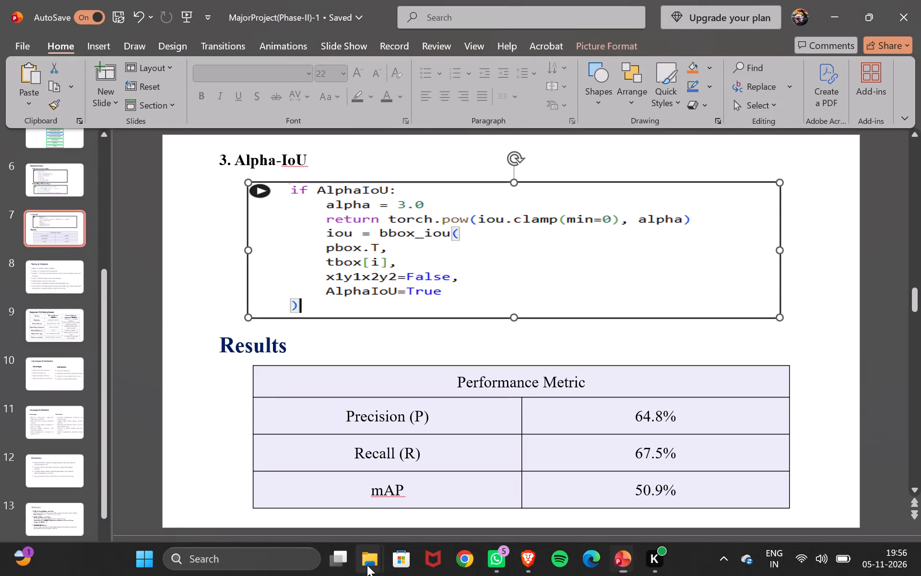
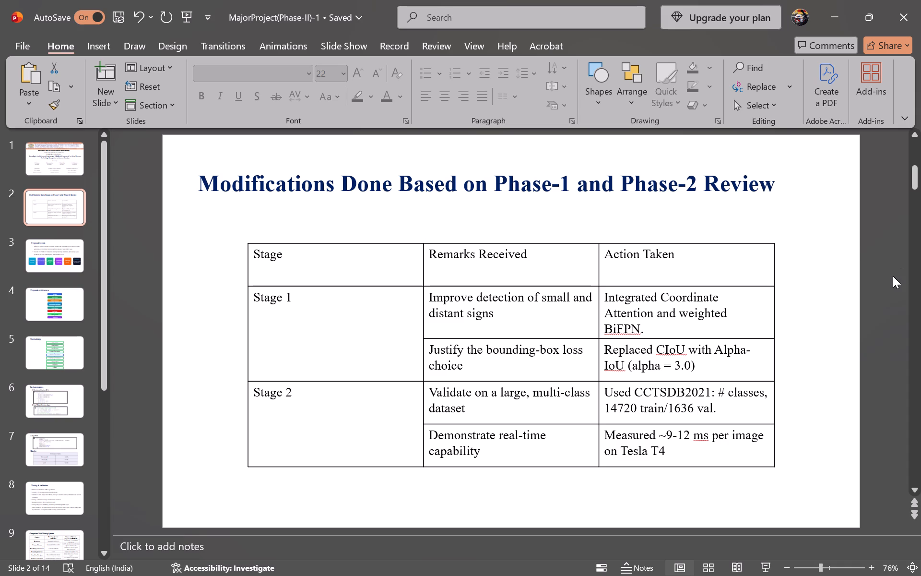
pyautogui.press('Down')
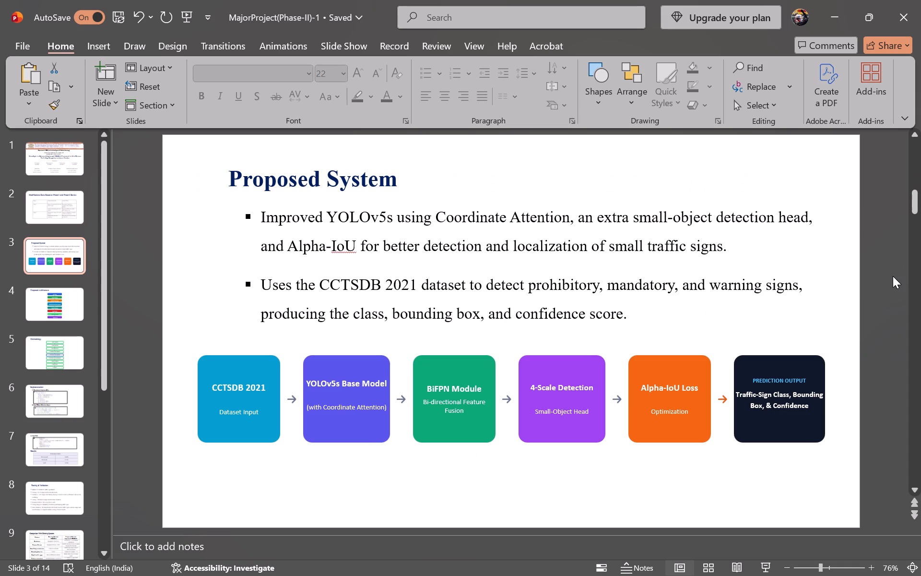
pyautogui.press('Down')
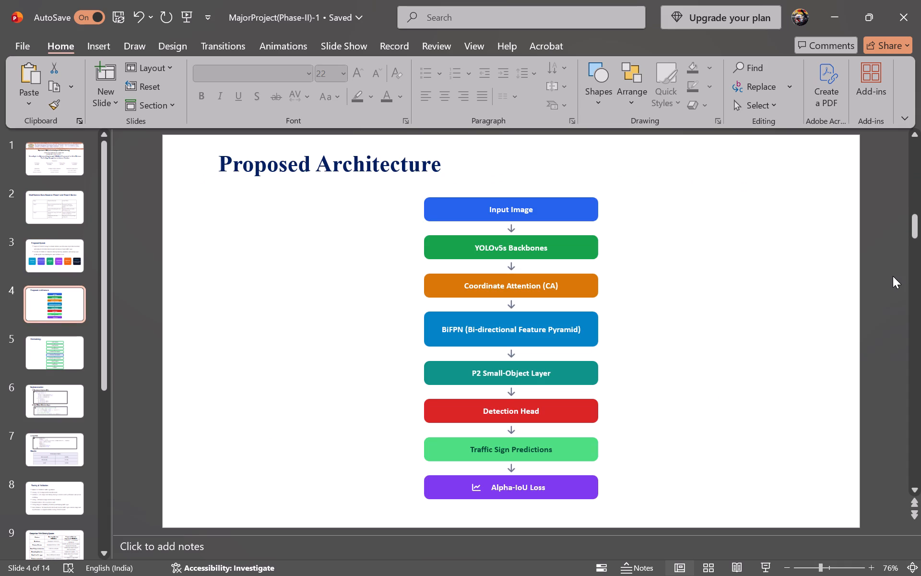
pyautogui.press('Up')
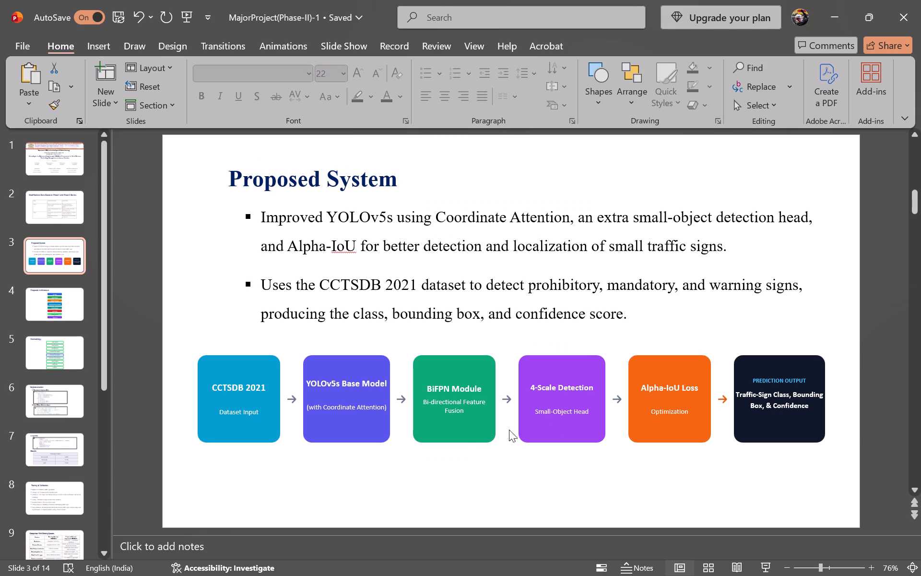
pyautogui.click(470, 423)
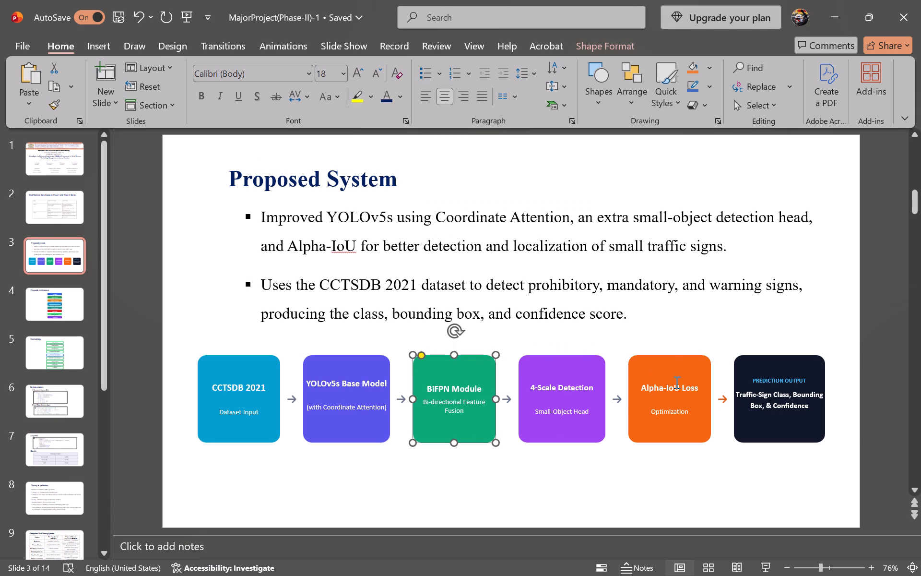
pyautogui.click(676, 382)
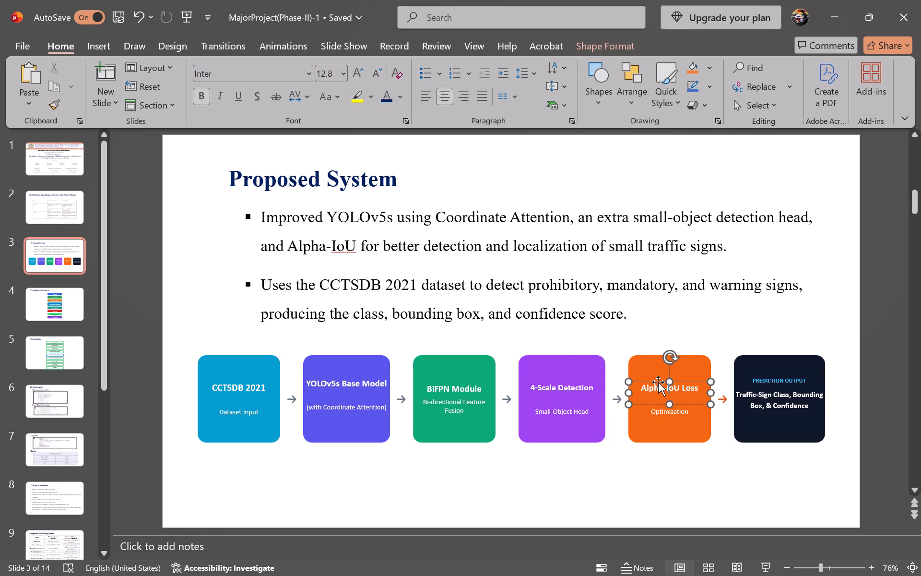
pyautogui.click(587, 384)
pyautogui.click(645, 384)
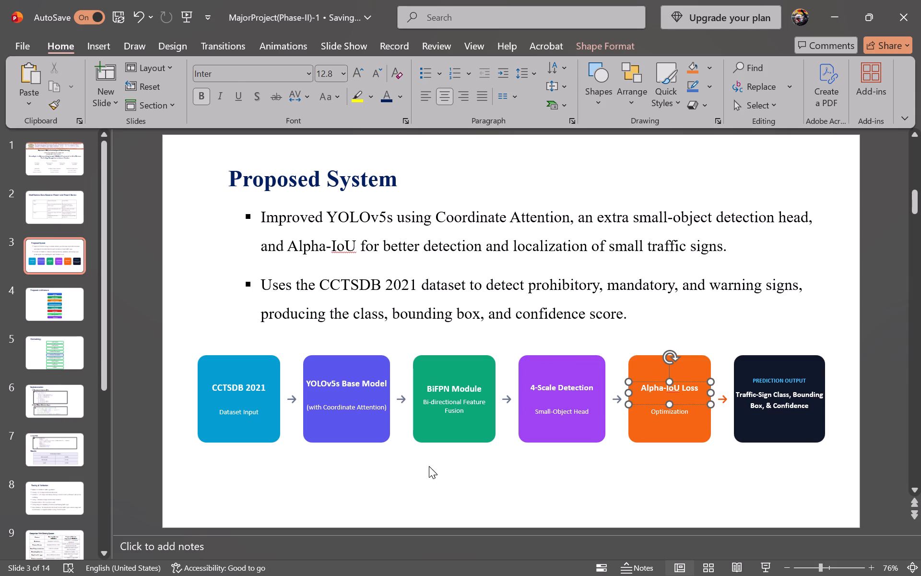
pyautogui.click(71, 297)
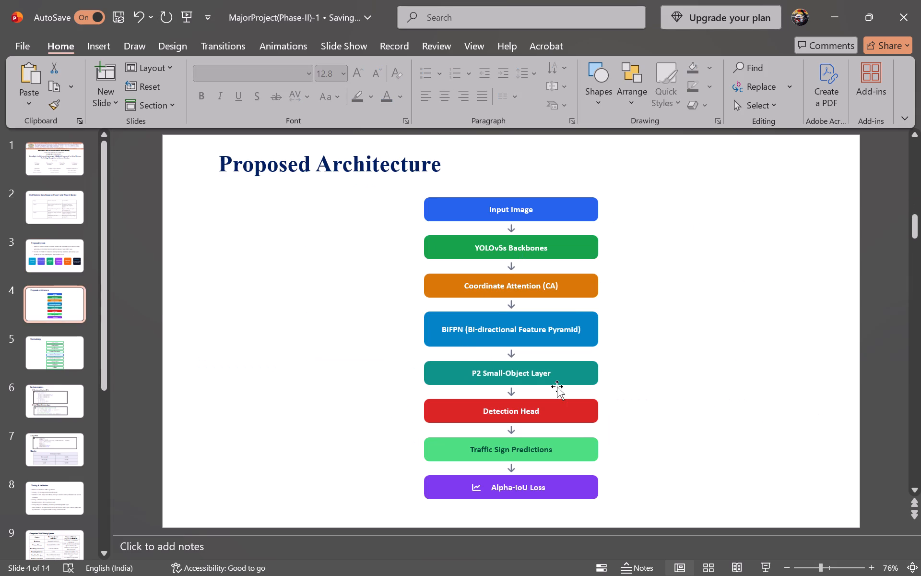
pyautogui.click(591, 338)
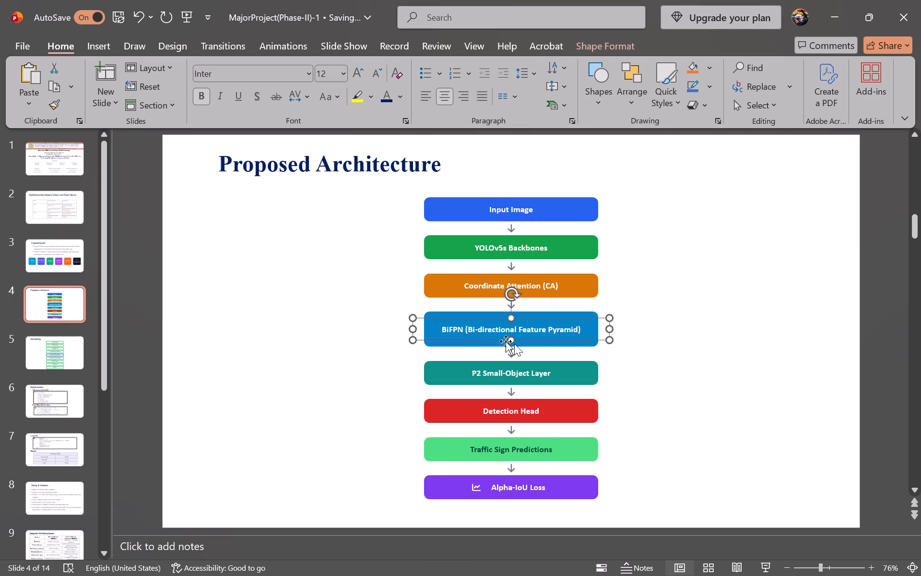
pyautogui.click(59, 266)
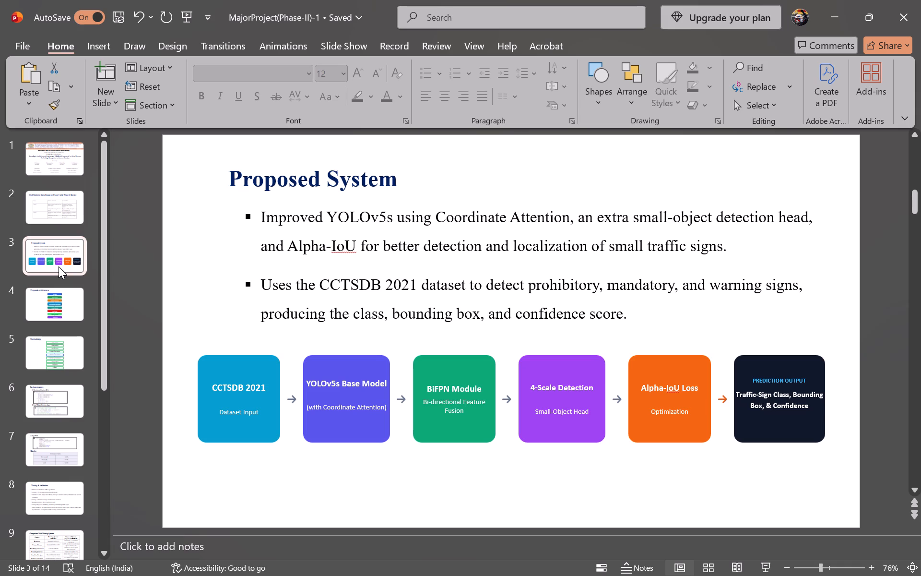
pyautogui.press('Down')
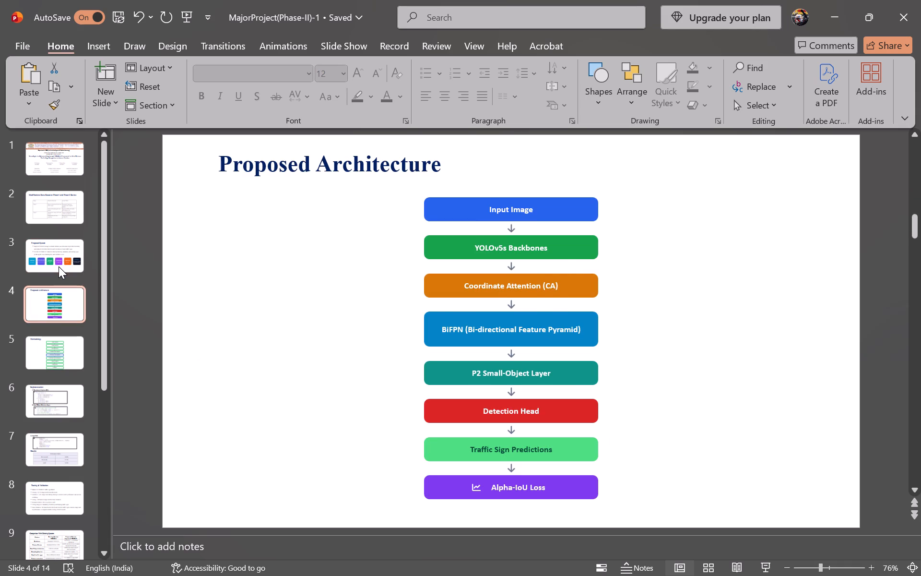
pyautogui.press('Up')
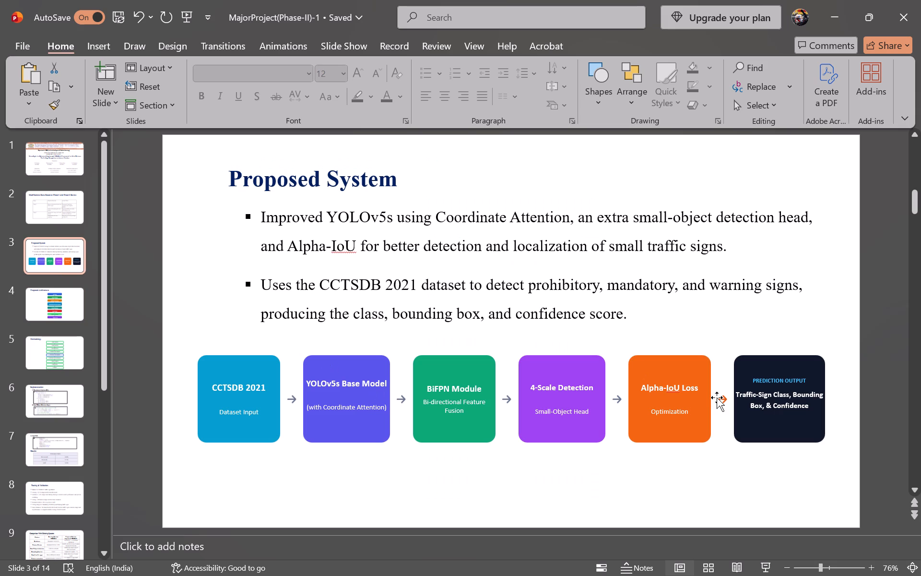
pyautogui.click(788, 398)
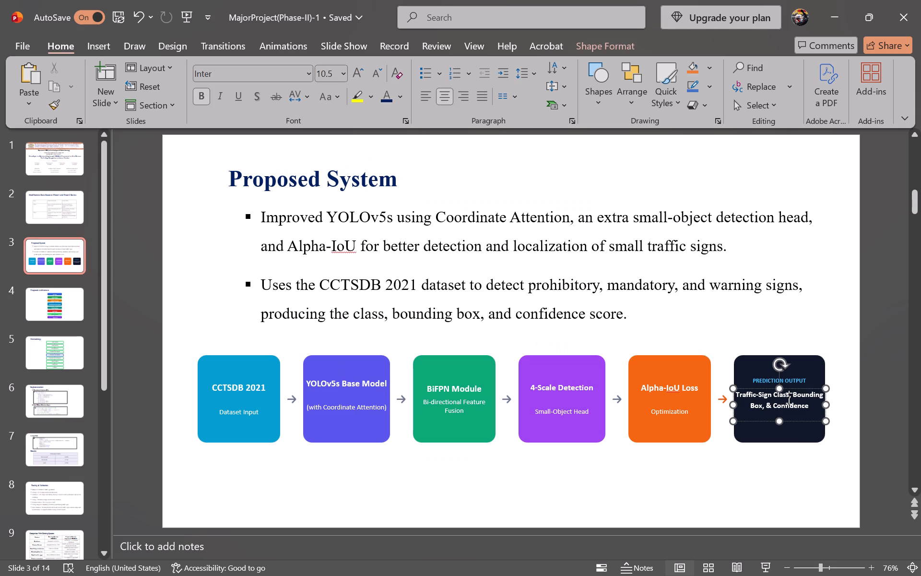
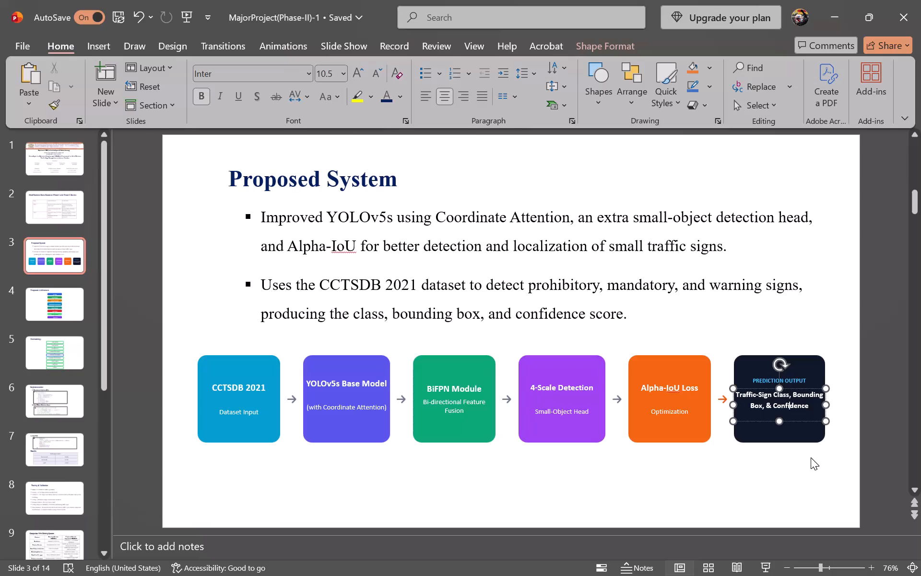
# Go to slide 4 and examine the Proposed Architecture diagram.
pyautogui.press('Down')
pyautogui.click(53, 299)
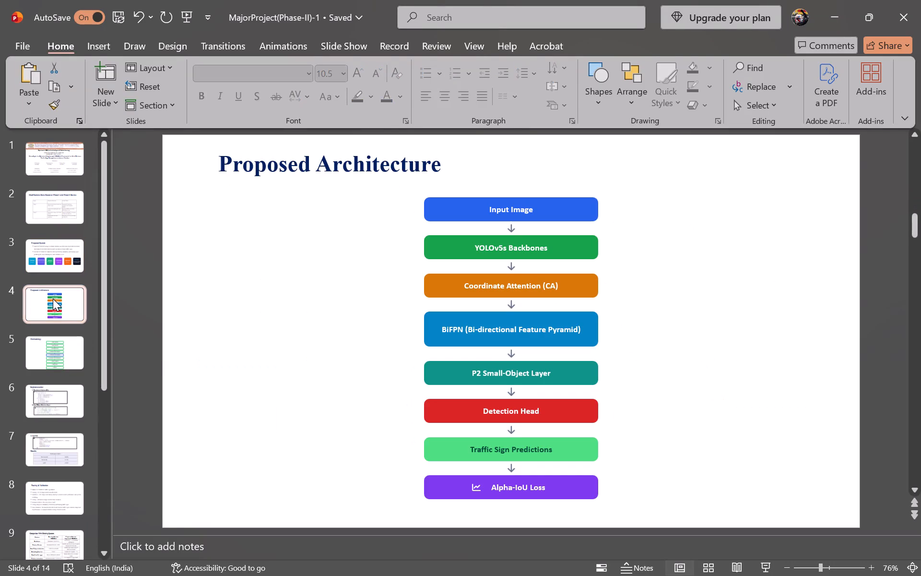
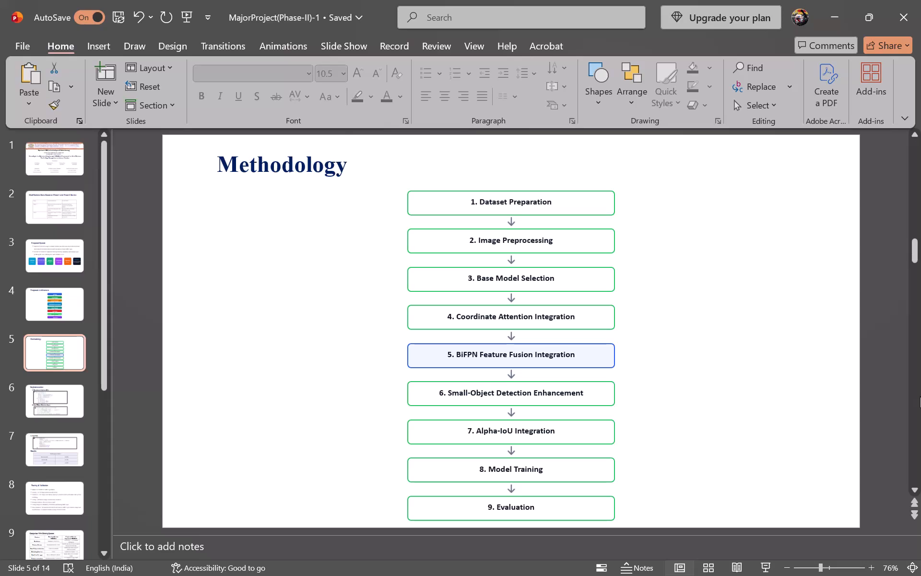
# Select the "5. BiFPN Feature Fusion Integration" box in the Methodology flowchart on slide 5.
pyautogui.click(598, 362)
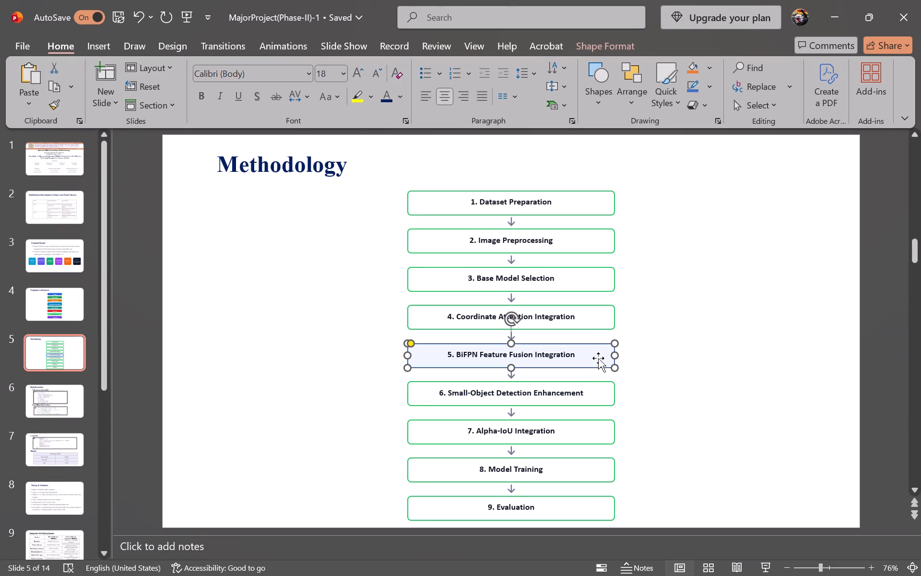
# Examine the Methodology flowchart's box formatting on slide 5, comparing it with the Testing & Validation, Comparison With Existing Systems and Proposed Architecture slides.
pyautogui.click(595, 360)
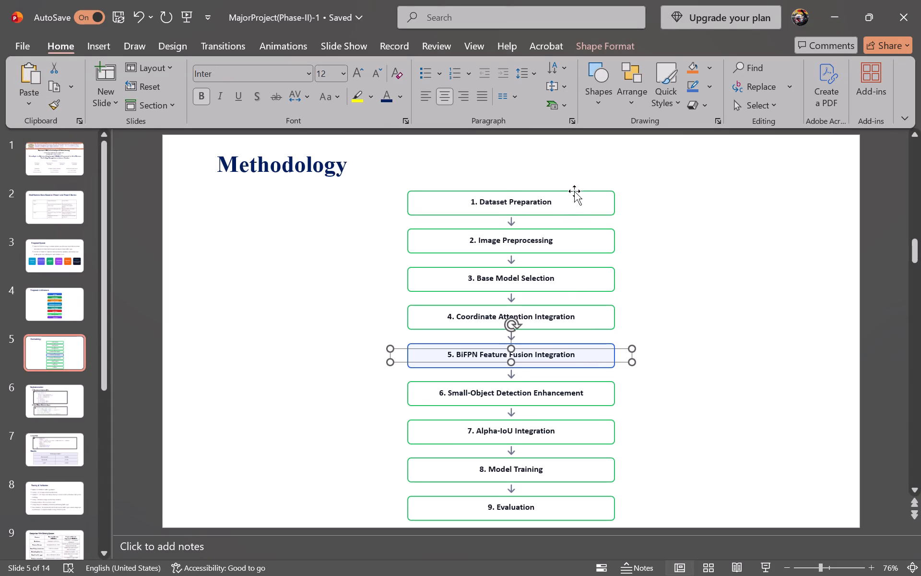
pyautogui.click(575, 191)
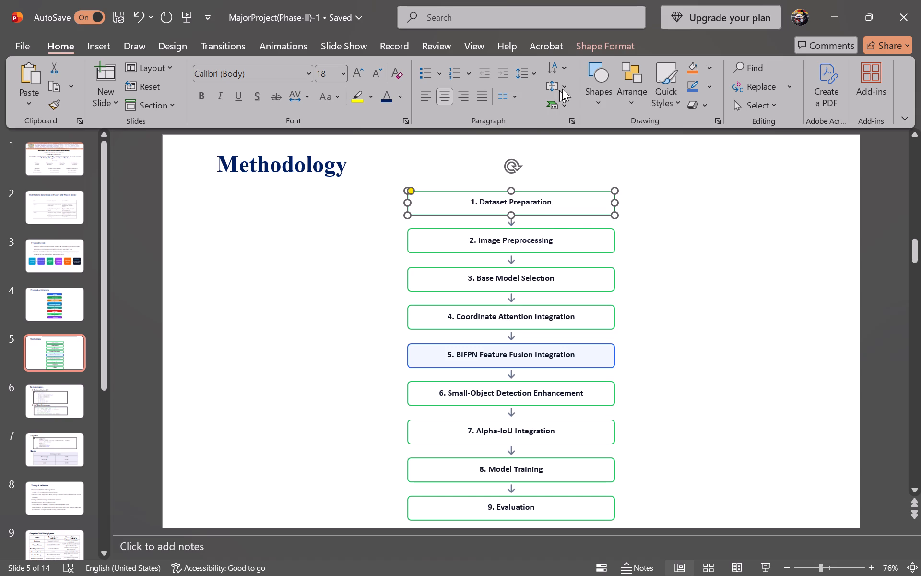
pyautogui.click(612, 37)
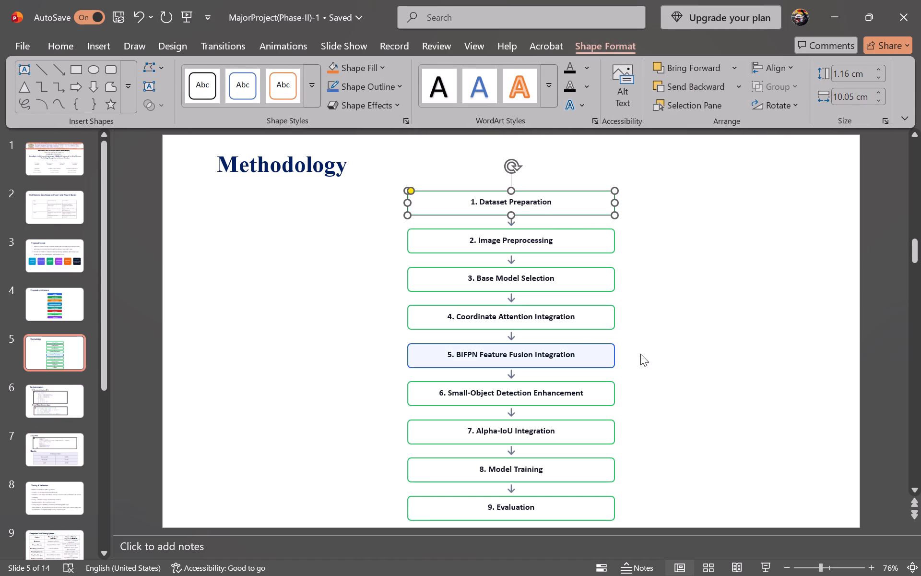
pyautogui.click(573, 348)
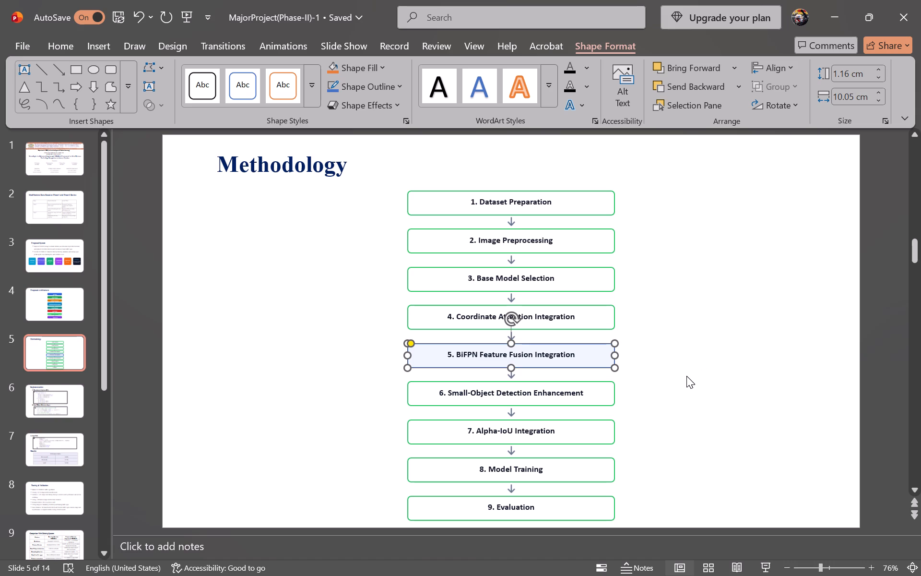
pyautogui.click(55, 494)
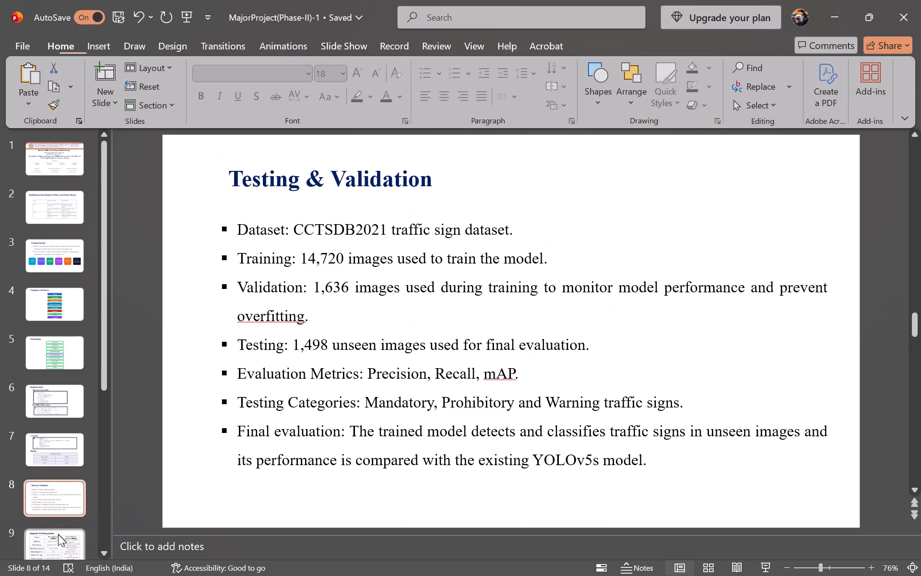
pyautogui.click(59, 536)
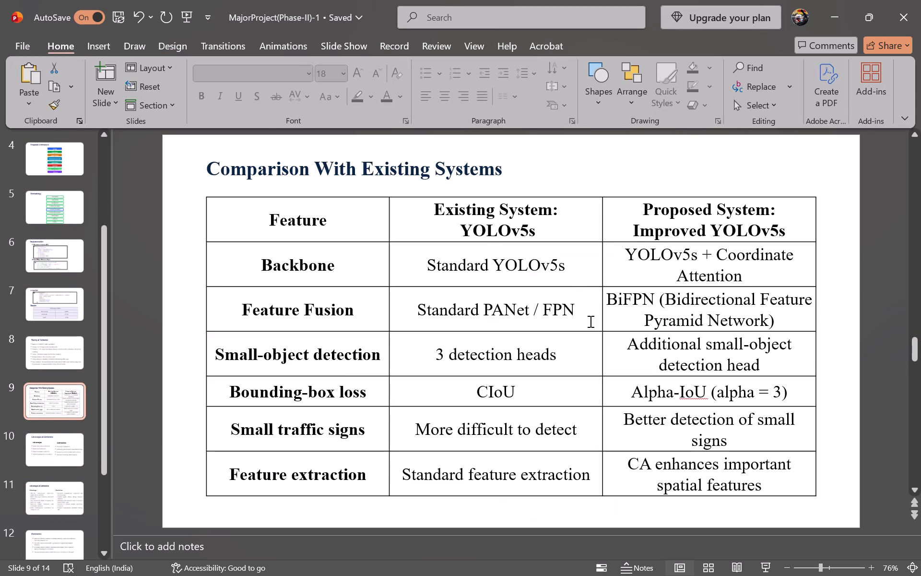
pyautogui.click(531, 308)
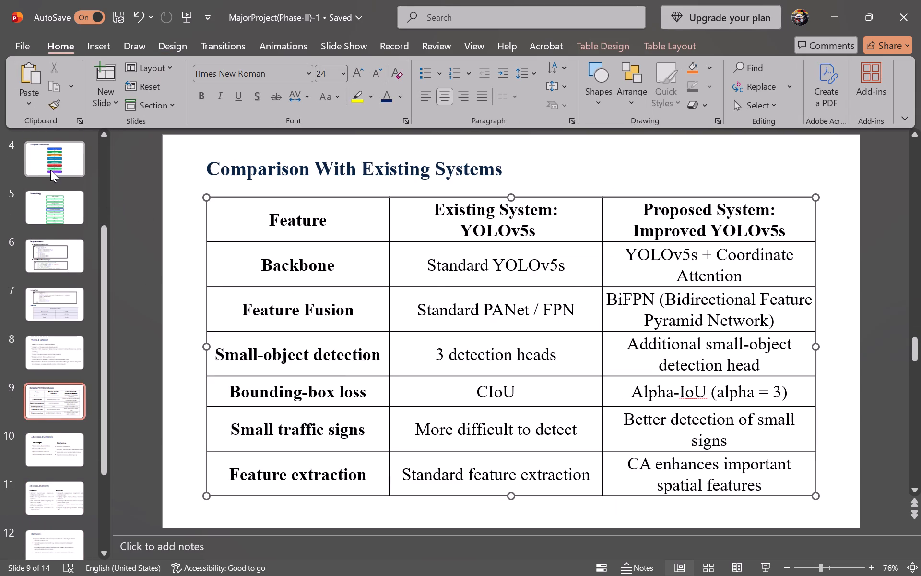
pyautogui.click(52, 168)
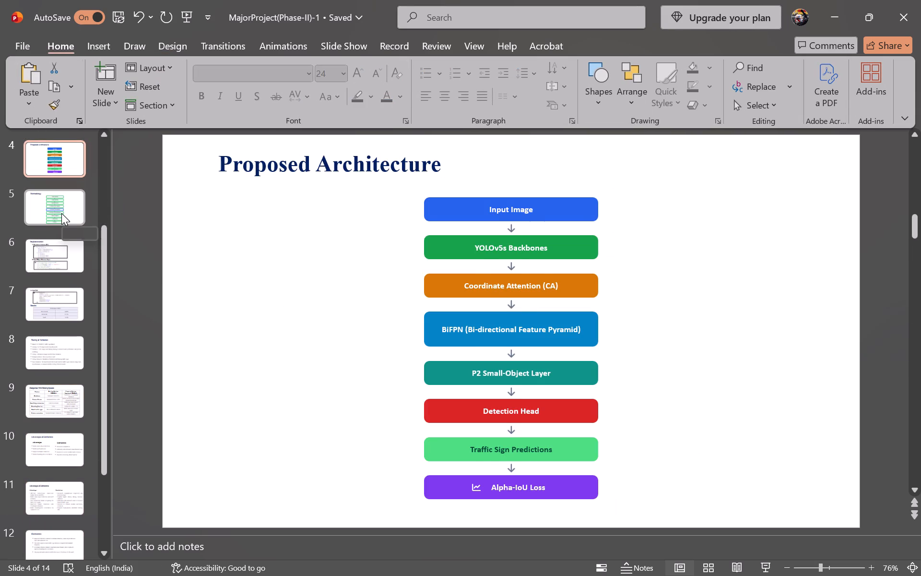
# Select the boxes, text labels and arrows of the nine-stage Methodology flowchart on slide 5 together and set their font to Times New Roman.
pyautogui.click(61, 213)
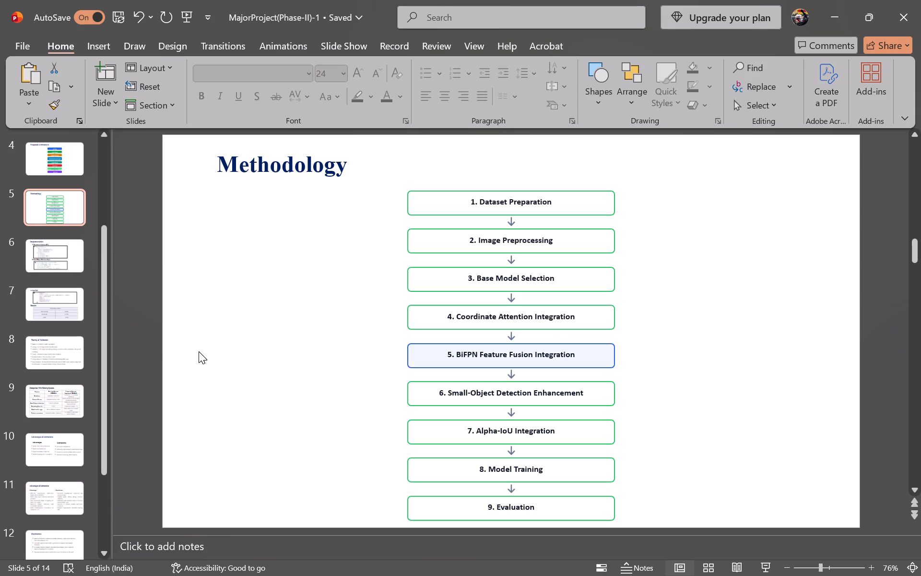
pyautogui.click(495, 195)
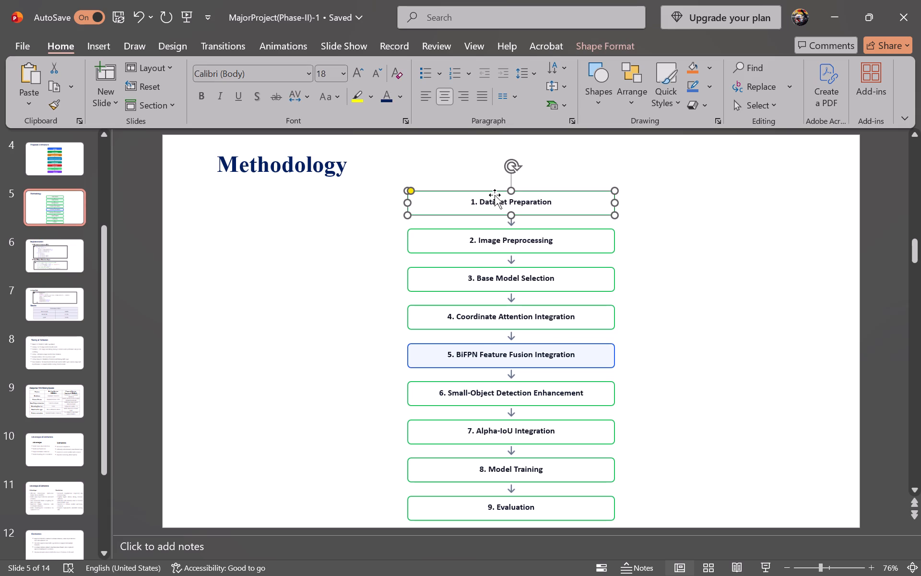
pyautogui.keyDown('ctrl'); pyautogui.click(498, 203); pyautogui.keyUp('ctrl')
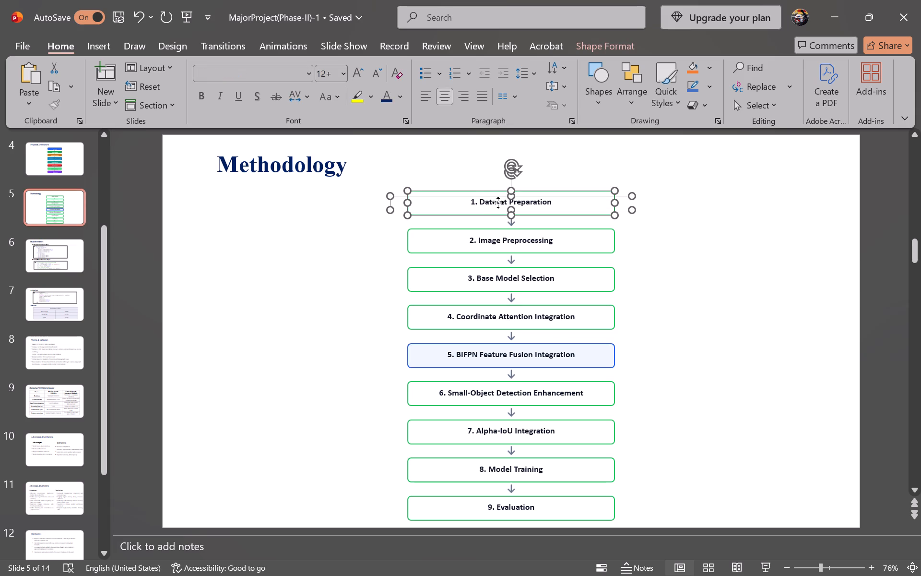
pyautogui.keyDown('ctrl'); pyautogui.click(494, 228); pyautogui.keyUp('ctrl')
pyautogui.keyDown('ctrl'); pyautogui.click(493, 240); pyautogui.keyUp('ctrl')
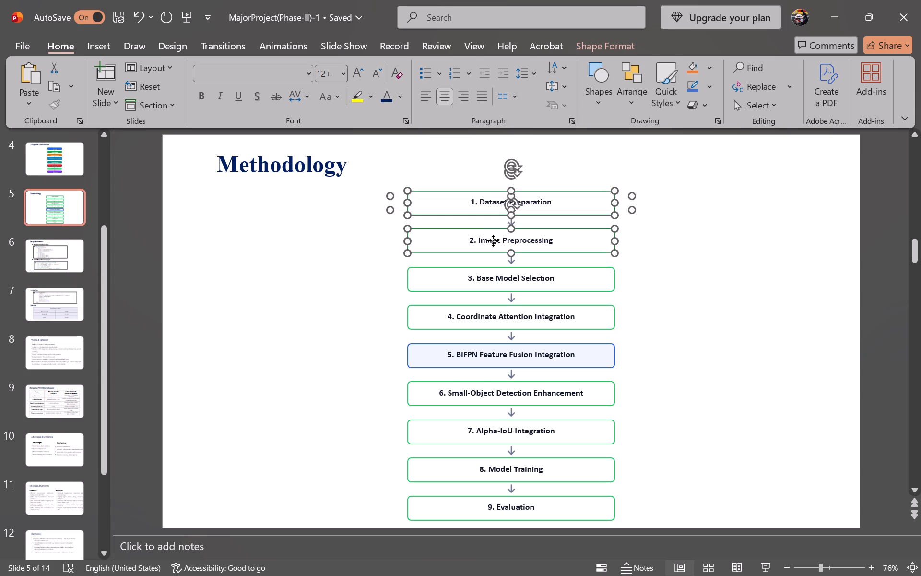
pyautogui.keyDown('ctrl'); pyautogui.click(511, 224); pyautogui.keyUp('ctrl')
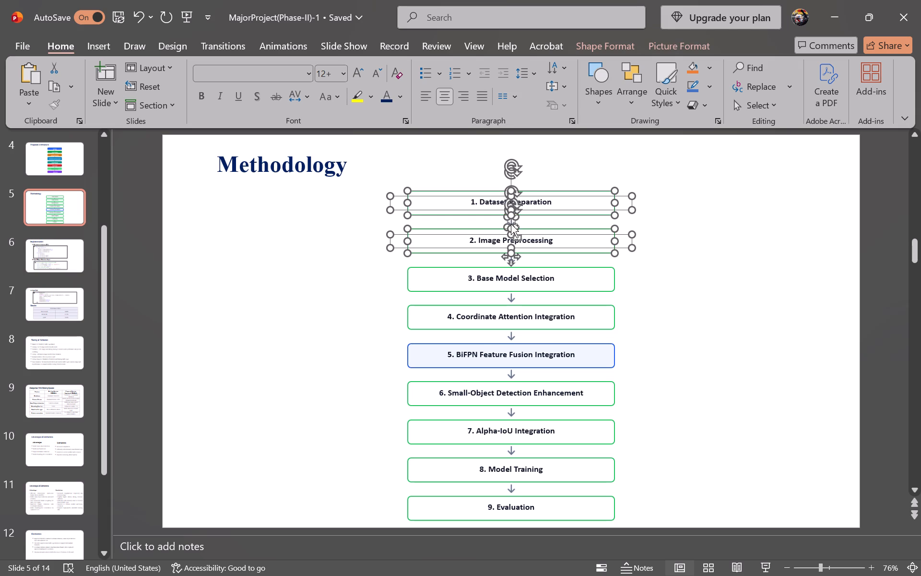
pyautogui.keyDown('ctrl'); pyautogui.click(514, 261); pyautogui.keyUp('ctrl')
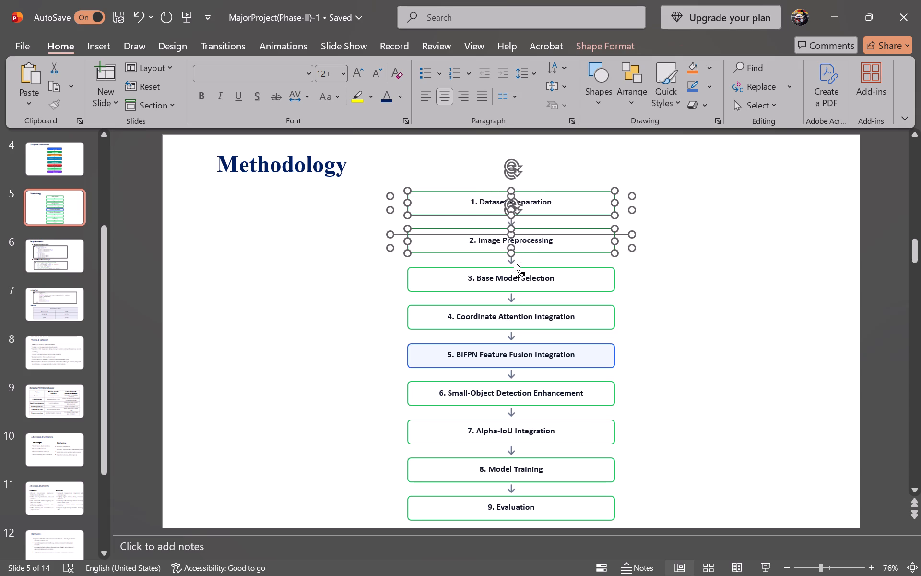
pyautogui.keyDown('ctrl'); pyautogui.click(511, 261); pyautogui.keyUp('ctrl')
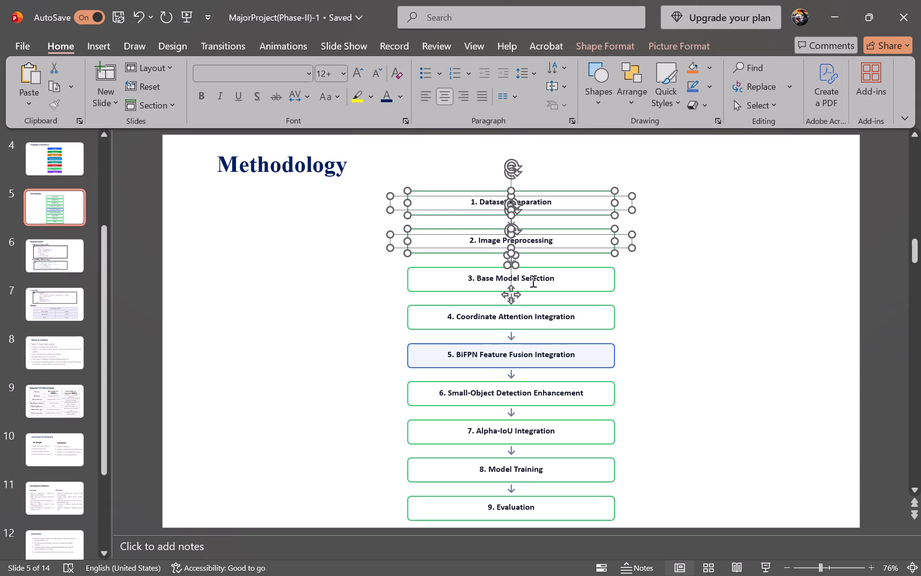
pyautogui.keyDown('ctrl'); pyautogui.click(536, 281); pyautogui.keyUp('ctrl')
pyautogui.keyDown('ctrl'); pyautogui.click(543, 267); pyautogui.keyUp('ctrl')
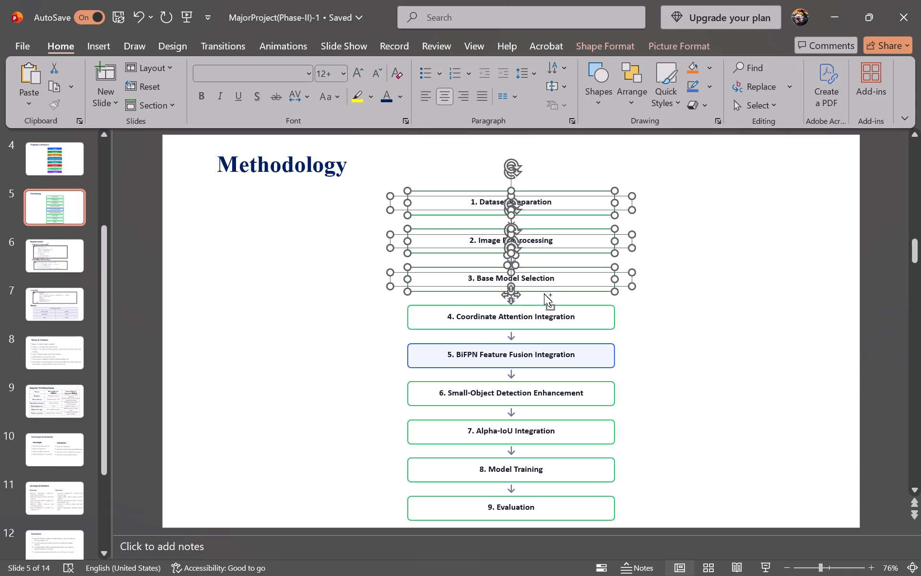
pyautogui.keyDown('ctrl'); pyautogui.click(544, 302); pyautogui.keyUp('ctrl')
pyautogui.keyDown('ctrl'); pyautogui.click(544, 310); pyautogui.keyUp('ctrl')
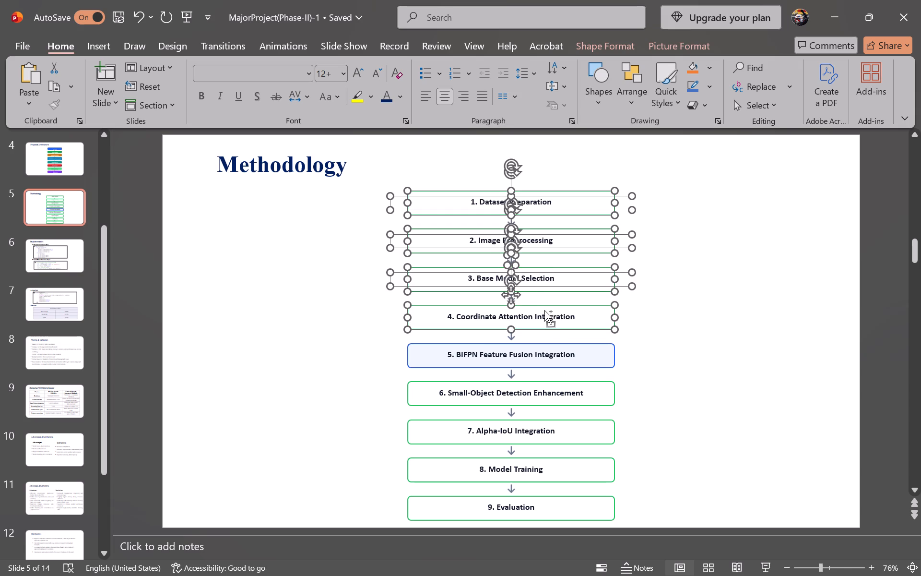
pyautogui.keyDown('ctrl'); pyautogui.click(544, 312); pyautogui.keyUp('ctrl')
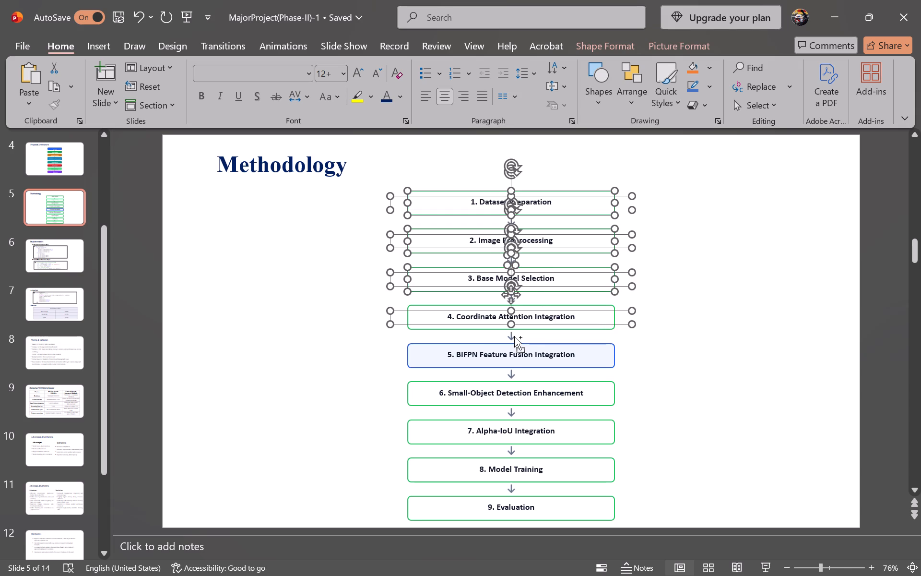
pyautogui.keyDown('ctrl'); pyautogui.click(514, 336); pyautogui.keyUp('ctrl')
pyautogui.keyDown('ctrl'); pyautogui.click(543, 353); pyautogui.keyUp('ctrl')
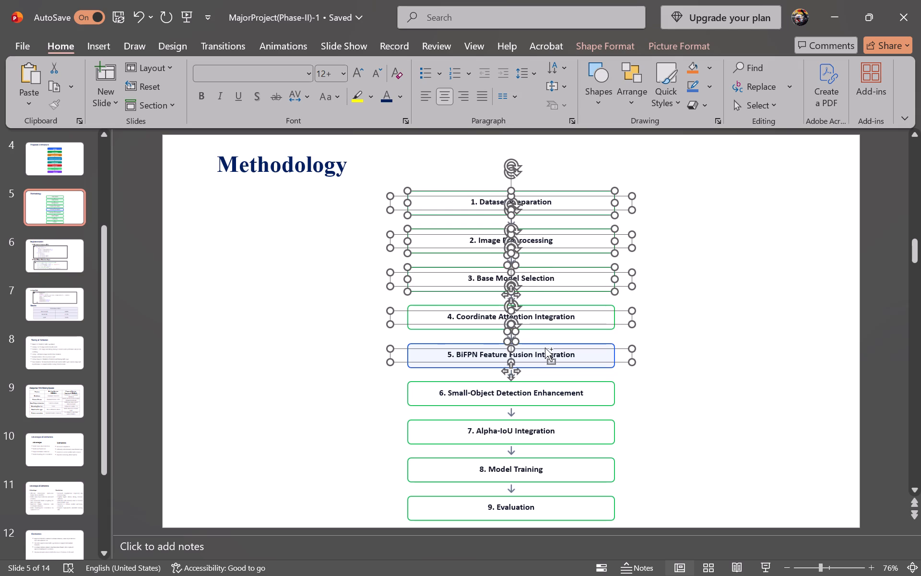
pyautogui.keyDown('ctrl'); pyautogui.click(545, 348); pyautogui.keyUp('ctrl')
pyautogui.keyDown('ctrl'); pyautogui.click(546, 344); pyautogui.keyUp('ctrl')
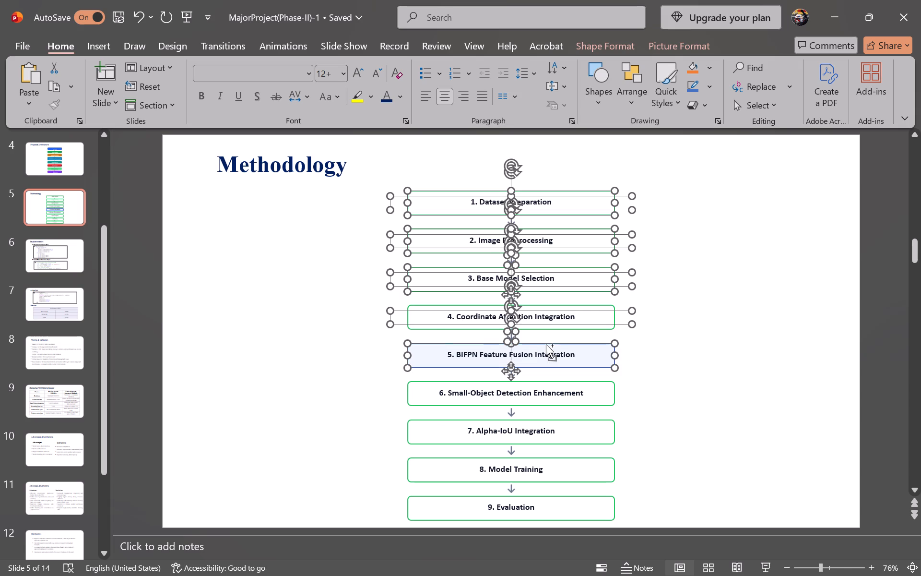
pyautogui.keyDown('ctrl'); pyautogui.click(546, 351); pyautogui.keyUp('ctrl')
pyautogui.keyDown('ctrl'); pyautogui.click(546, 392); pyautogui.keyUp('ctrl')
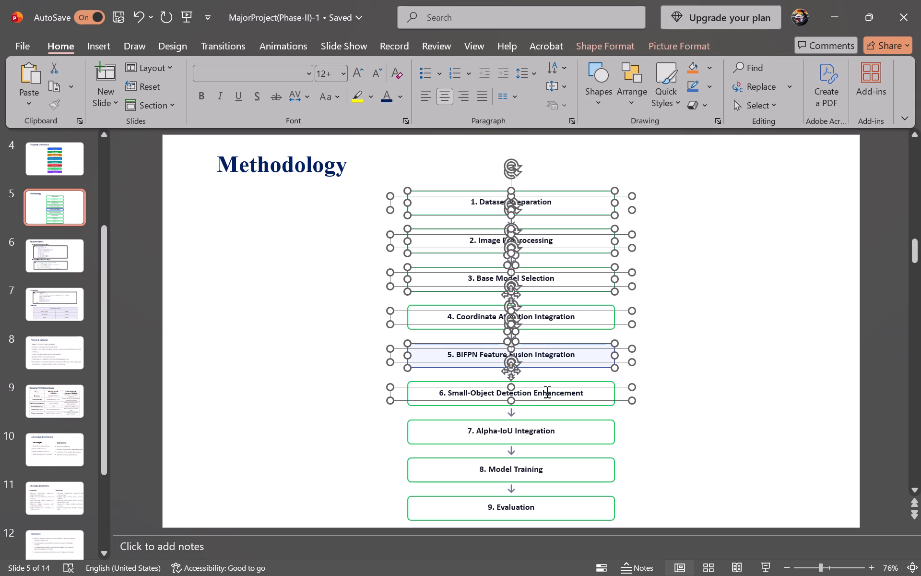
pyautogui.keyDown('ctrl'); pyautogui.click(546, 384); pyautogui.keyUp('ctrl')
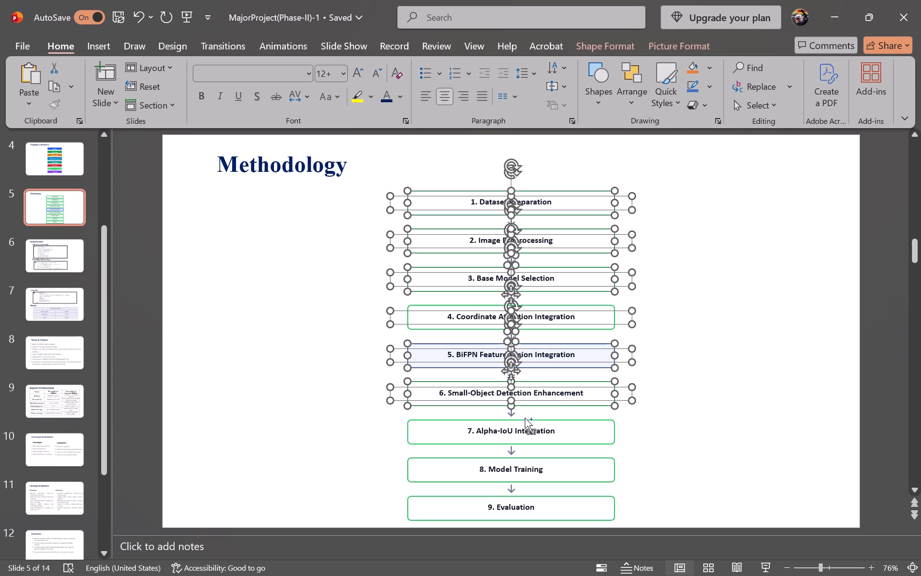
pyautogui.keyDown('ctrl'); pyautogui.click(514, 413); pyautogui.keyUp('ctrl')
pyautogui.keyDown('ctrl'); pyautogui.click(532, 428); pyautogui.keyUp('ctrl')
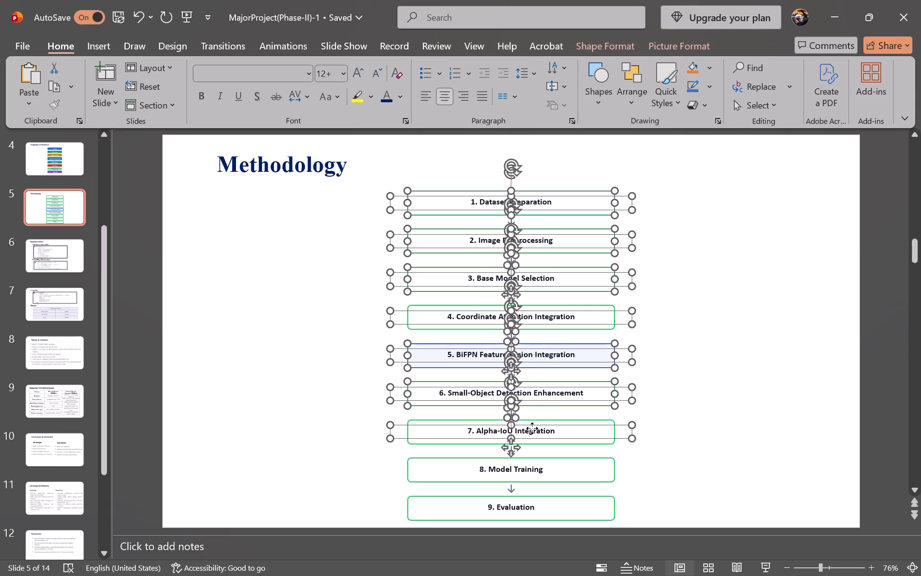
pyautogui.keyDown('ctrl'); pyautogui.click(546, 420); pyautogui.keyUp('ctrl')
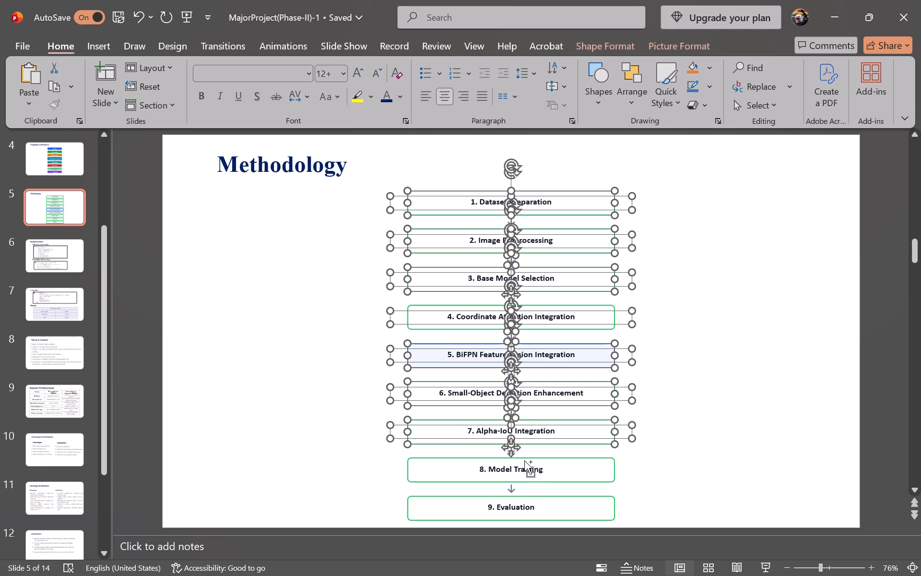
pyautogui.keyDown('ctrl'); pyautogui.click(511, 452); pyautogui.keyUp('ctrl')
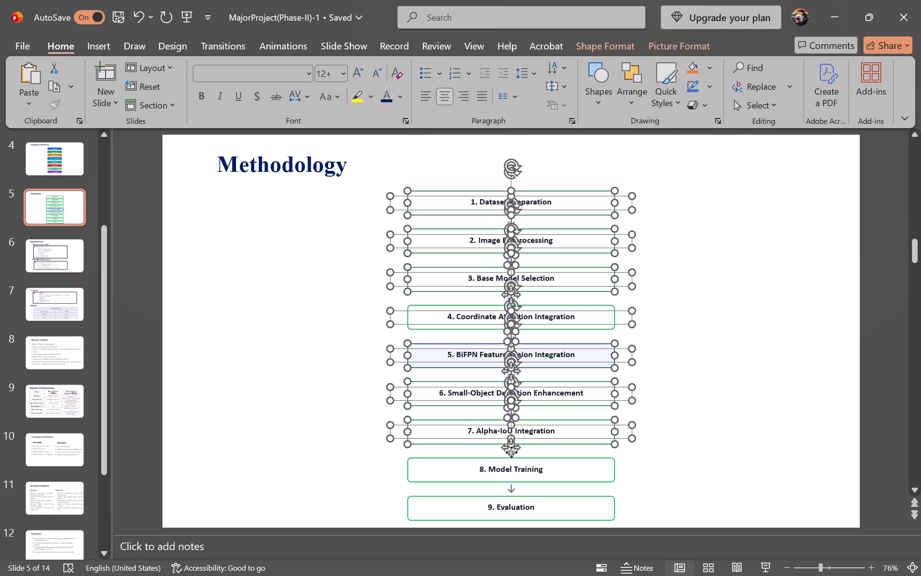
pyautogui.keyDown('ctrl'); pyautogui.click(511, 451); pyautogui.keyUp('ctrl')
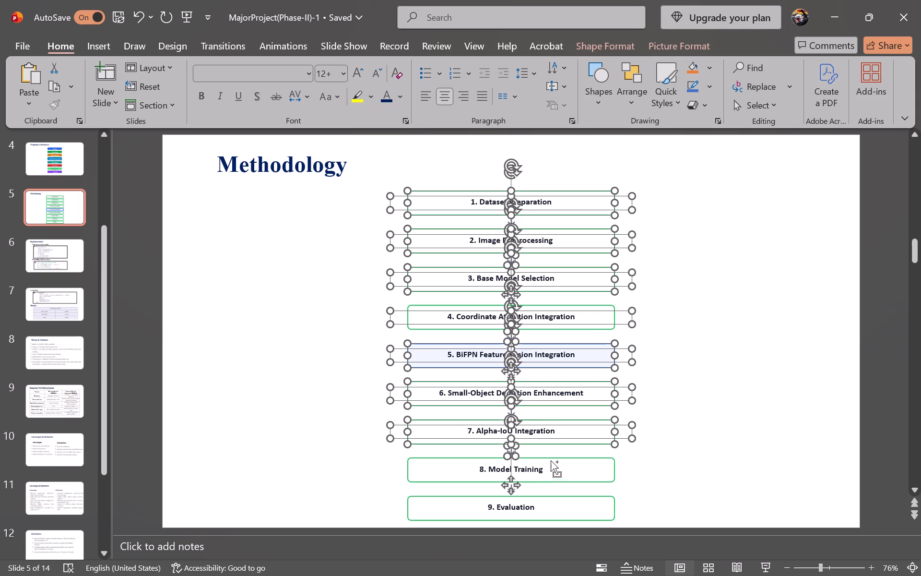
pyautogui.keyDown('ctrl'); pyautogui.click(554, 464); pyautogui.keyUp('ctrl')
pyautogui.keyDown('ctrl'); pyautogui.click(554, 457); pyautogui.keyUp('ctrl')
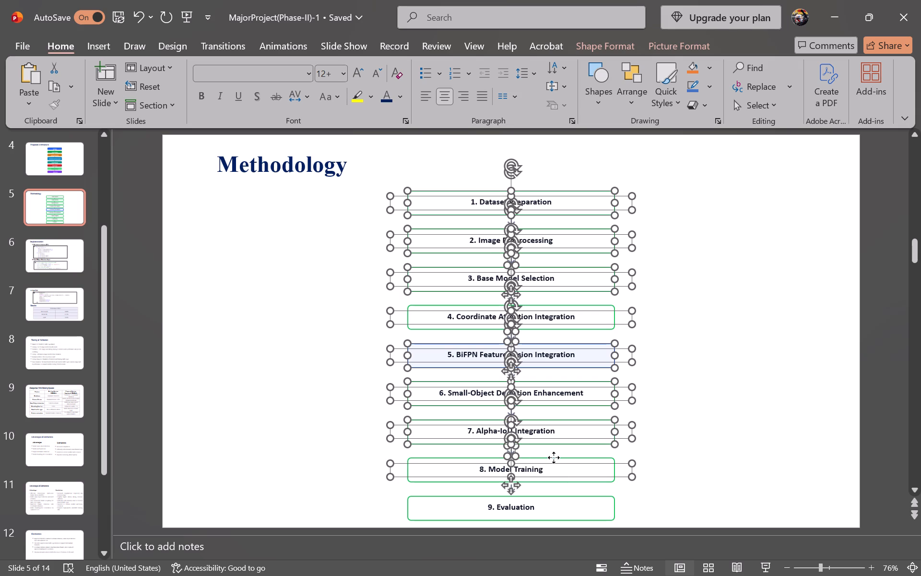
pyautogui.keyDown('ctrl'); pyautogui.click(530, 500); pyautogui.keyUp('ctrl')
pyautogui.keyDown('ctrl'); pyautogui.click(527, 507); pyautogui.keyUp('ctrl')
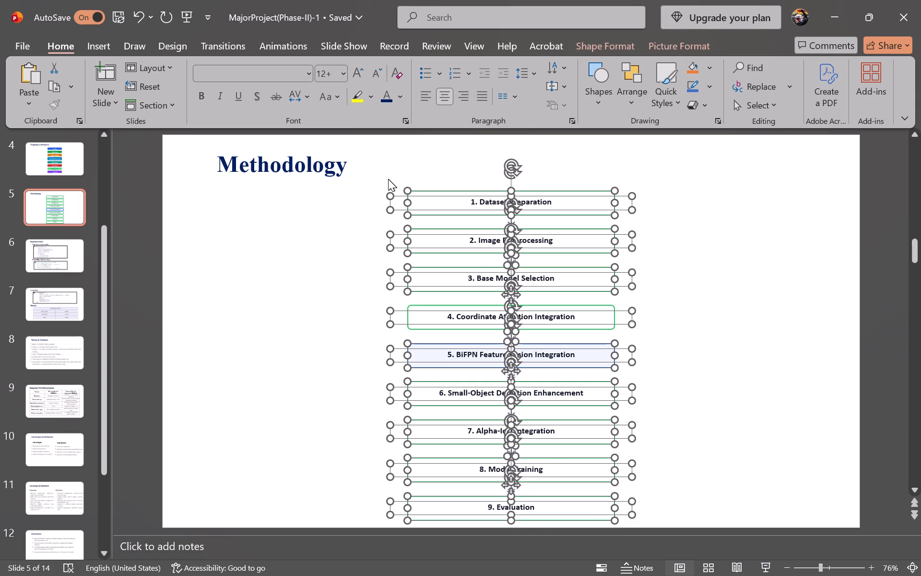
pyautogui.click(273, 67)
pyautogui.write('time')
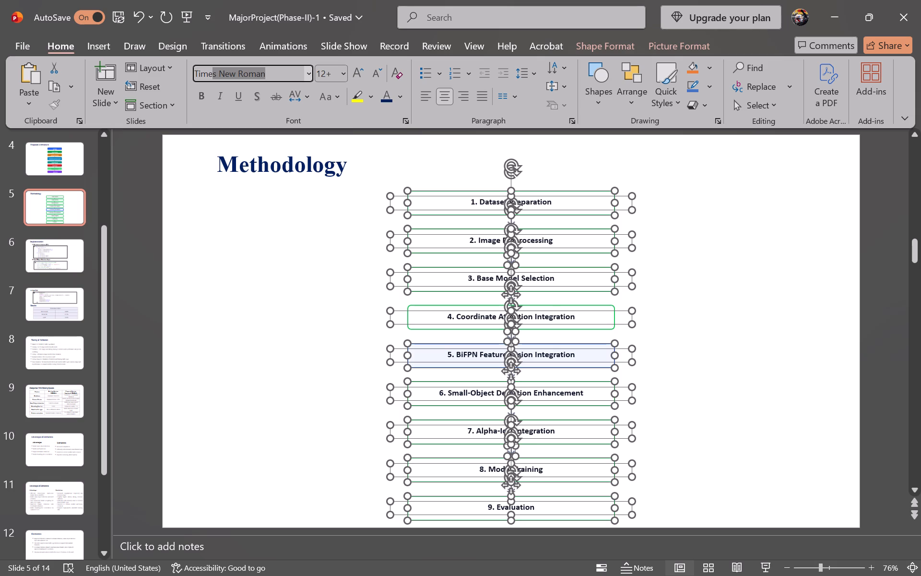
pyautogui.press('Return')
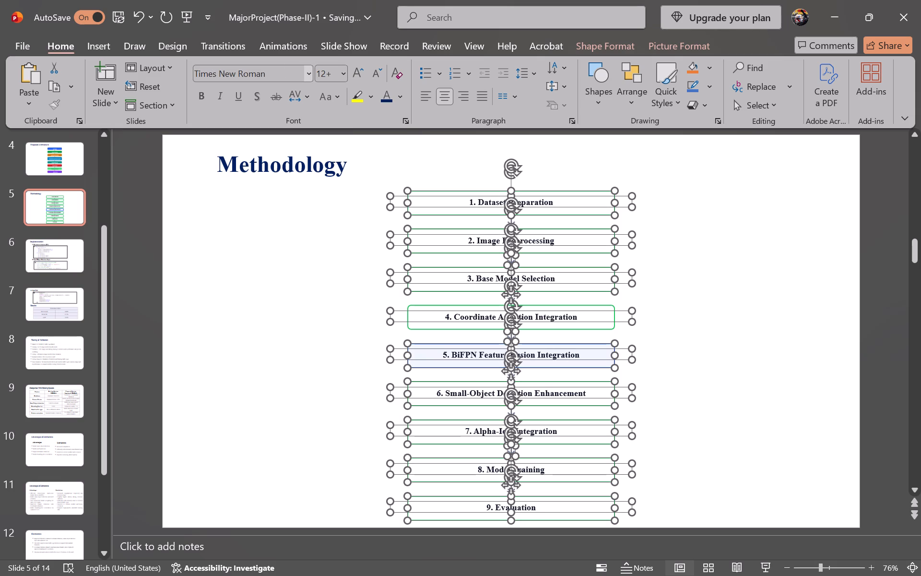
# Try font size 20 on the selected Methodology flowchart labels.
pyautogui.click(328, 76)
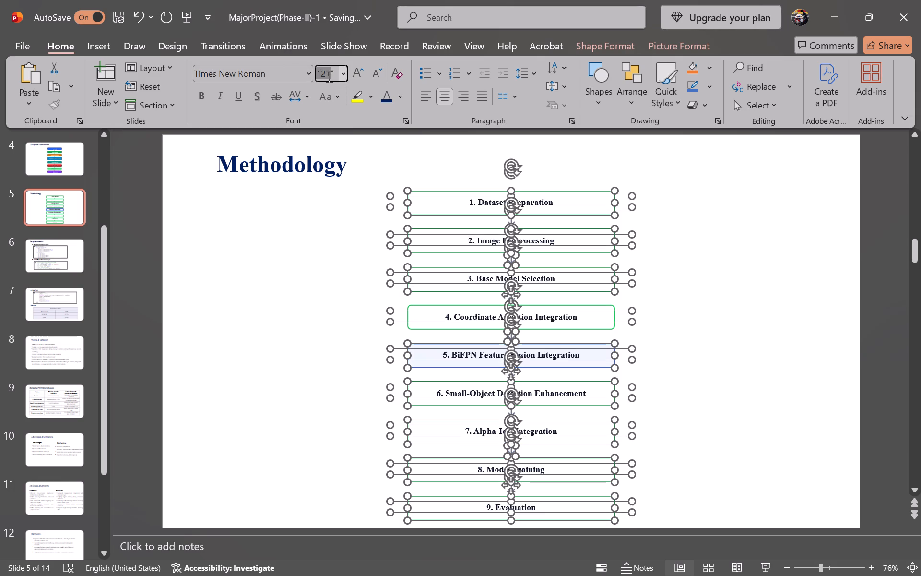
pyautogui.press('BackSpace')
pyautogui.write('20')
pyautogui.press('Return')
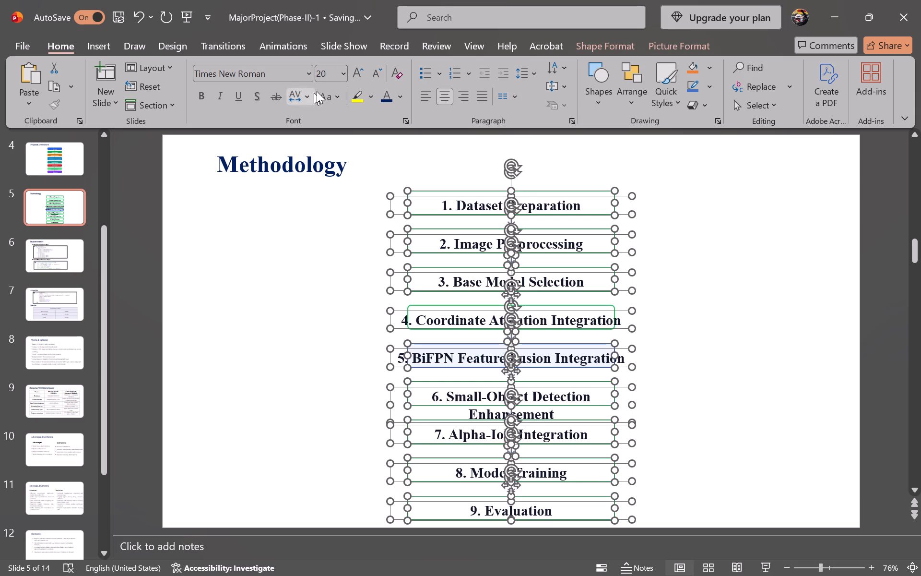
# Set the font size of all nine Methodology flowchart labels to 13 and deselect the flowchart.
pyautogui.click(331, 76)
pyautogui.press('BackSpace')
pyautogui.write('13')
pyautogui.press('Return')
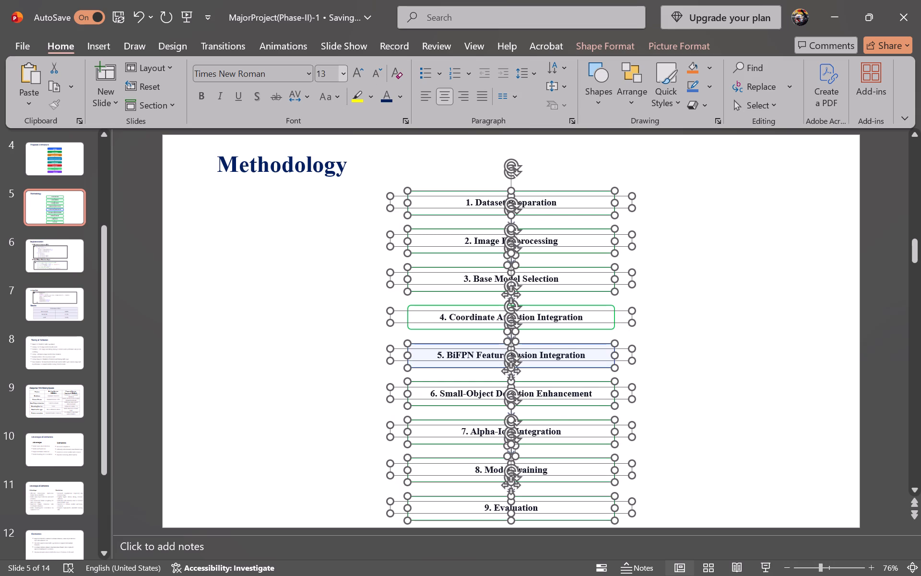
pyautogui.click(295, 288)
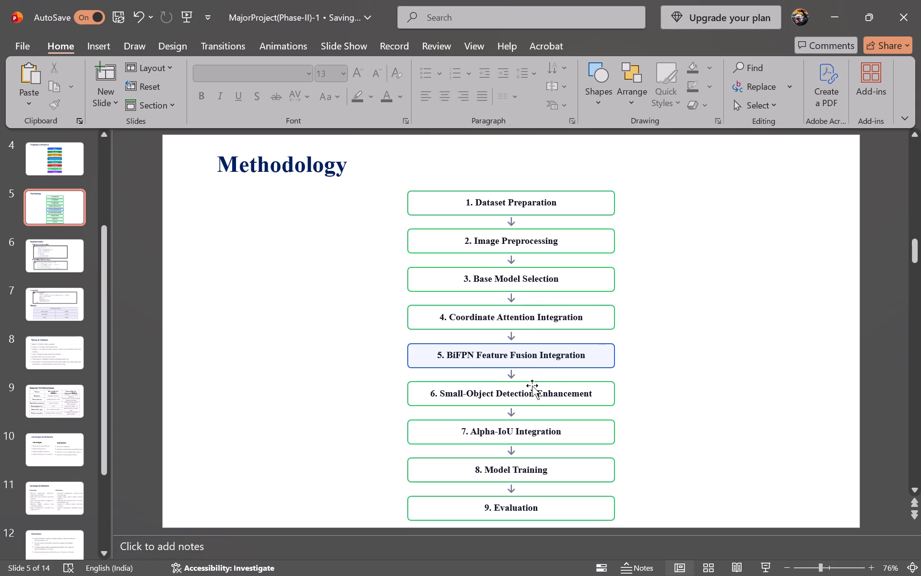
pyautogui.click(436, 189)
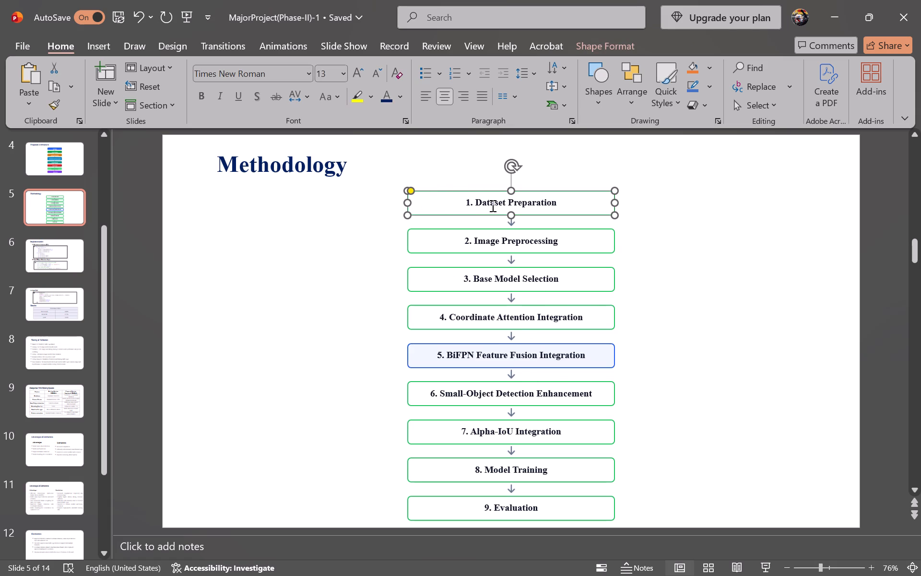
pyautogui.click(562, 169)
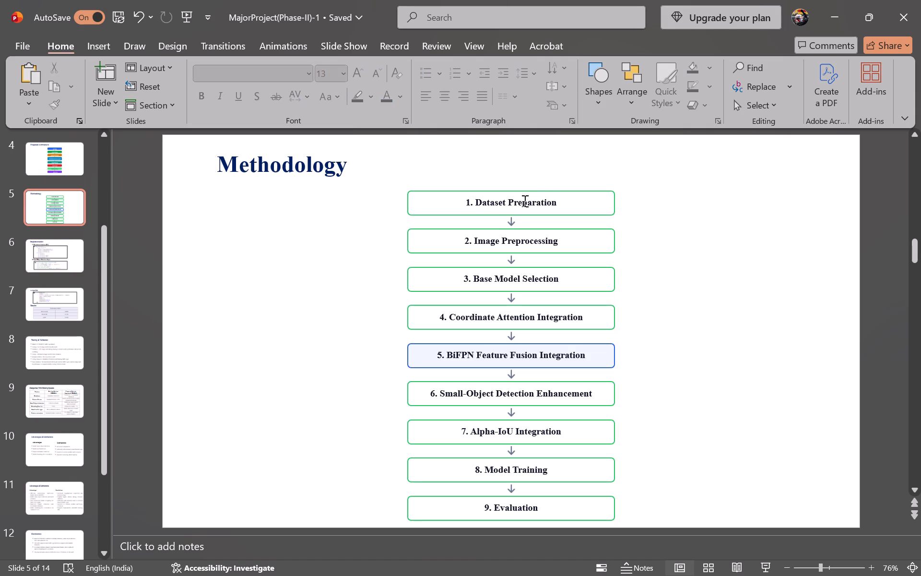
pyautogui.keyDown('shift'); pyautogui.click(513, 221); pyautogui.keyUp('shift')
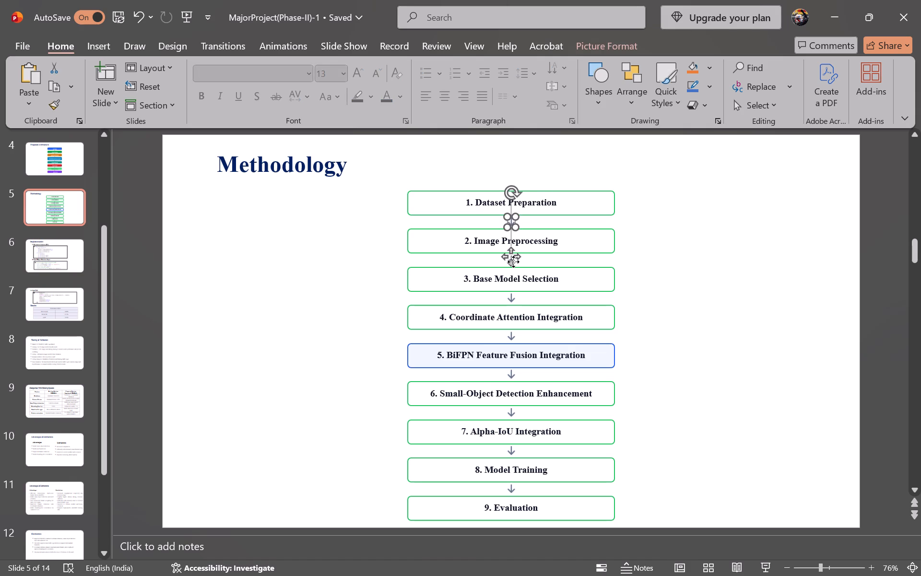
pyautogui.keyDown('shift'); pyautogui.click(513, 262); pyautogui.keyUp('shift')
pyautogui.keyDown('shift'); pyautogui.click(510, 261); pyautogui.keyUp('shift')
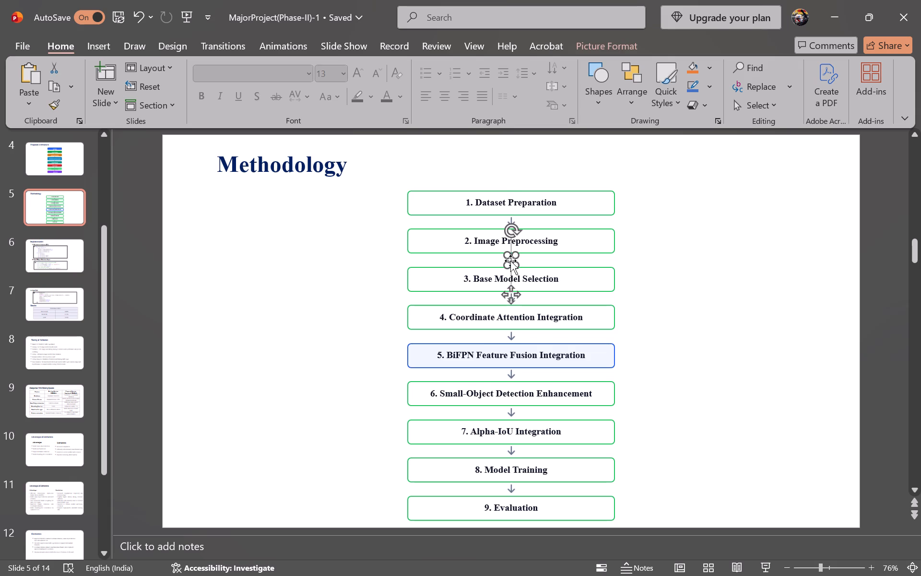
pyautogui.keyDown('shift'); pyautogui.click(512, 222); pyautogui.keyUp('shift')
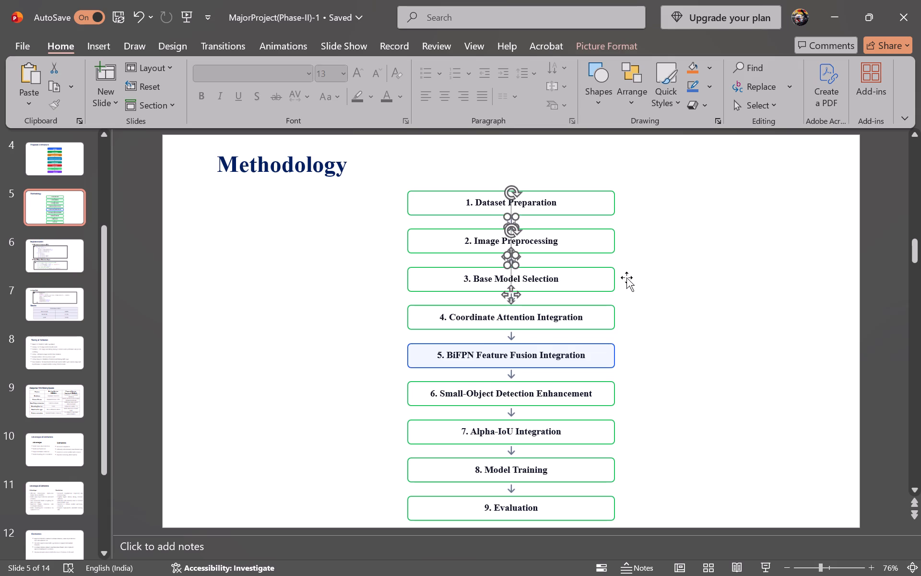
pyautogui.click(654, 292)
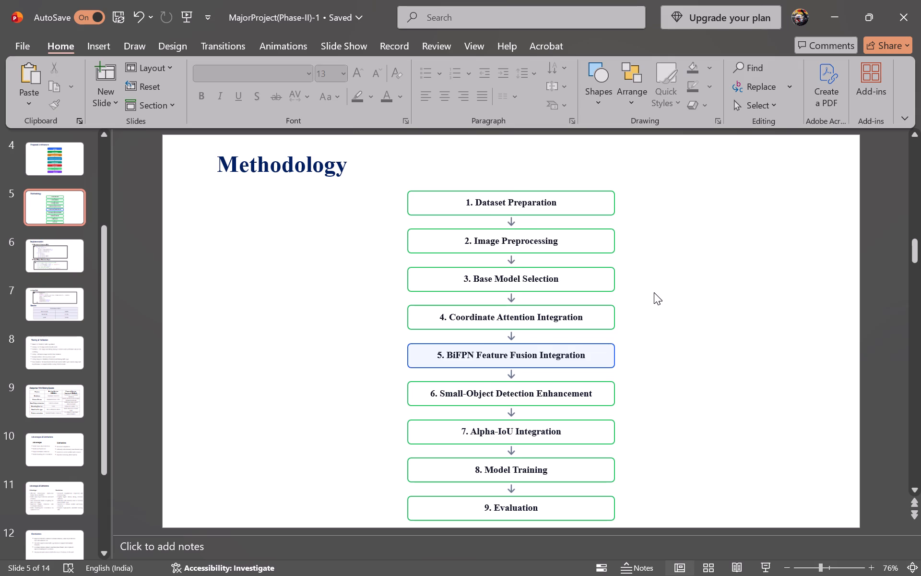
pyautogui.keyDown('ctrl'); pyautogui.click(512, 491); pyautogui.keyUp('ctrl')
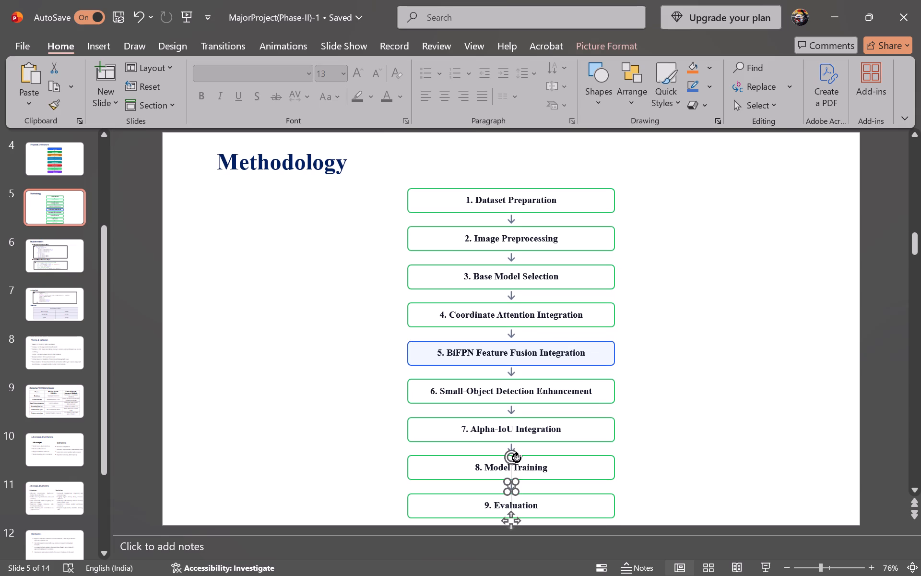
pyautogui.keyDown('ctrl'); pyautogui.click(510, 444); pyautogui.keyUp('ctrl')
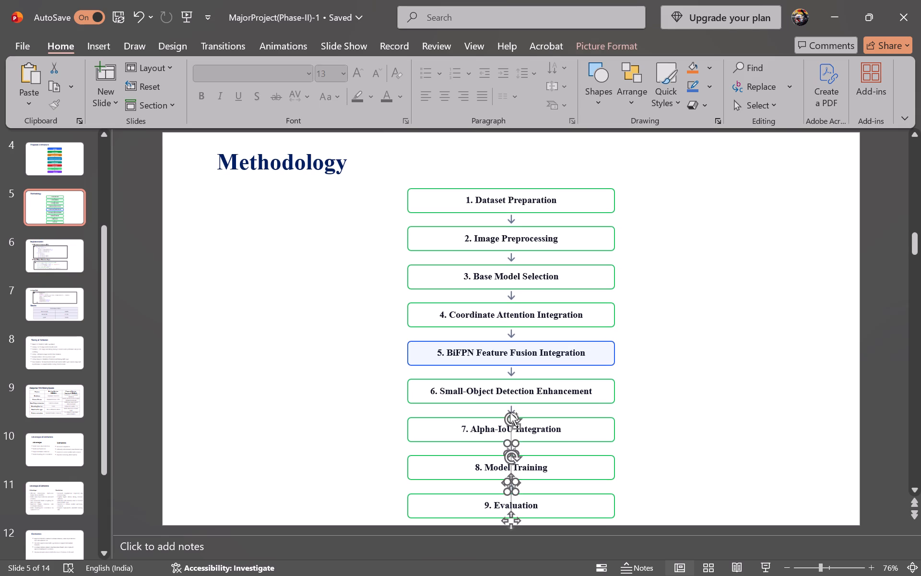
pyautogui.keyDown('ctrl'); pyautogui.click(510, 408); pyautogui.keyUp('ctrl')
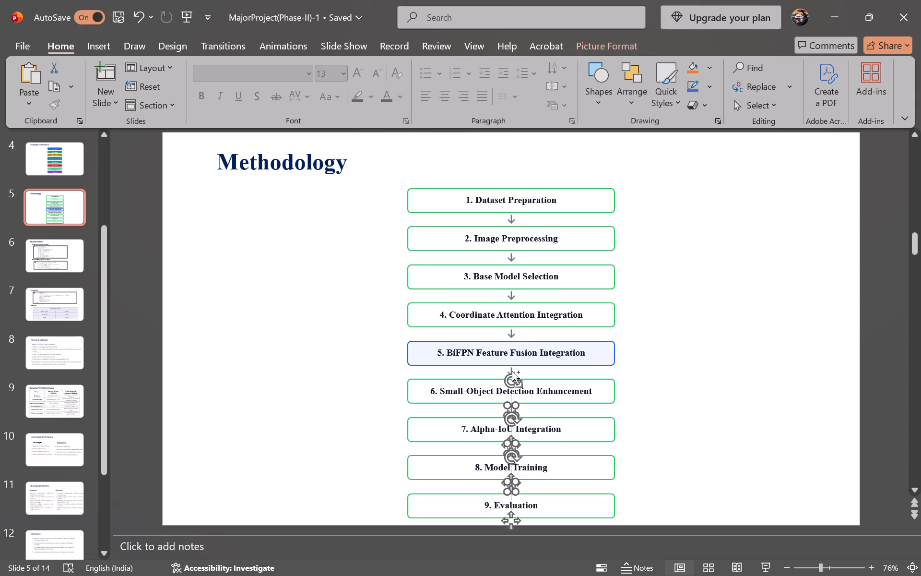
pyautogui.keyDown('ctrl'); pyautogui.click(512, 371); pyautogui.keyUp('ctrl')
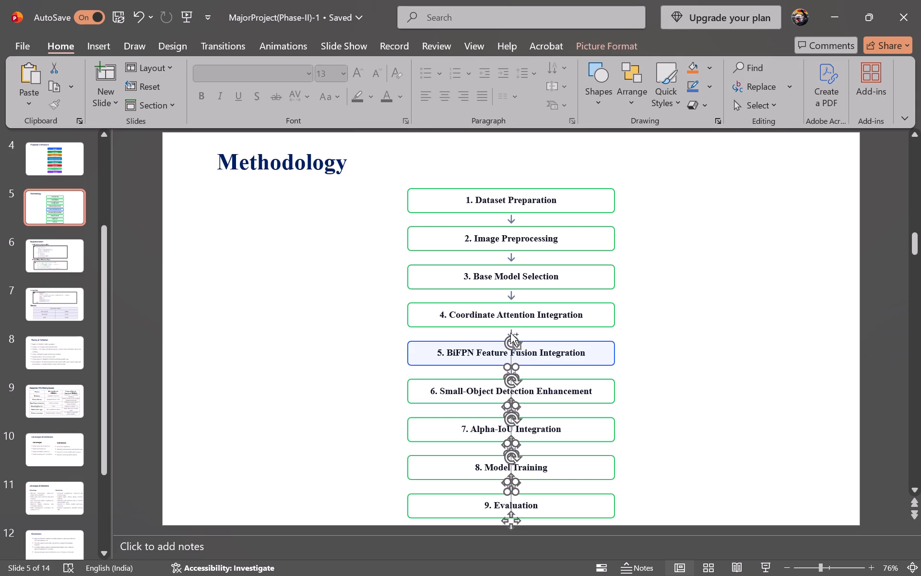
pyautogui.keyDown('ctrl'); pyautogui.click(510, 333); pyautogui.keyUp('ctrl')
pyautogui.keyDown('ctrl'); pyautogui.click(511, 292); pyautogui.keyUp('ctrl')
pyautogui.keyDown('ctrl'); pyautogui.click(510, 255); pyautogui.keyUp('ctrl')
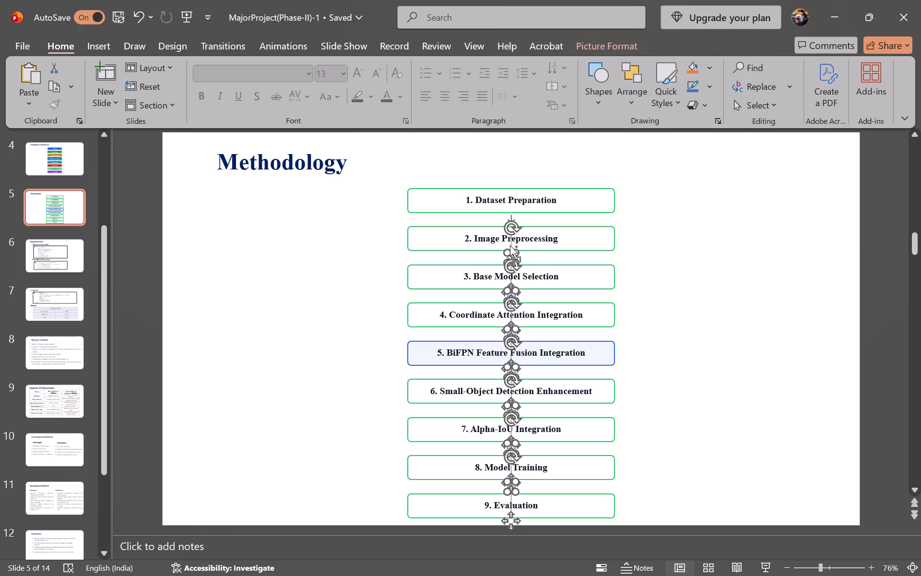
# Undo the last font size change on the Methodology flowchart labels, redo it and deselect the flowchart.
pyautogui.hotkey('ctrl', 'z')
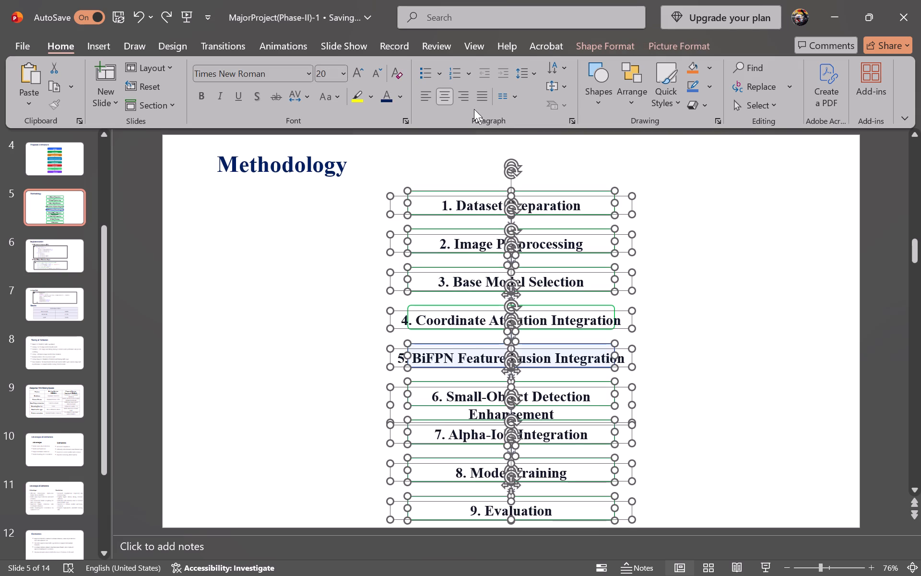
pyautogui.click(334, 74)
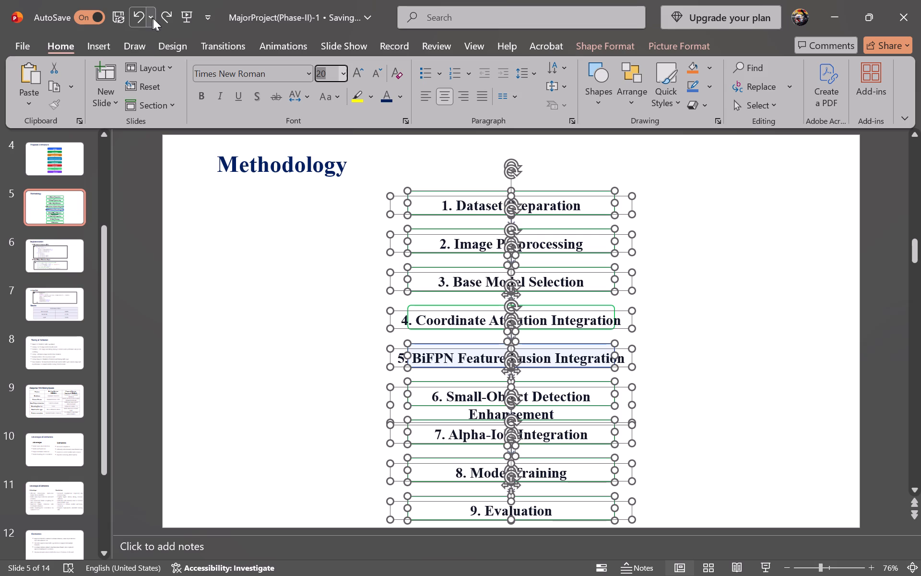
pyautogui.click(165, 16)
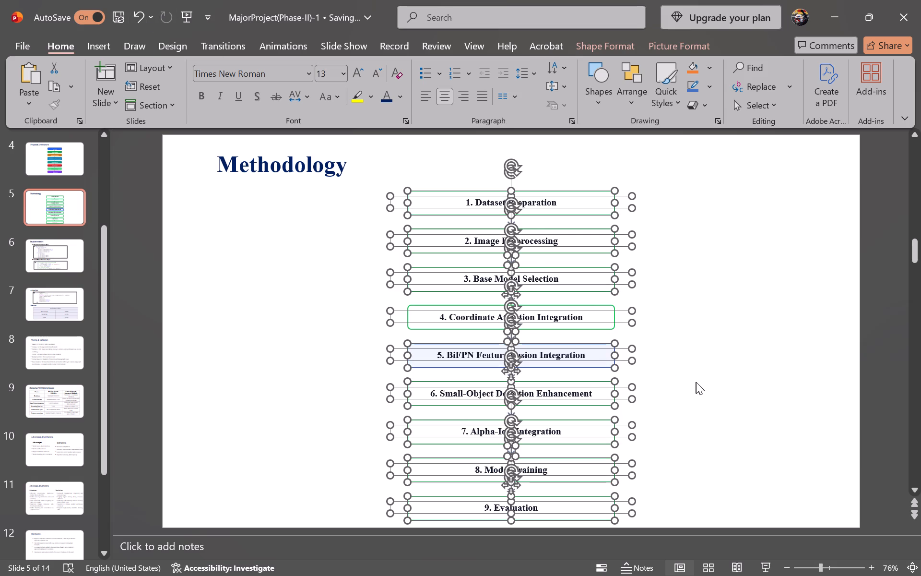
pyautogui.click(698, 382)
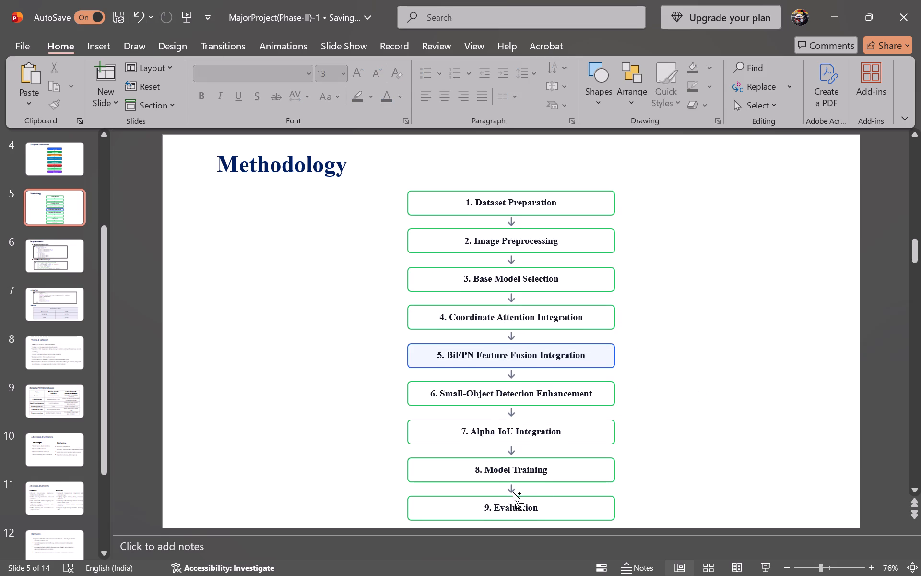
# Select all arrows, boxes and text labels of the Methodology flowchart together and move the whole flowchart slightly up on slide 5.
pyautogui.keyDown('ctrl'); pyautogui.moveTo(512, 490); pyautogui.dragTo(509, 456); pyautogui.keyUp('ctrl')
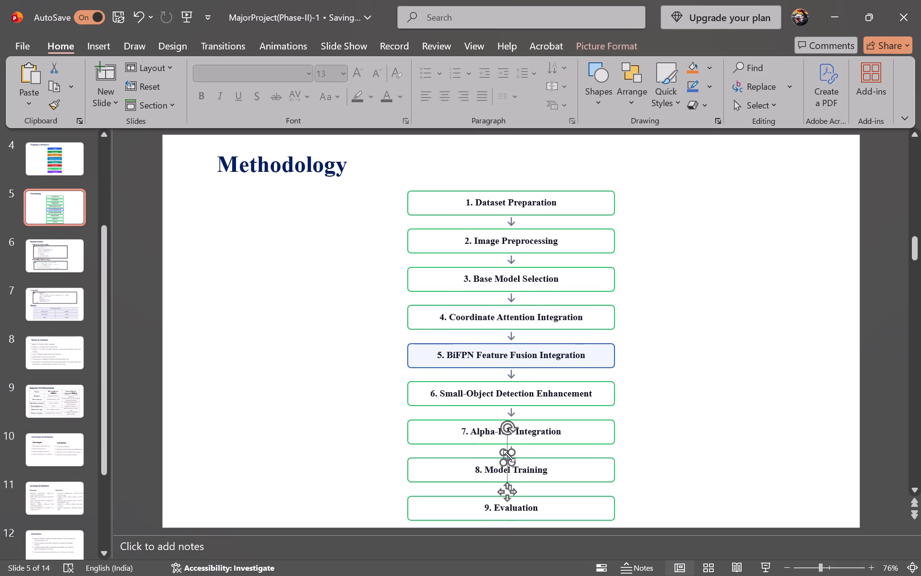
pyautogui.hotkey('ctrl', 'z')
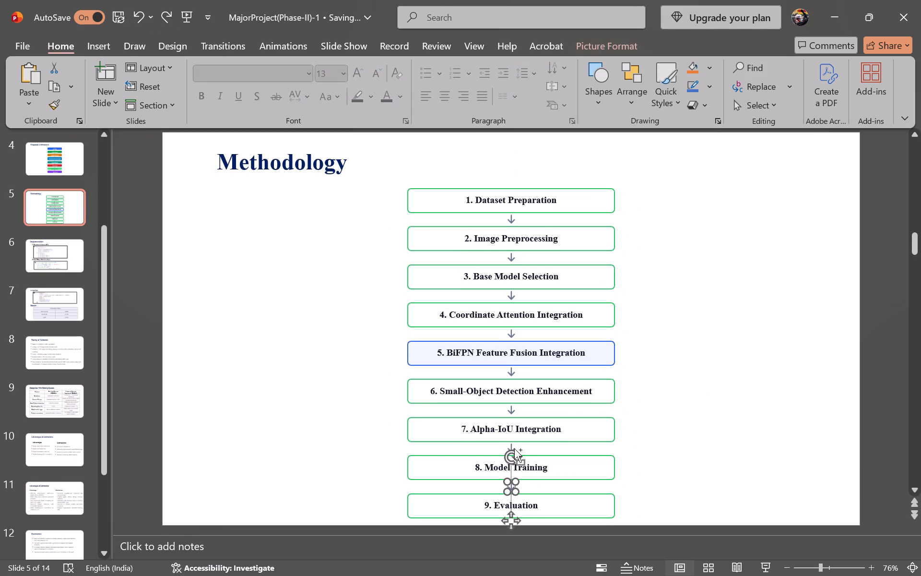
pyautogui.keyDown('ctrl'); pyautogui.click(511, 445); pyautogui.keyUp('ctrl')
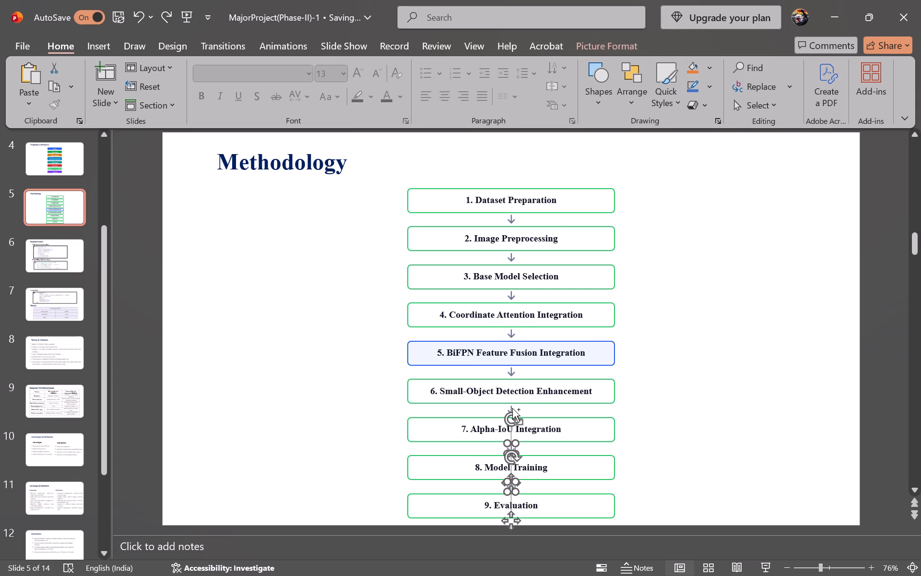
pyautogui.keyDown('ctrl'); pyautogui.click(512, 408); pyautogui.keyUp('ctrl')
pyautogui.keyDown('ctrl'); pyautogui.click(512, 368); pyautogui.keyUp('ctrl')
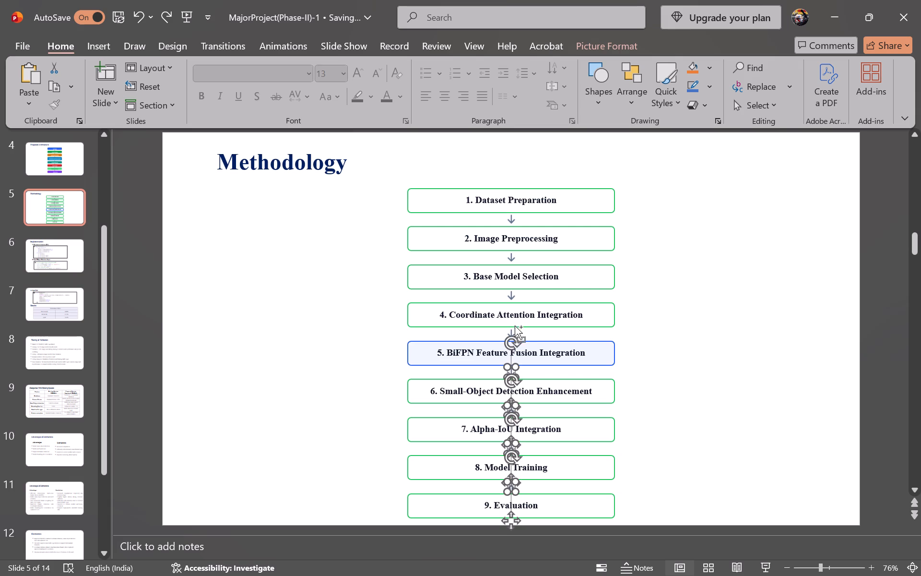
pyautogui.keyDown('ctrl'); pyautogui.click(512, 329); pyautogui.keyUp('ctrl')
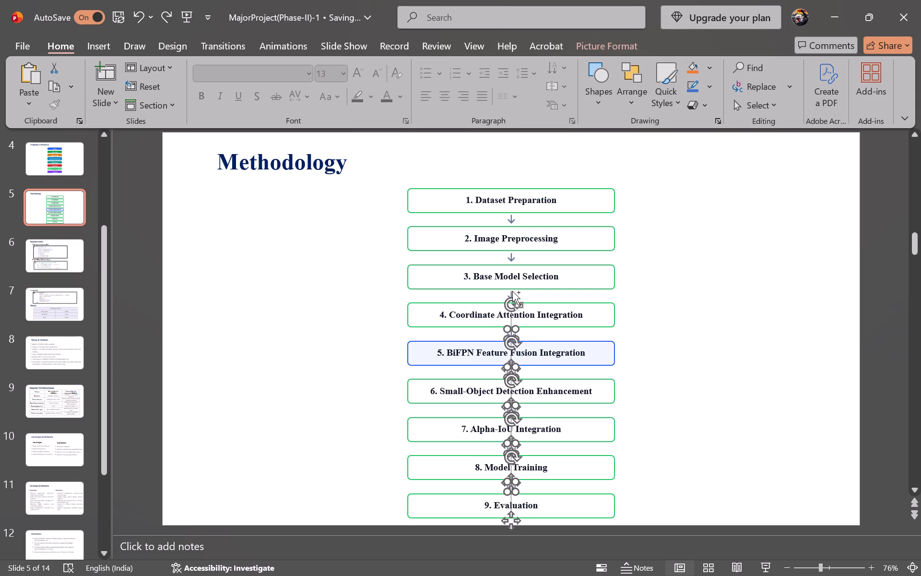
pyautogui.keyDown('ctrl'); pyautogui.click(512, 291); pyautogui.keyUp('ctrl')
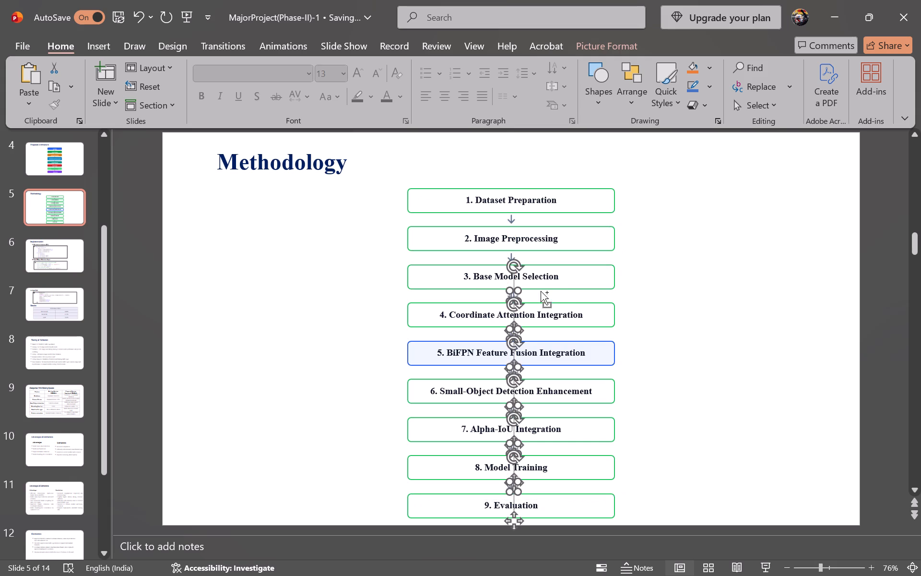
pyautogui.hotkey('ctrl', 'z')
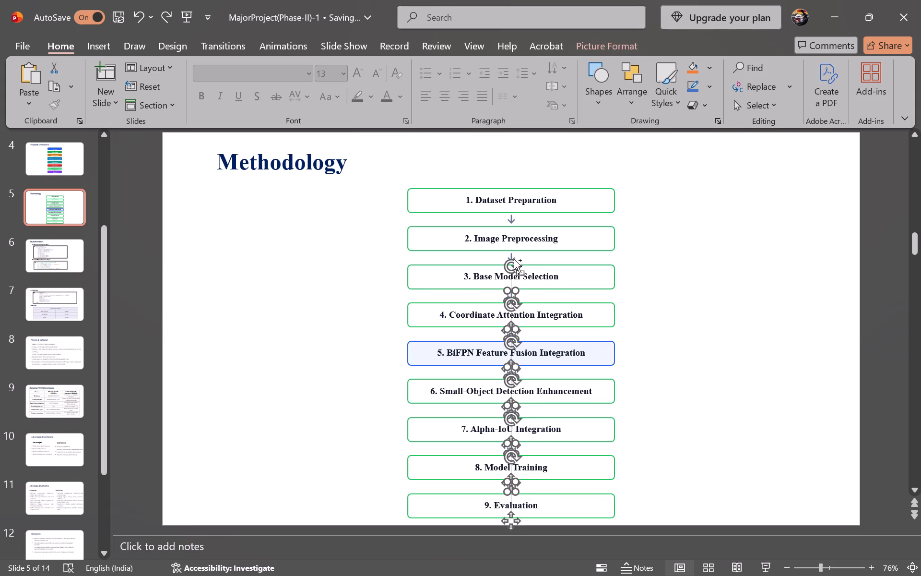
pyautogui.keyDown('ctrl'); pyautogui.click(511, 254); pyautogui.keyUp('ctrl')
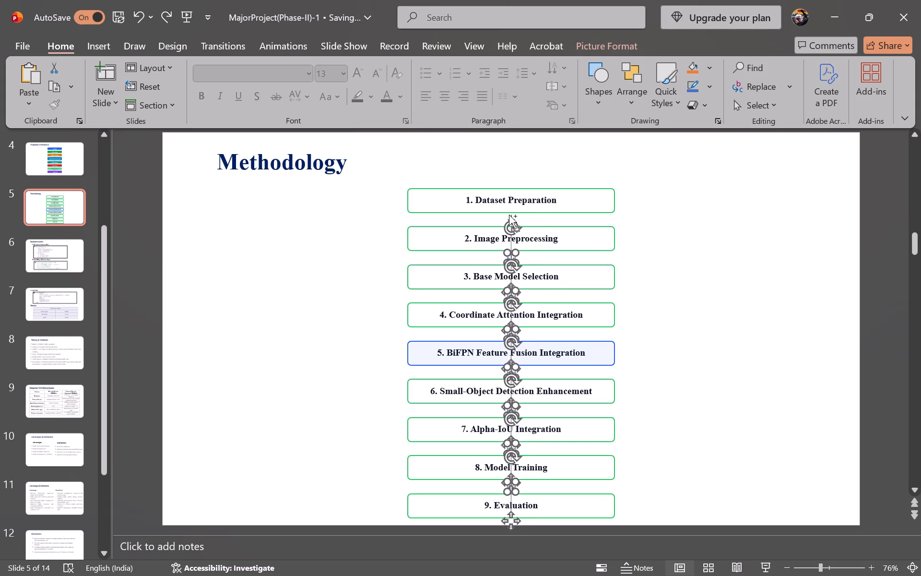
pyautogui.keyDown('ctrl'); pyautogui.click(513, 216); pyautogui.keyUp('ctrl')
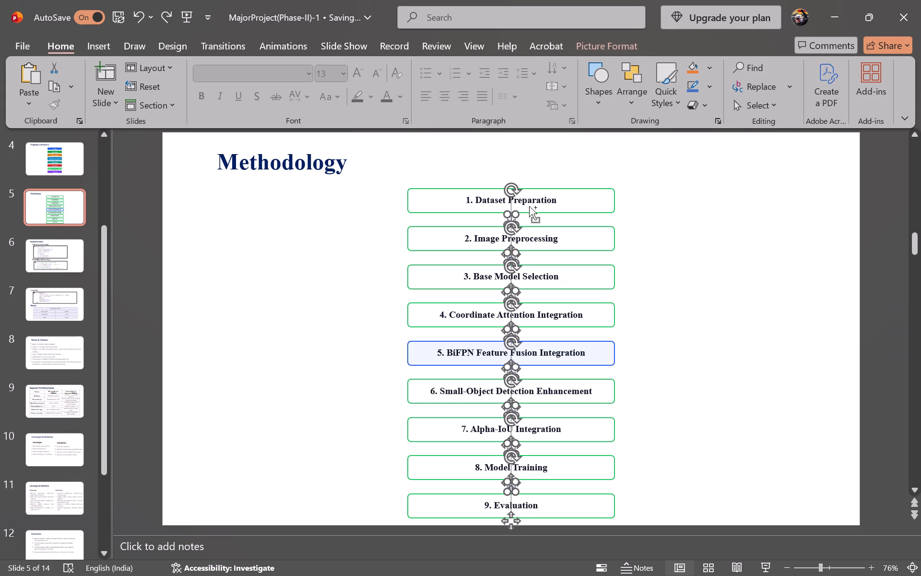
pyautogui.keyDown('ctrl'); pyautogui.click(576, 189); pyautogui.keyUp('ctrl')
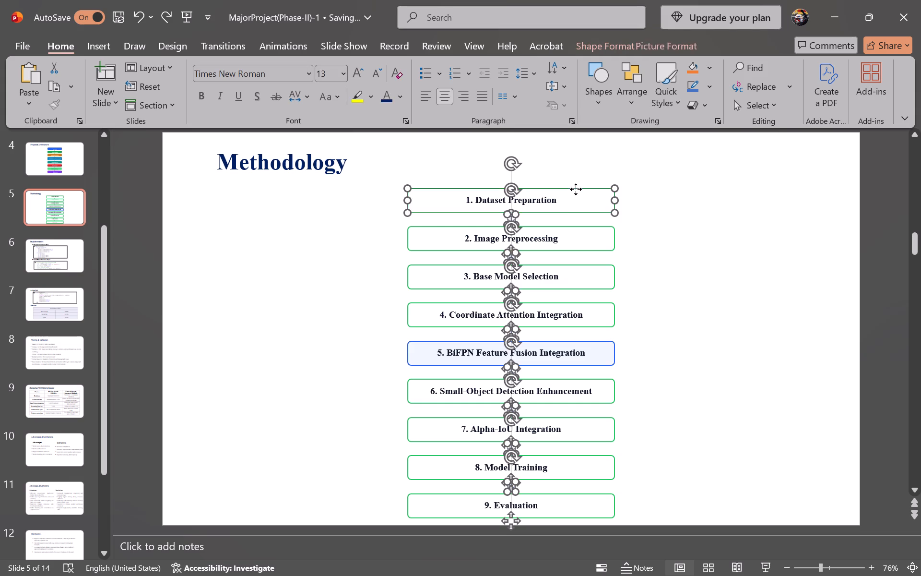
pyautogui.keyDown('ctrl'); pyautogui.click(551, 198); pyautogui.keyUp('ctrl')
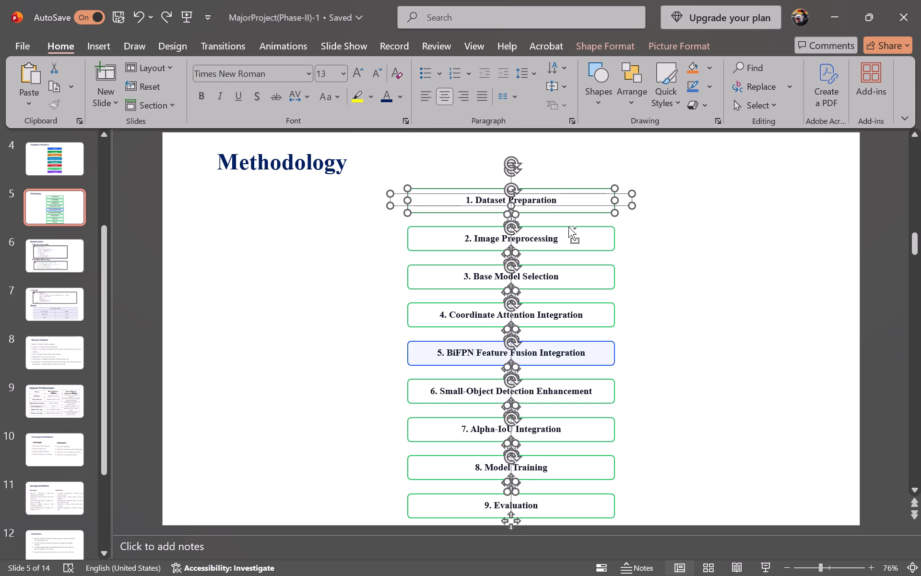
pyautogui.keyDown('ctrl'); pyautogui.click(569, 226); pyautogui.keyUp('ctrl')
pyautogui.keyDown('ctrl'); pyautogui.click(555, 239); pyautogui.keyUp('ctrl')
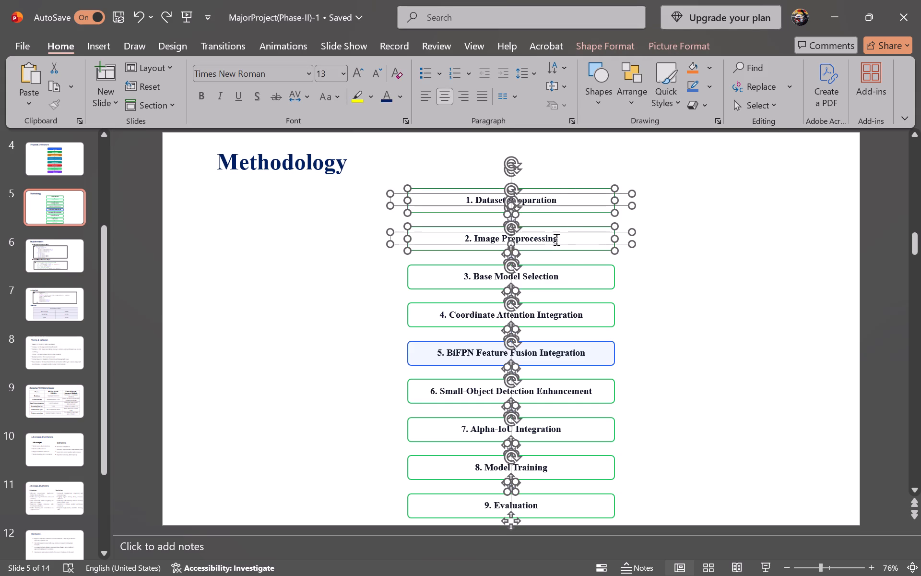
pyautogui.keyDown('ctrl'); pyautogui.click(567, 264); pyautogui.keyUp('ctrl')
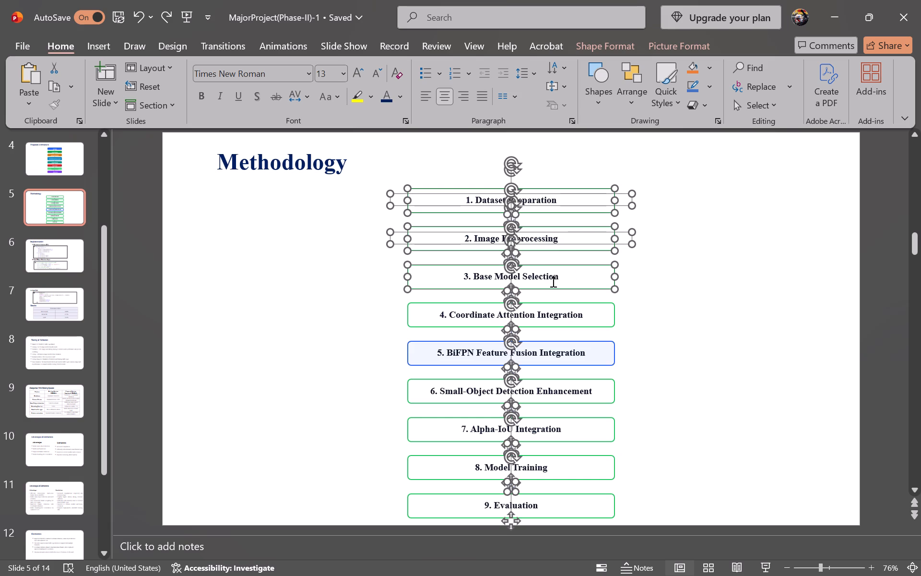
# Add the remaining boxes and labels, from 3. Base Model Selection to 9. Evaluation, to the selection and move the whole Methodology flowchart slightly up.
pyautogui.keyDown('ctrl'); pyautogui.click(556, 276); pyautogui.keyUp('ctrl')
pyautogui.keyDown('ctrl'); pyautogui.click(567, 301); pyautogui.keyUp('ctrl')
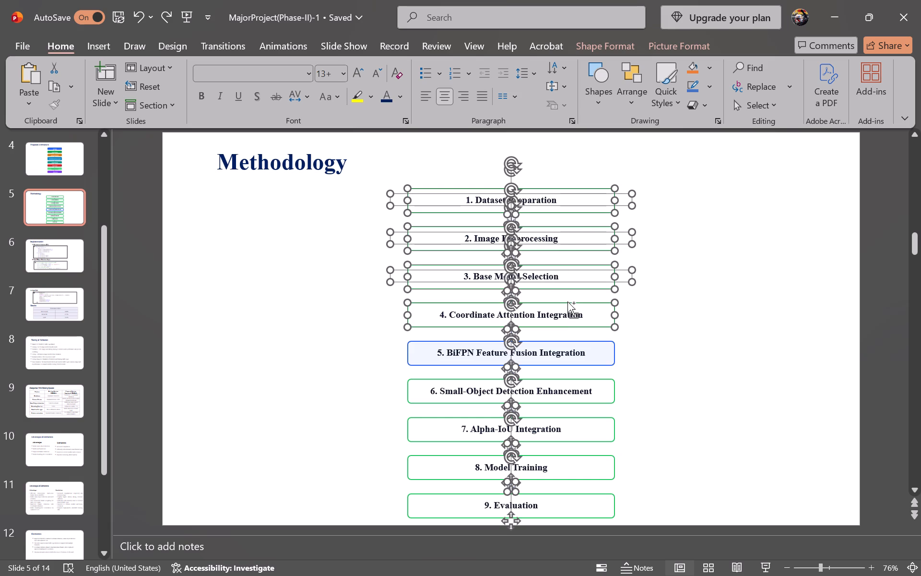
pyautogui.keyDown('ctrl'); pyautogui.click(567, 312); pyautogui.keyUp('ctrl')
pyautogui.keyDown('ctrl'); pyautogui.click(565, 341); pyautogui.keyUp('ctrl')
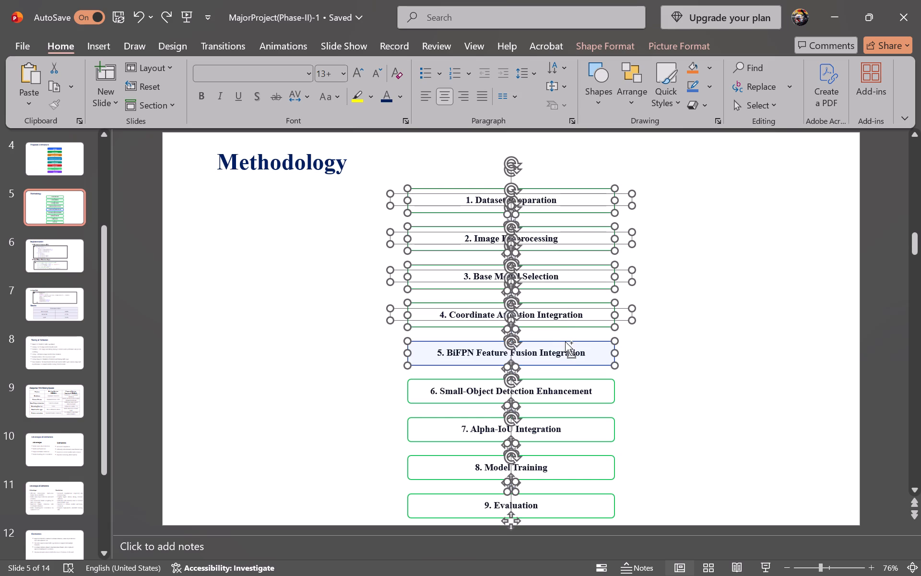
pyautogui.keyDown('ctrl'); pyautogui.click(565, 353); pyautogui.keyUp('ctrl')
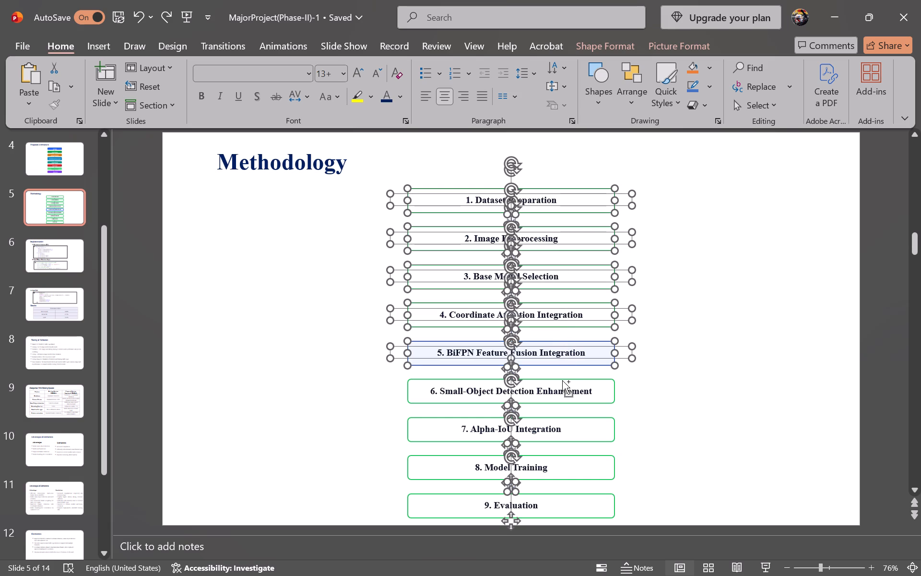
pyautogui.keyDown('ctrl'); pyautogui.click(563, 377); pyautogui.keyUp('ctrl')
pyautogui.keyDown('ctrl'); pyautogui.click(561, 389); pyautogui.keyUp('ctrl')
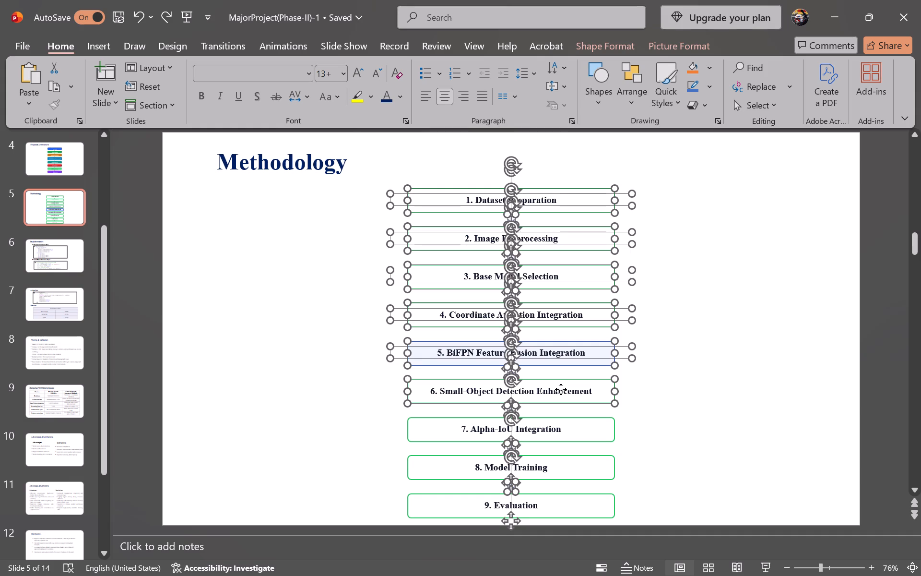
pyautogui.keyDown('ctrl'); pyautogui.click(558, 418); pyautogui.keyUp('ctrl')
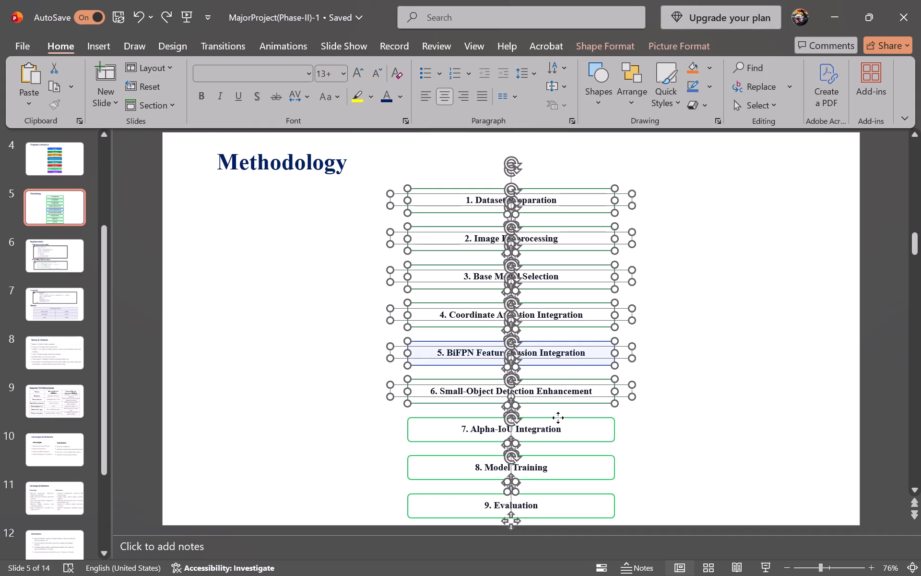
pyautogui.keyDown('ctrl'); pyautogui.click(555, 426); pyautogui.keyUp('ctrl')
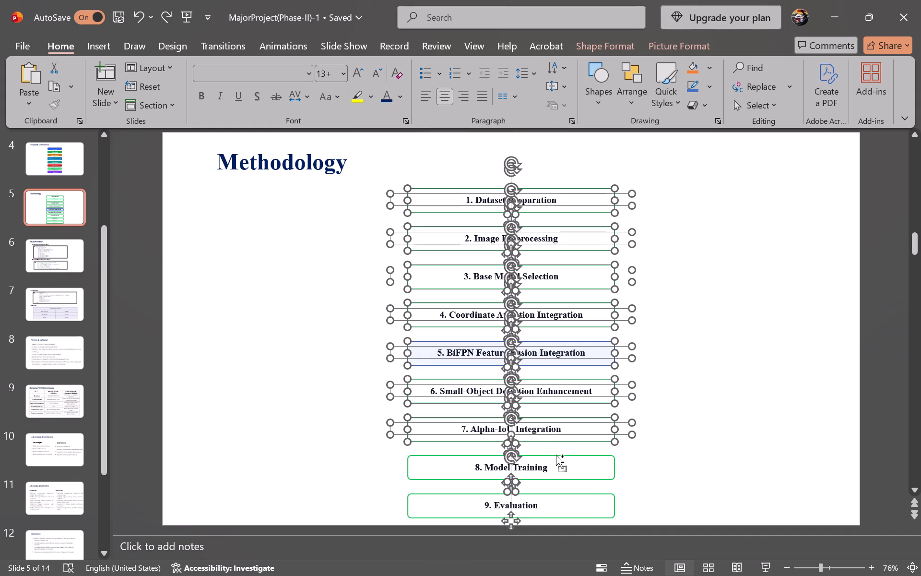
pyautogui.keyDown('ctrl'); pyautogui.click(557, 455); pyautogui.keyUp('ctrl')
pyautogui.keyDown('ctrl'); pyautogui.click(544, 468); pyautogui.keyUp('ctrl')
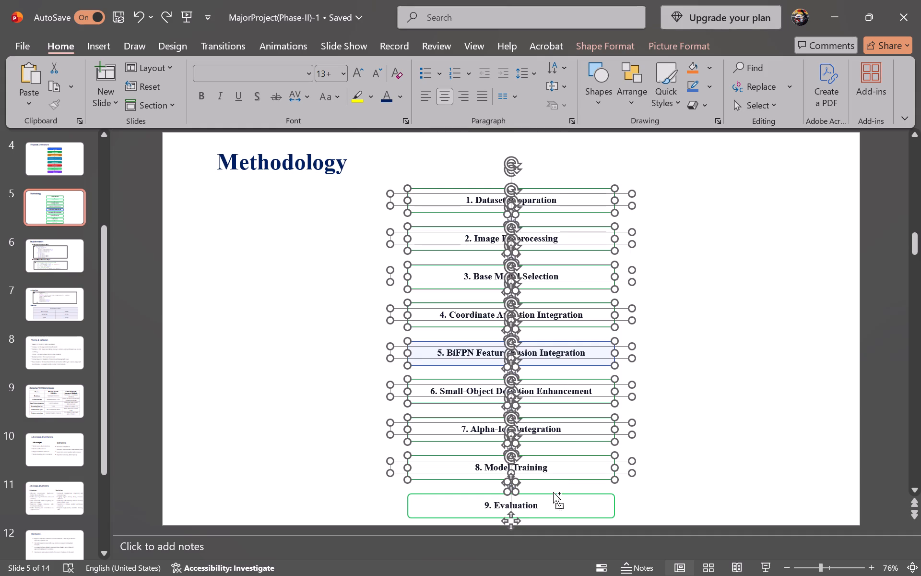
pyautogui.keyDown('ctrl'); pyautogui.click(555, 493); pyautogui.keyUp('ctrl')
pyautogui.keyDown('ctrl'); pyautogui.click(534, 504); pyautogui.keyUp('ctrl')
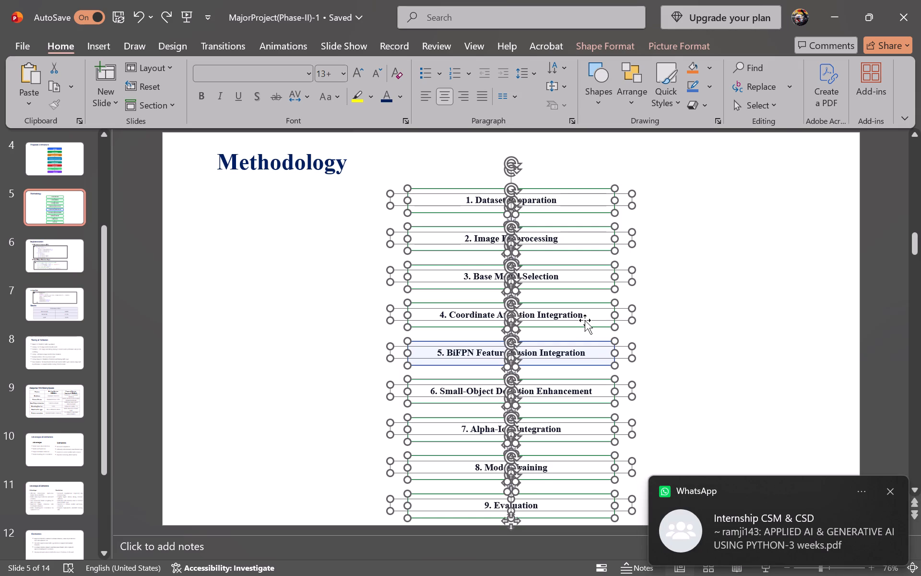
pyautogui.moveTo(586, 320); pyautogui.dragTo(586, 302)
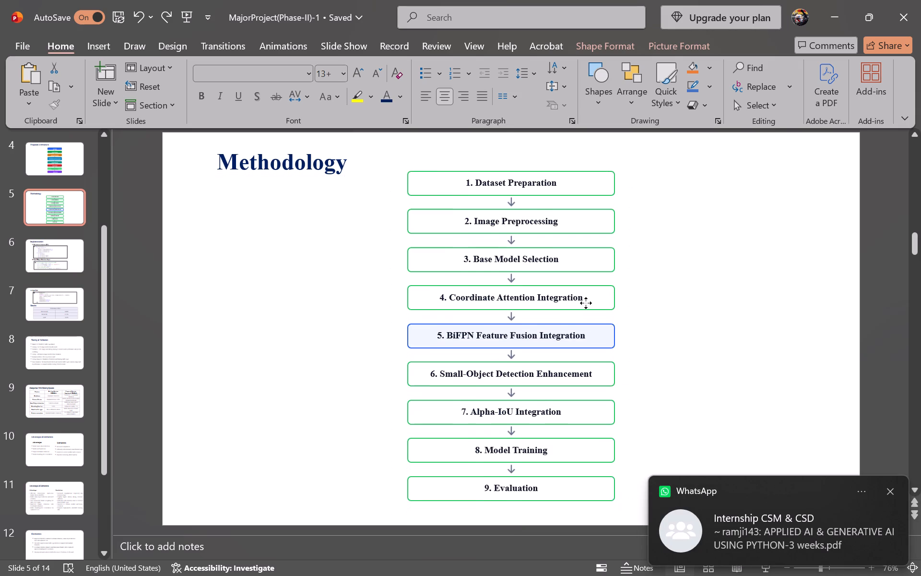
pyautogui.moveTo(586, 302); pyautogui.dragTo(583, 300)
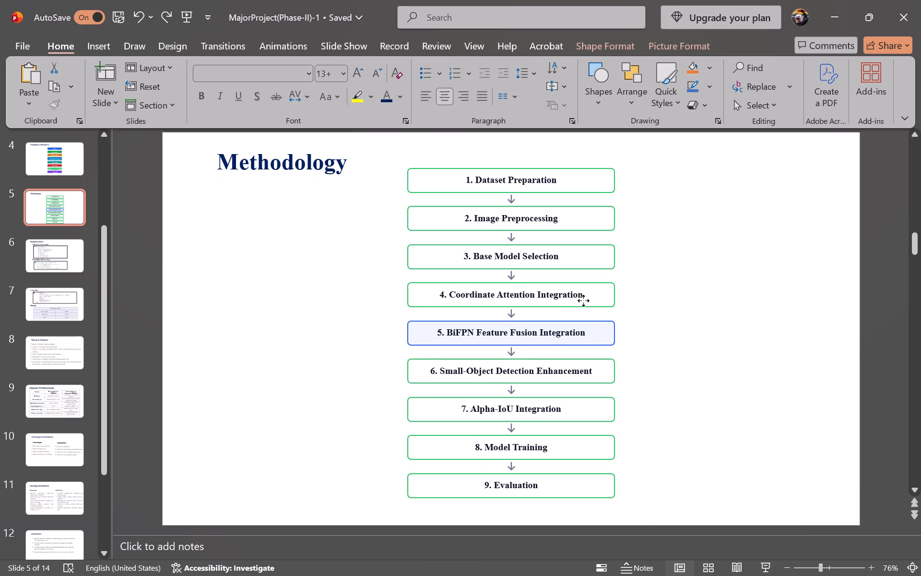
pyautogui.moveTo(583, 300); pyautogui.dragTo(583, 301)
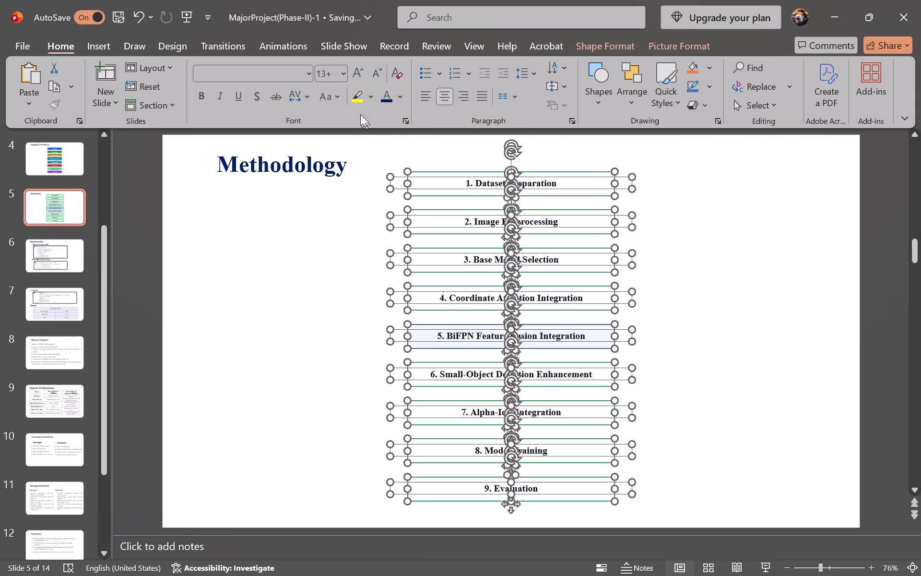
# Set the font size of all nine Methodology flowchart labels to 16 and deselect the flowchart.
pyautogui.click(332, 77)
pyautogui.press('BackSpace')
pyautogui.write('16')
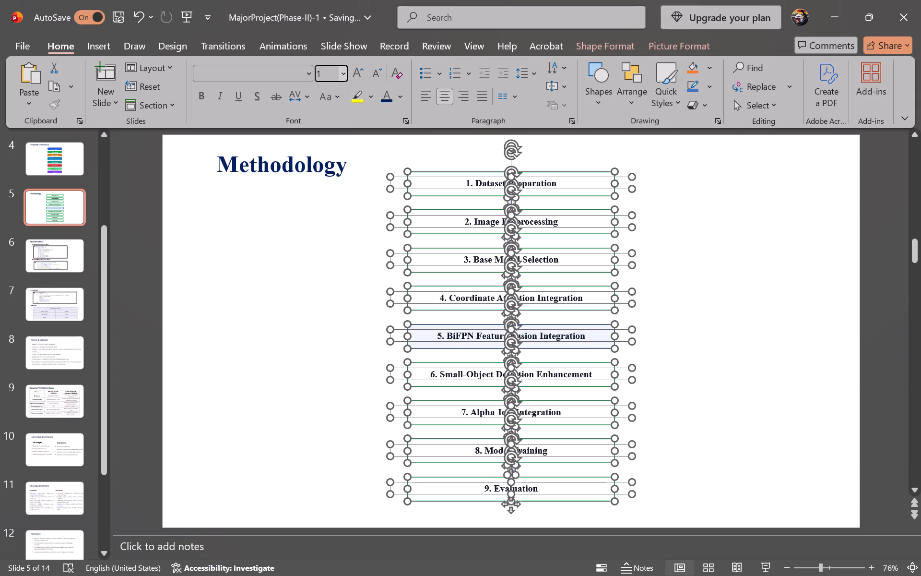
pyautogui.press('Return')
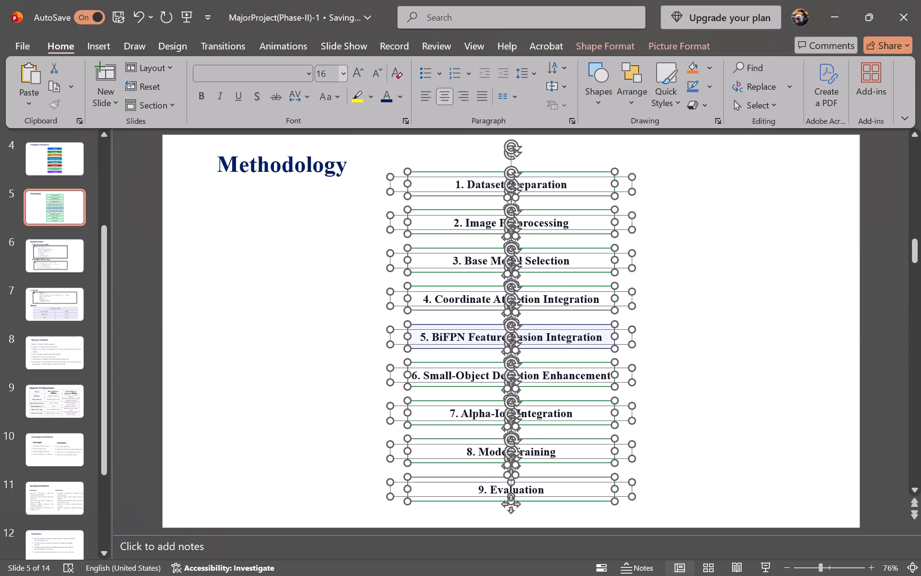
pyautogui.click(718, 314)
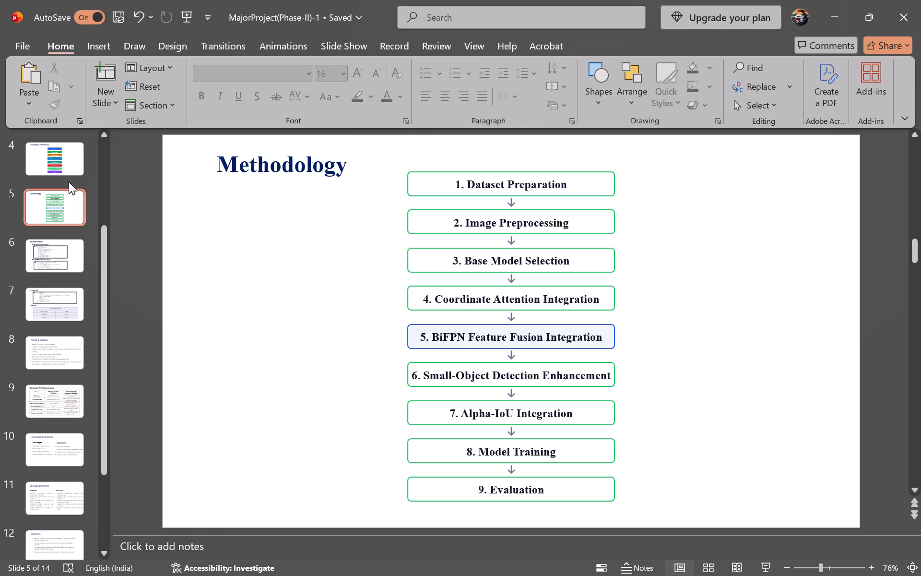
# Select all boxes, arrows, labels and the icon of the Proposed Architecture flowchart on slide 4 and move the whole flowchart slightly up.
pyautogui.click(58, 170)
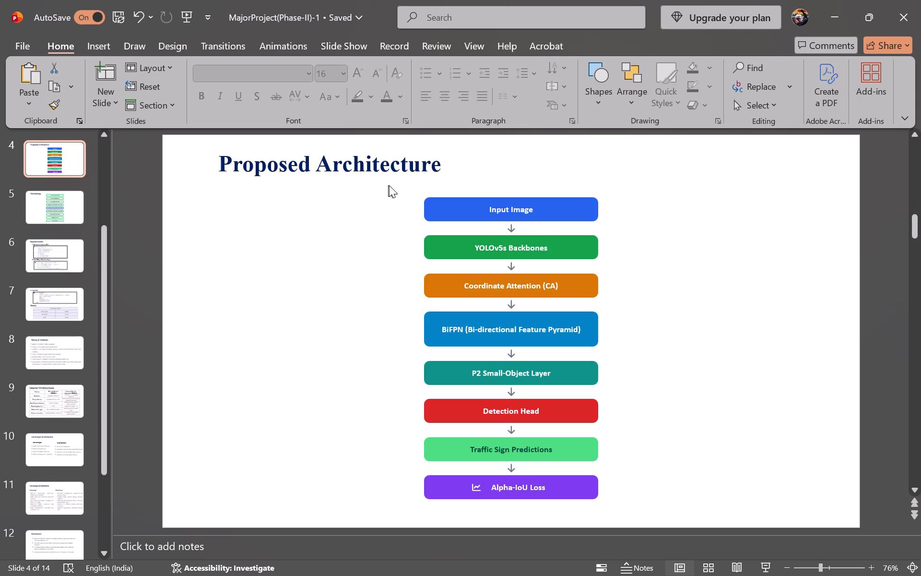
pyautogui.moveTo(401, 189); pyautogui.dragTo(673, 529)
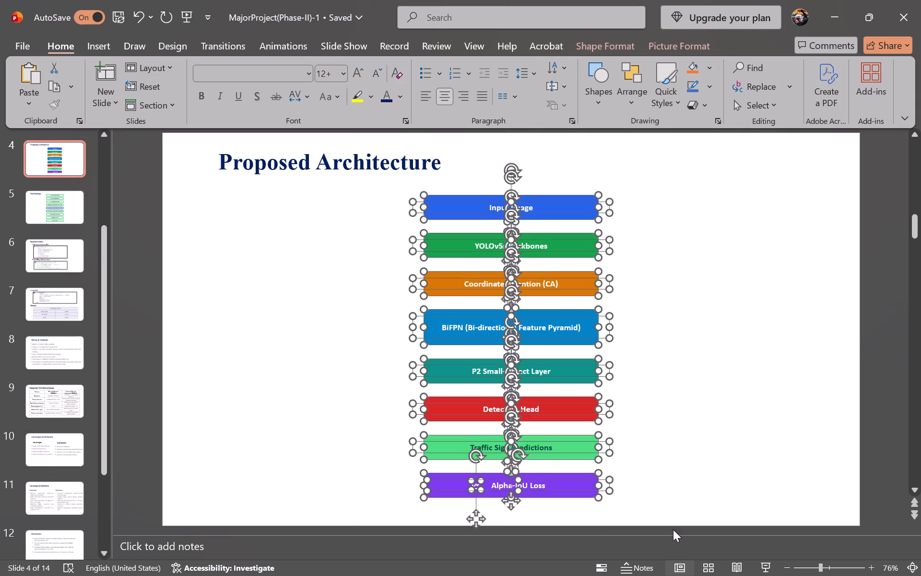
pyautogui.moveTo(707, 394); pyautogui.dragTo(703, 380)
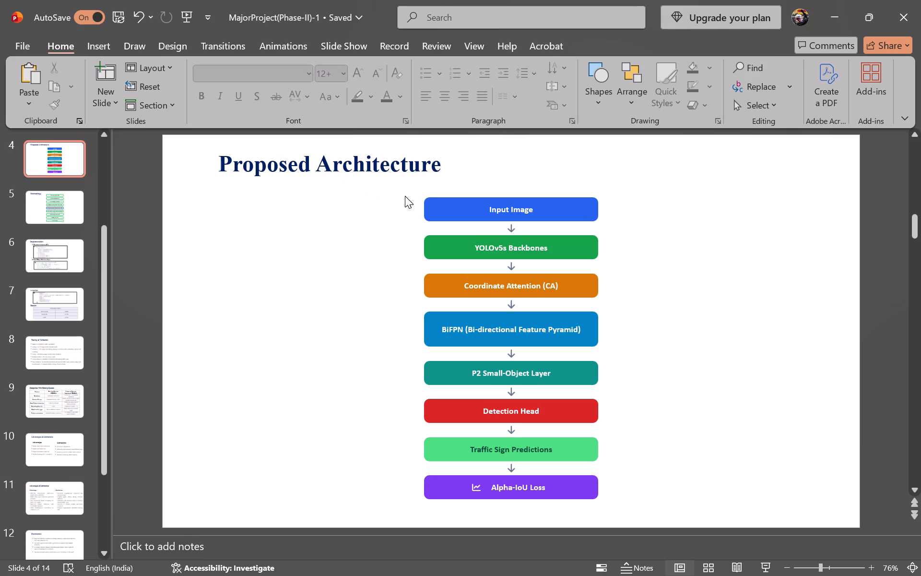
pyautogui.moveTo(404, 195); pyautogui.dragTo(610, 575)
pyautogui.moveTo(546, 198); pyautogui.dragTo(546, 194)
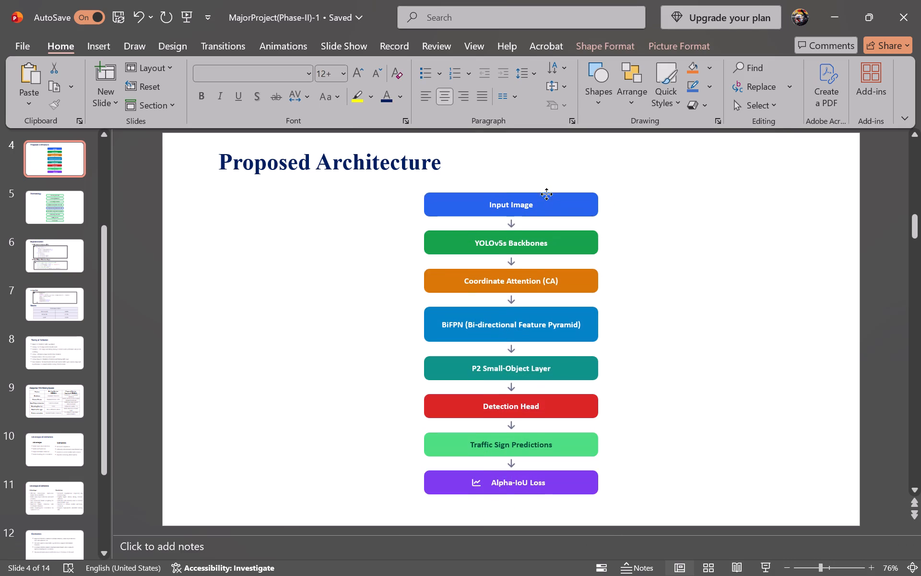
pyautogui.moveTo(546, 194); pyautogui.dragTo(544, 186)
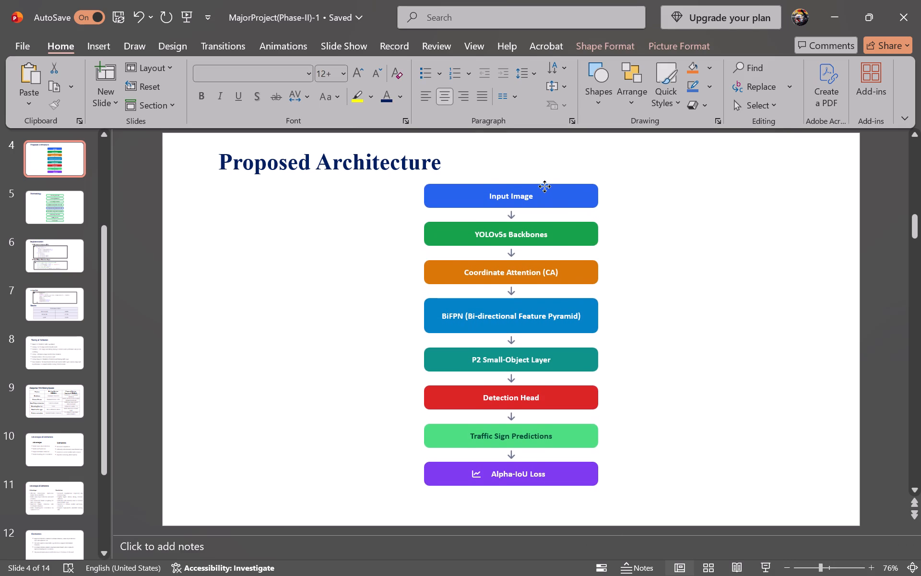
pyautogui.moveTo(544, 186); pyautogui.dragTo(544, 187)
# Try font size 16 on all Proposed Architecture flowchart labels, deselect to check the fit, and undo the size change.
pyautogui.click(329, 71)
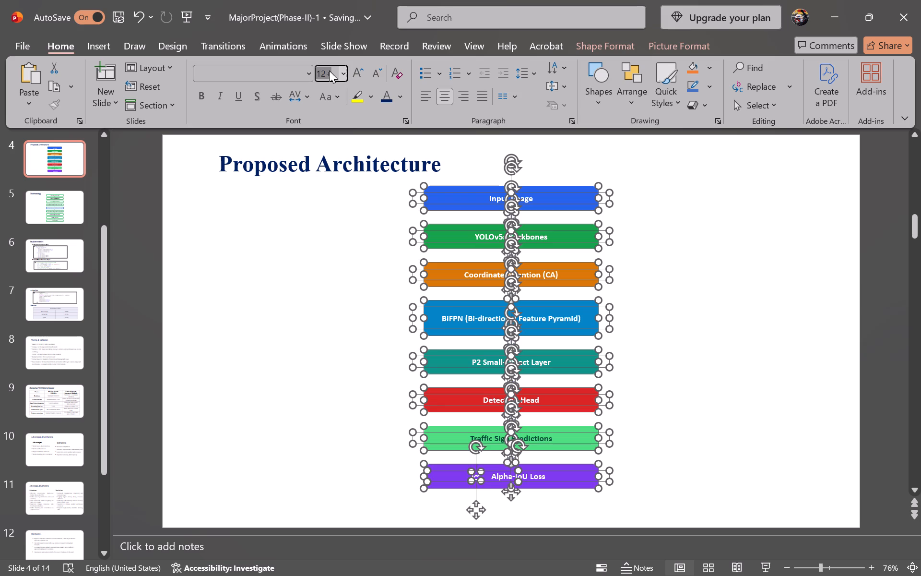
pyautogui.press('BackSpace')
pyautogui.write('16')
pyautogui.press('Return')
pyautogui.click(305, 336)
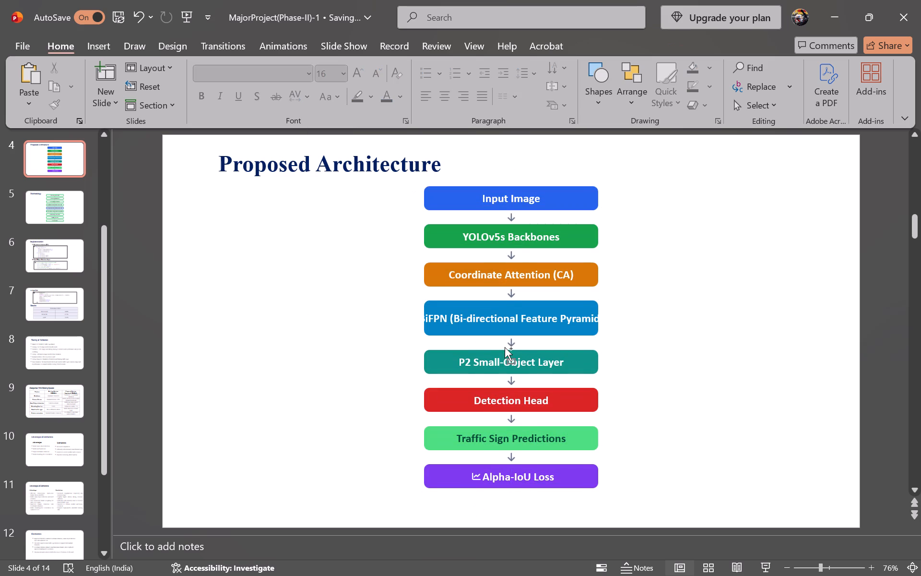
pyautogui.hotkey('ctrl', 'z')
# Open slide 3, Proposed System, to check its text and flow diagram.
pyautogui.scroll(1, 52, 202)
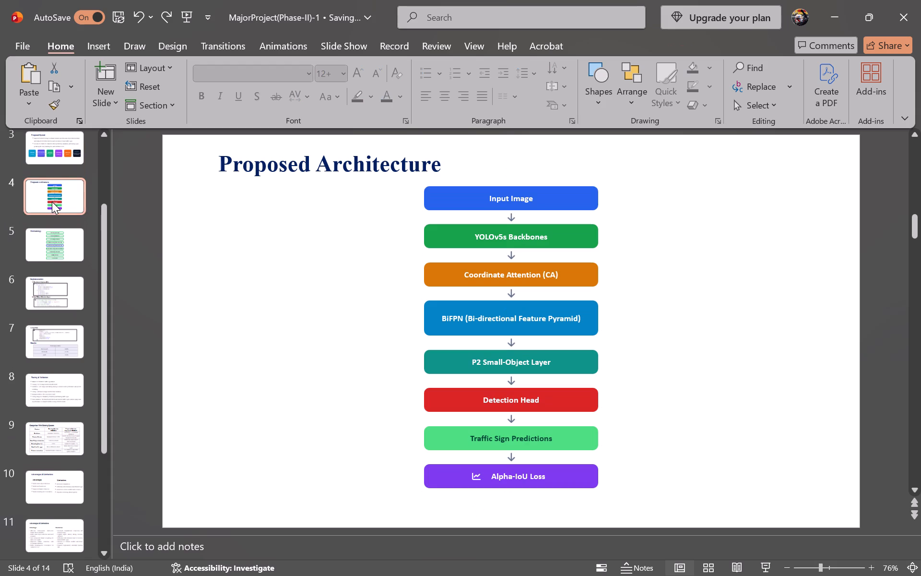
pyautogui.scroll(1, 52, 202)
pyautogui.click(63, 156)
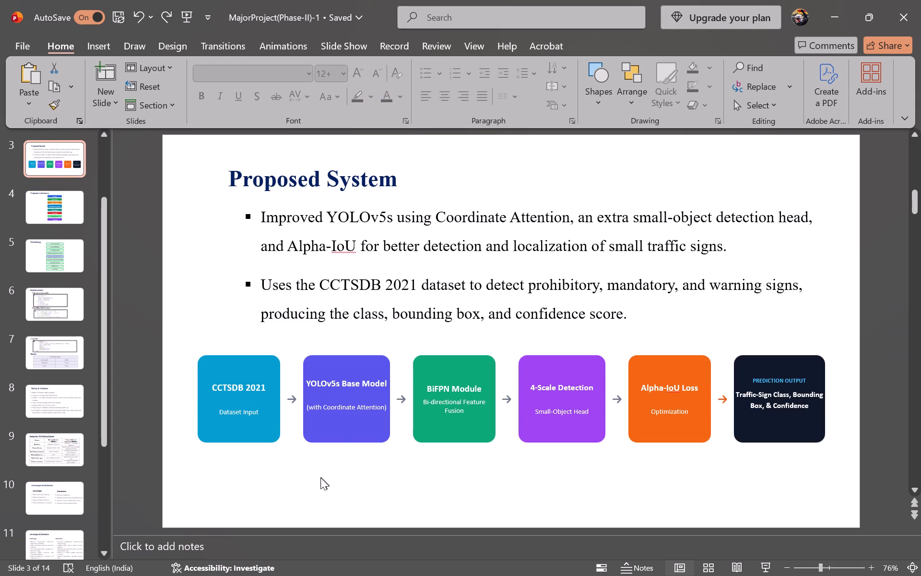
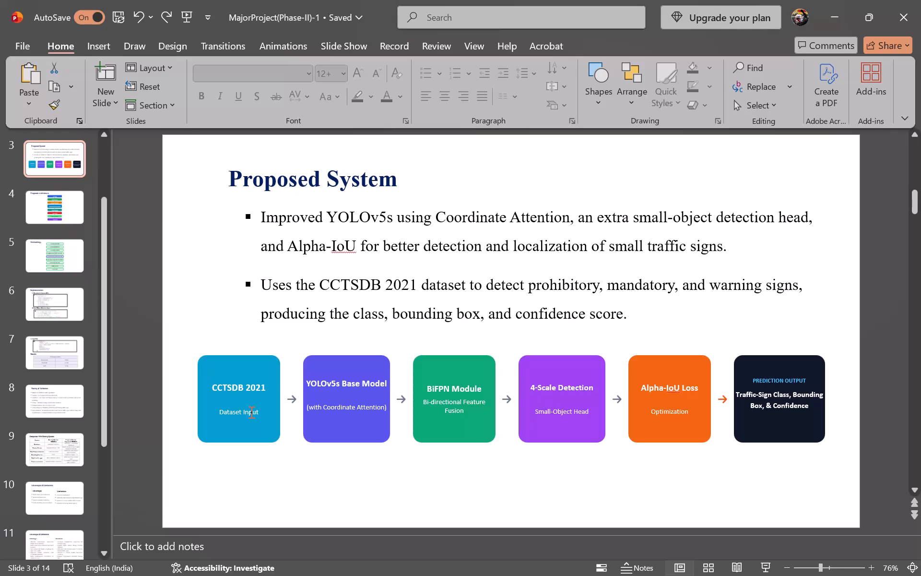
# Check the font settings of the Dataset Input label in the CCTSDB 2021 box and deselect it.
pyautogui.click(250, 412)
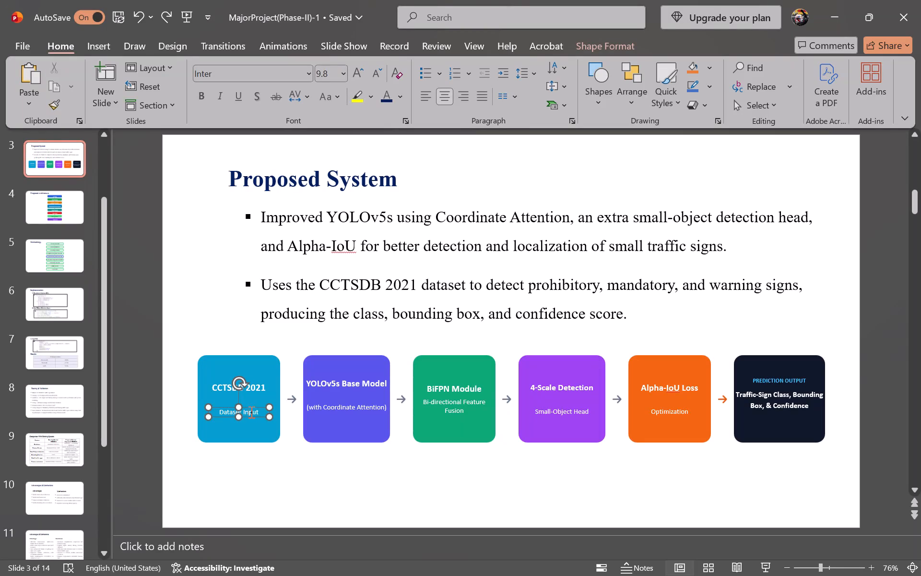
pyautogui.click(604, 489)
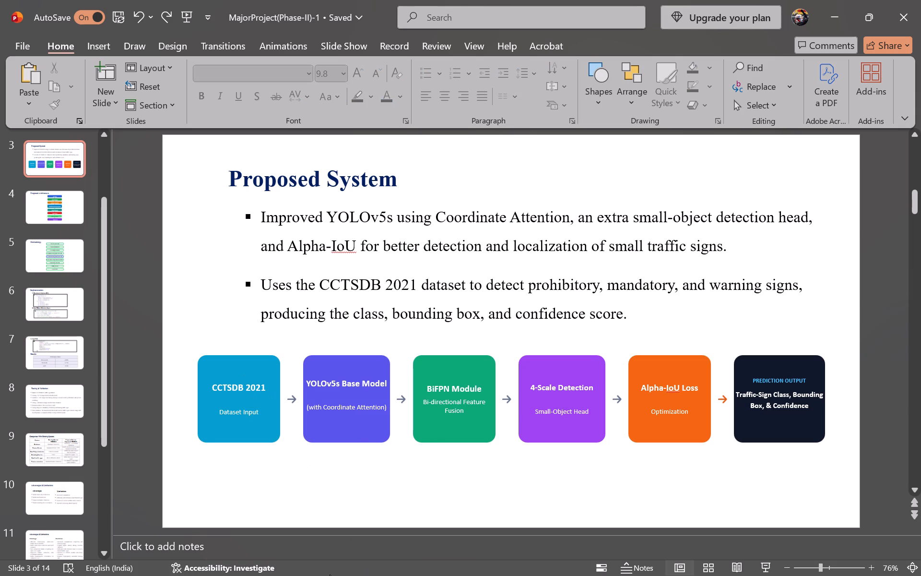
# Switch to File Explorer.
pyautogui.click(357, 571)
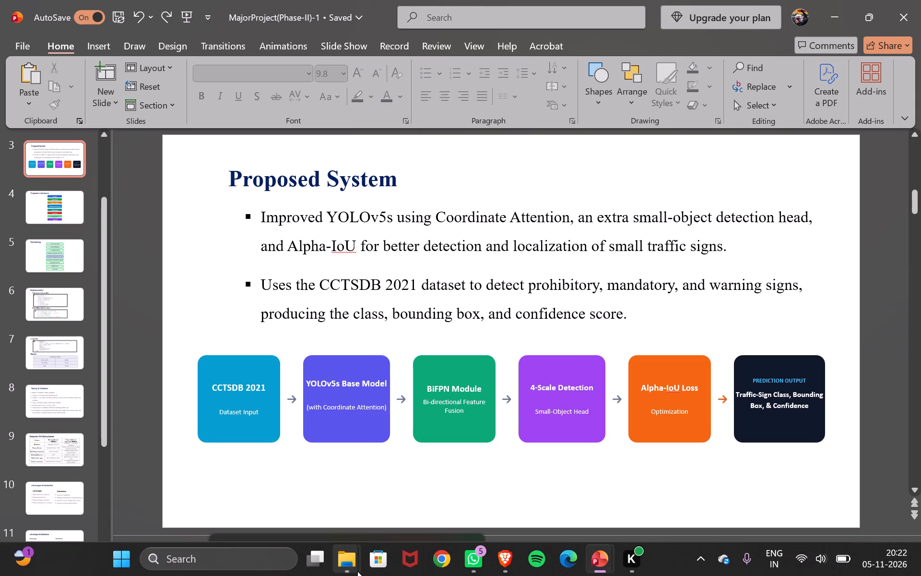
# Return to the presentation and check the font settings of the captions in the BiFPN Module, 4-Scale Detection and Alpha-IoU Loss boxes.
pyautogui.click(592, 493)
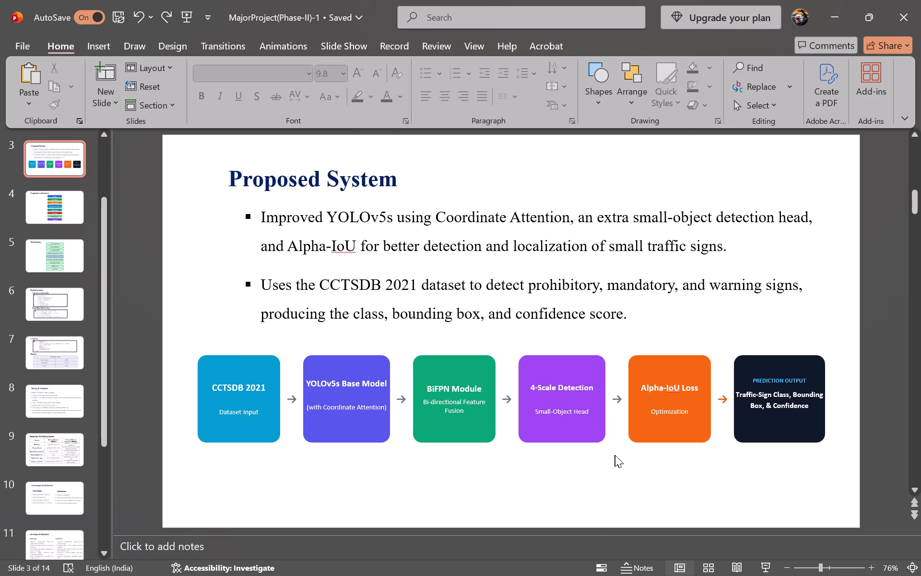
pyautogui.click(471, 413)
pyautogui.click(545, 415)
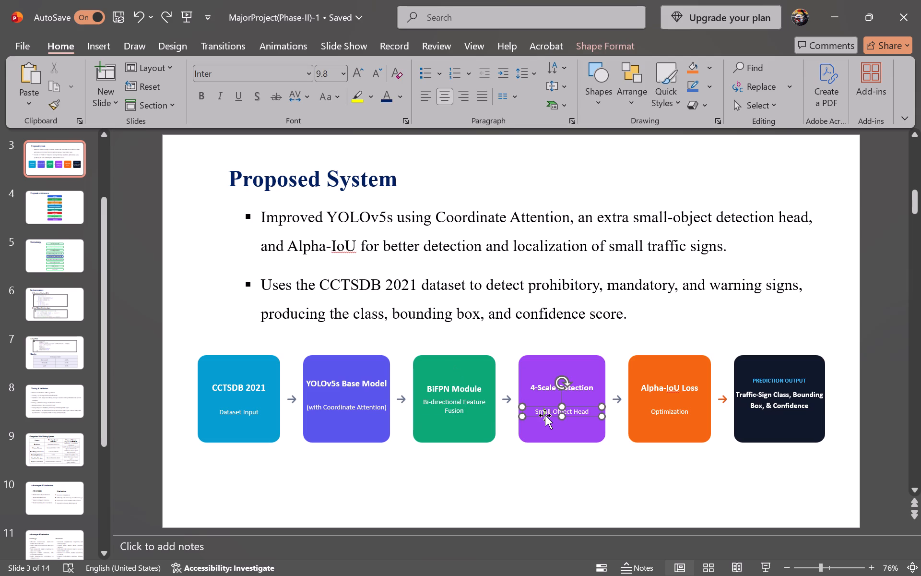
pyautogui.click(692, 414)
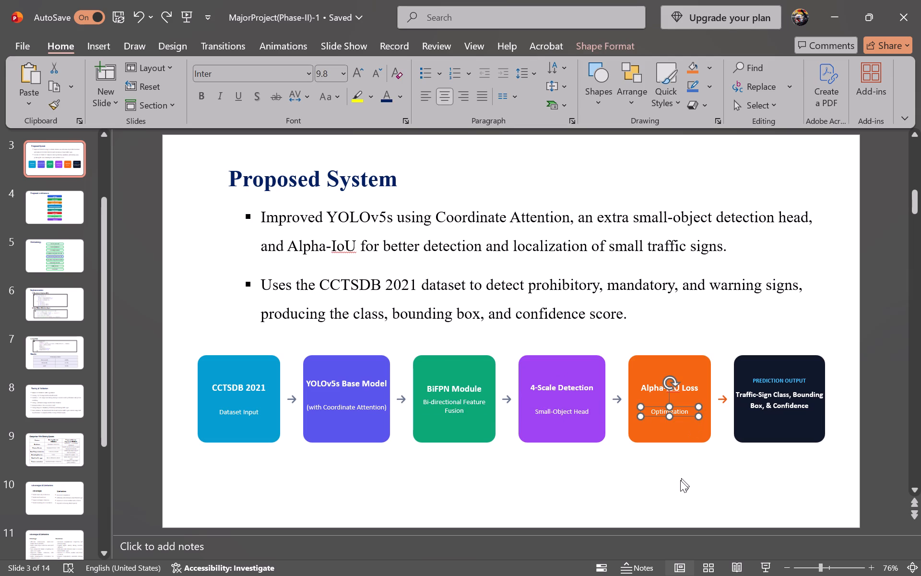
pyautogui.click(460, 471)
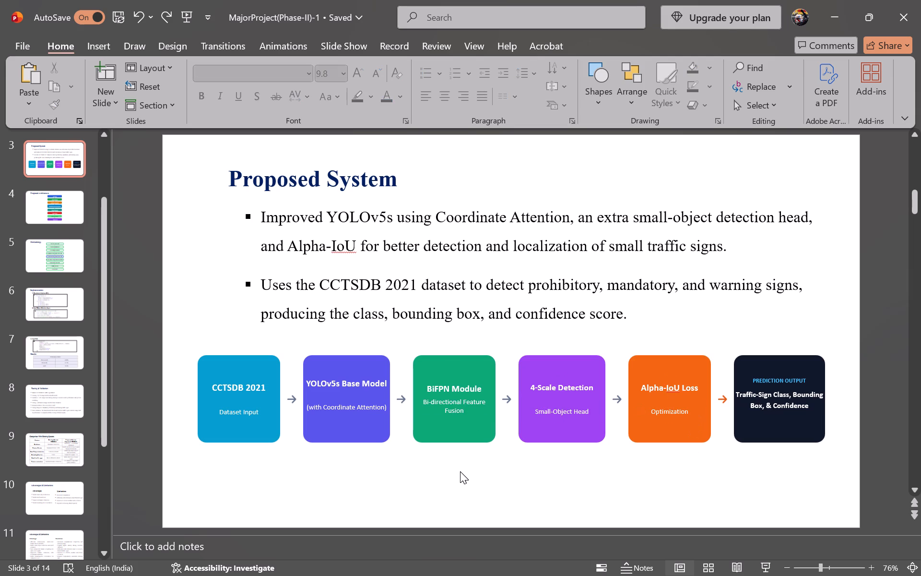
pyautogui.click(463, 414)
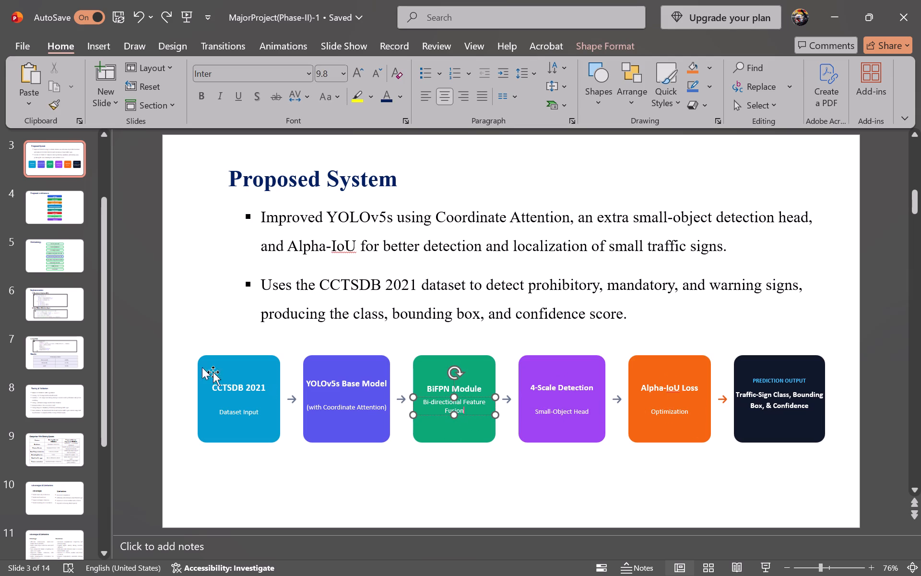
# Review slide 5 Methodology, slide 4 Proposed Architecture, and slide 7 with the Alpha-IoU code and Results table.
pyautogui.click(58, 250)
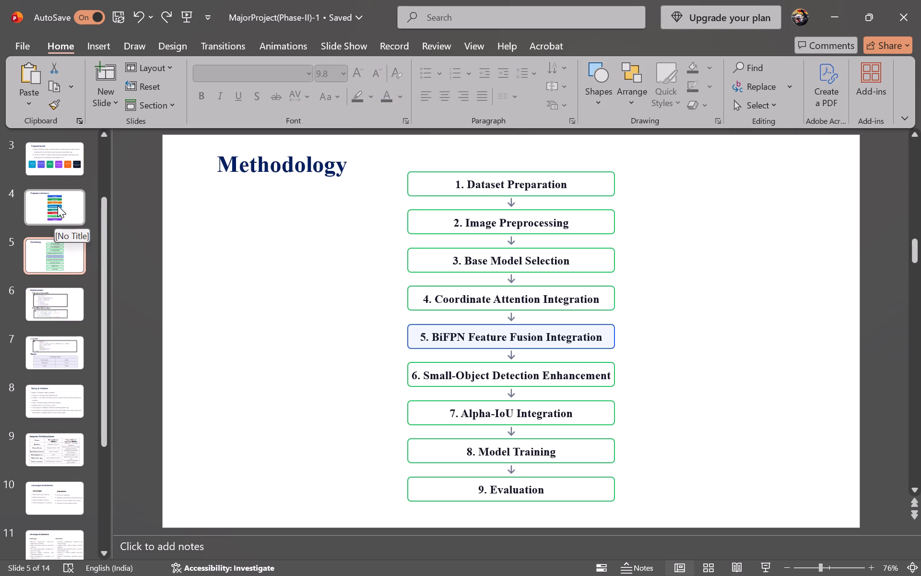
pyautogui.click(58, 205)
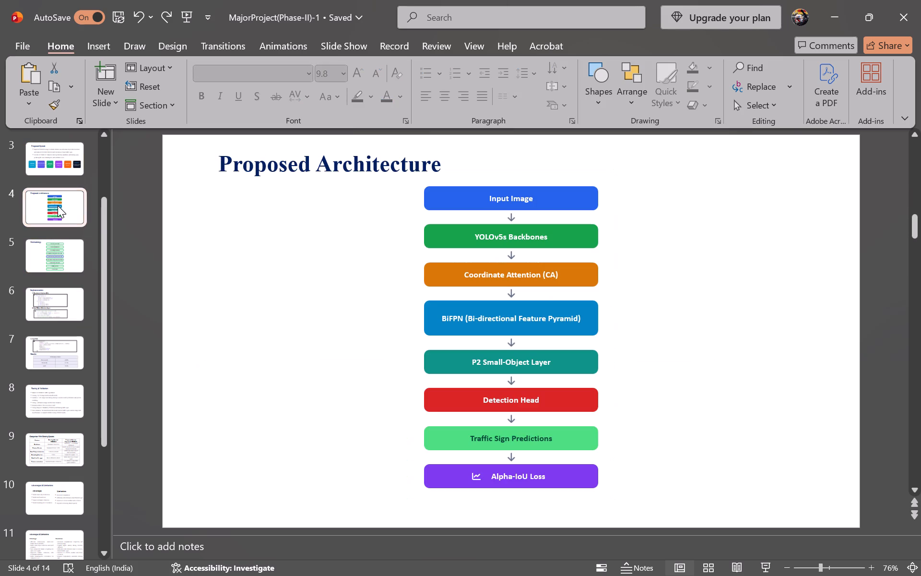
pyautogui.click(57, 360)
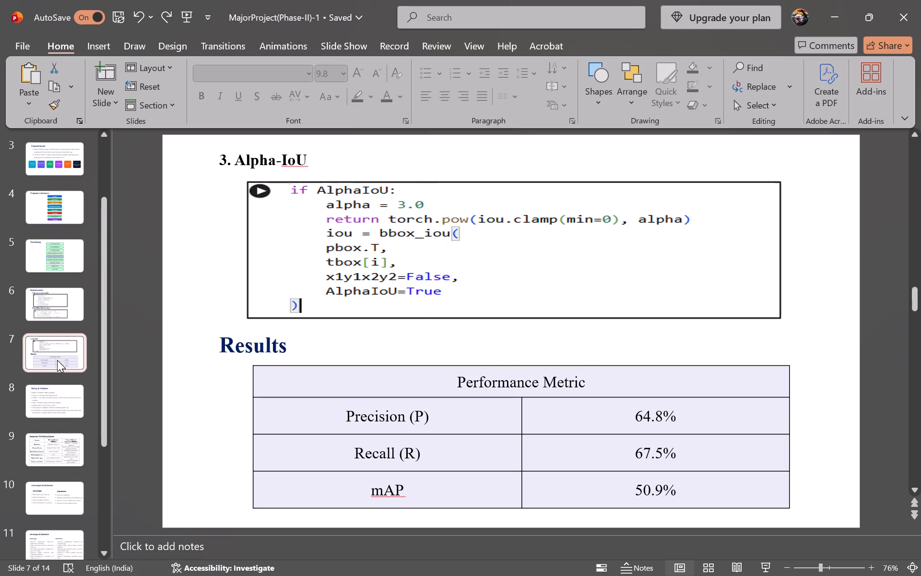
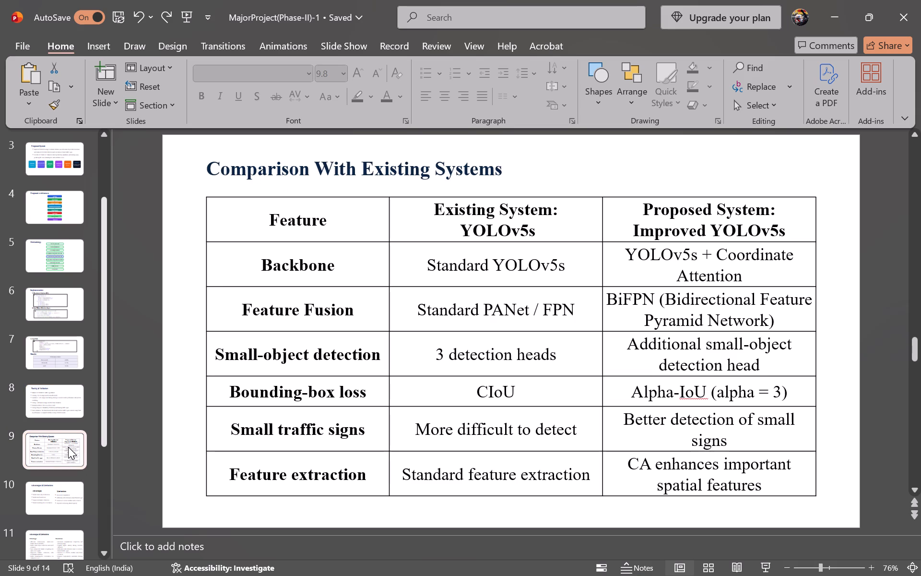
# Remove the space before "(alpha = 3)" in the Bounding-box loss row of the proposed system column.
pyautogui.click(706, 396)
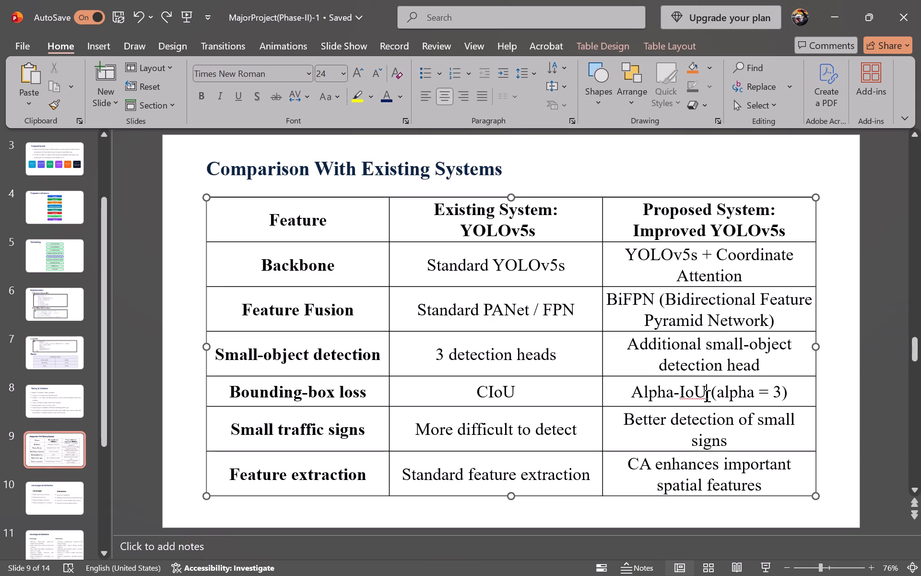
pyautogui.press('Right')
pyautogui.press('BackSpace')
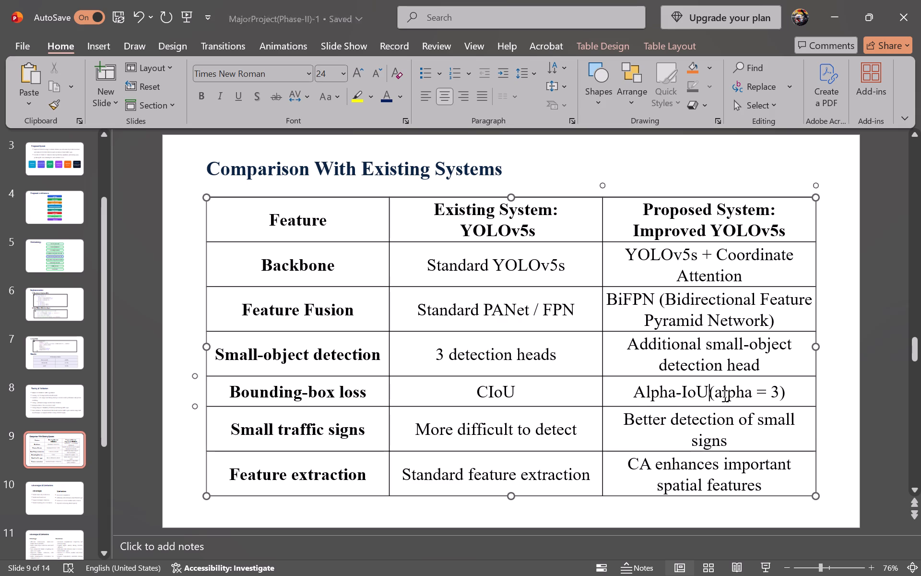
pyautogui.click(746, 450)
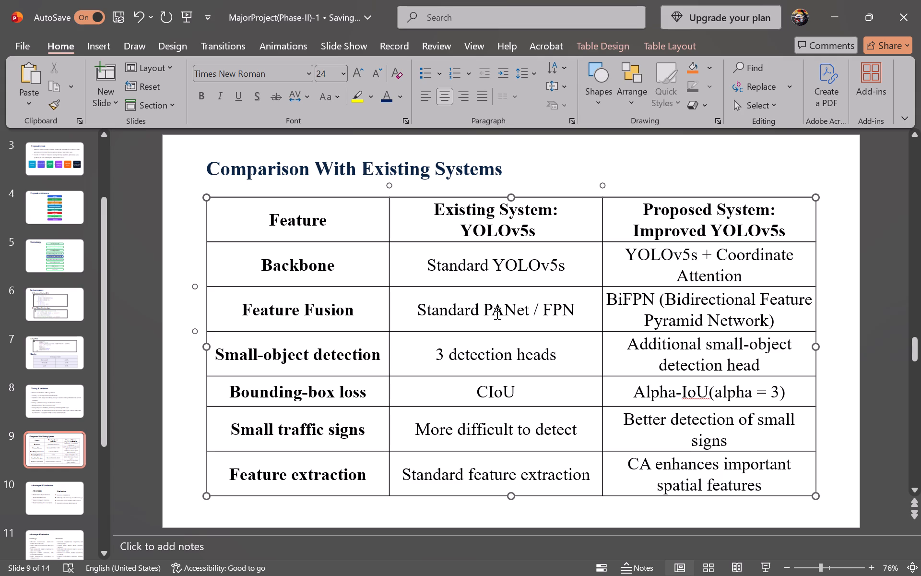
# Shorten the existing system's Feature Fusion entry to "Standard FPN" by removing "PANet /" in the comparison table.
pyautogui.moveTo(482, 312); pyautogui.dragTo(497, 312)
pyautogui.moveTo(497, 312); pyautogui.dragTo(529, 314)
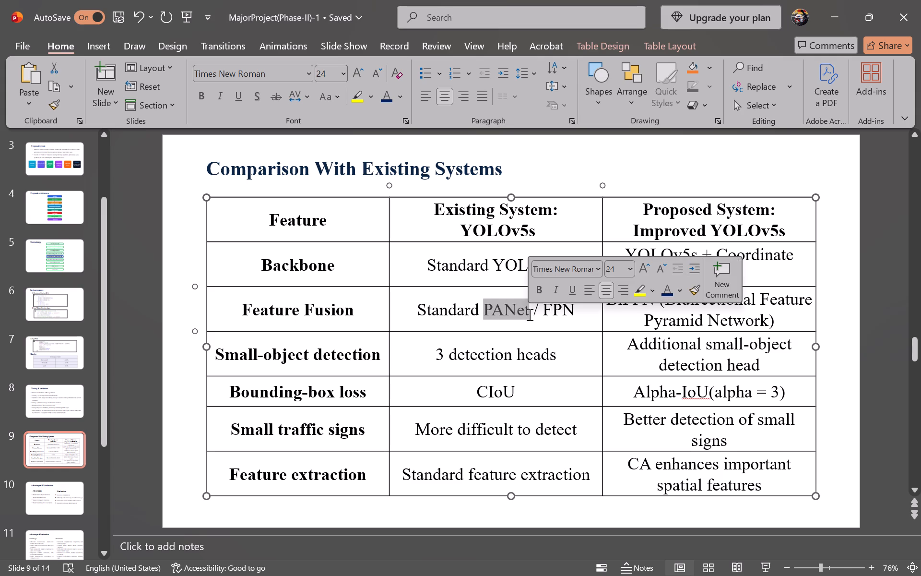
pyautogui.press('BackSpace')
pyautogui.press('Right')
pyautogui.press('BackSpace')
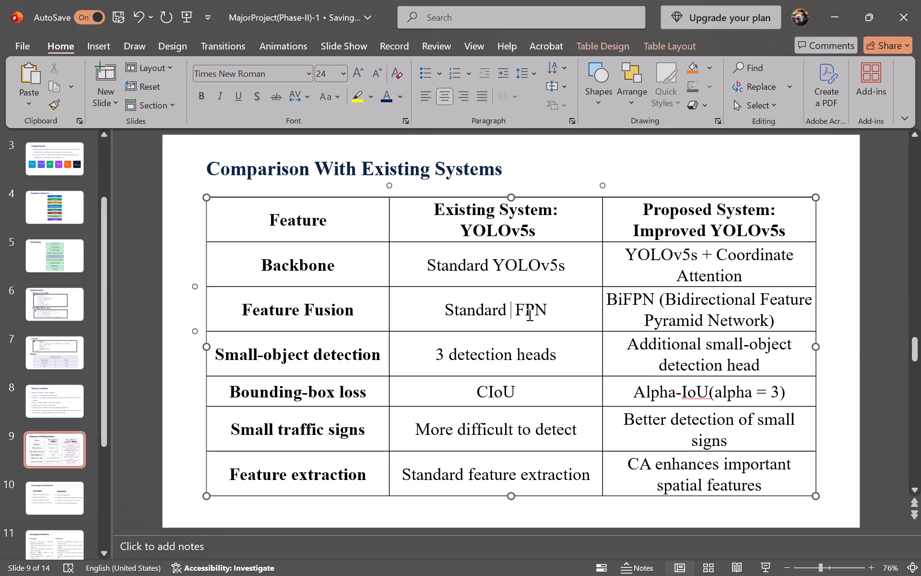
pyautogui.press('BackSpace')
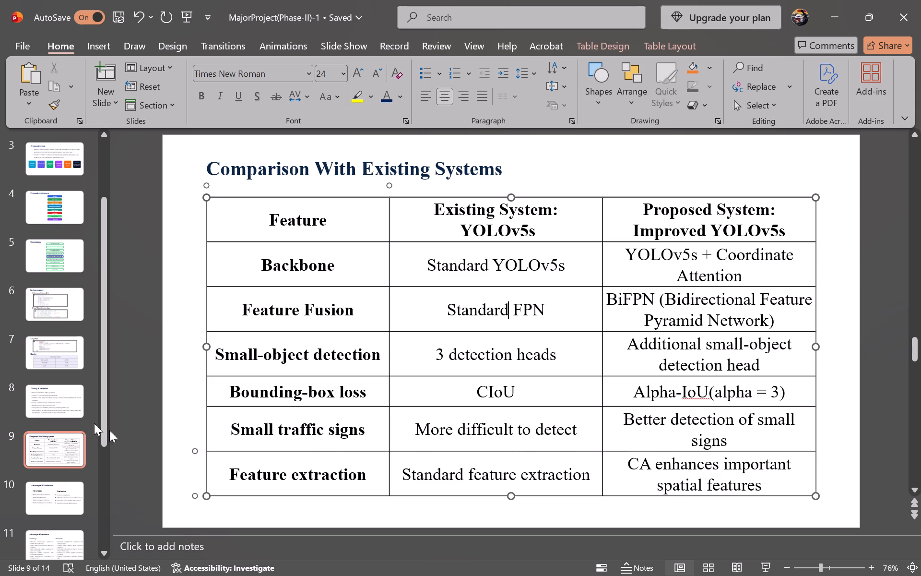
# Compare the two Advantages & Limitations slides and delete the shorter one, slide 10.
pyautogui.click(52, 499)
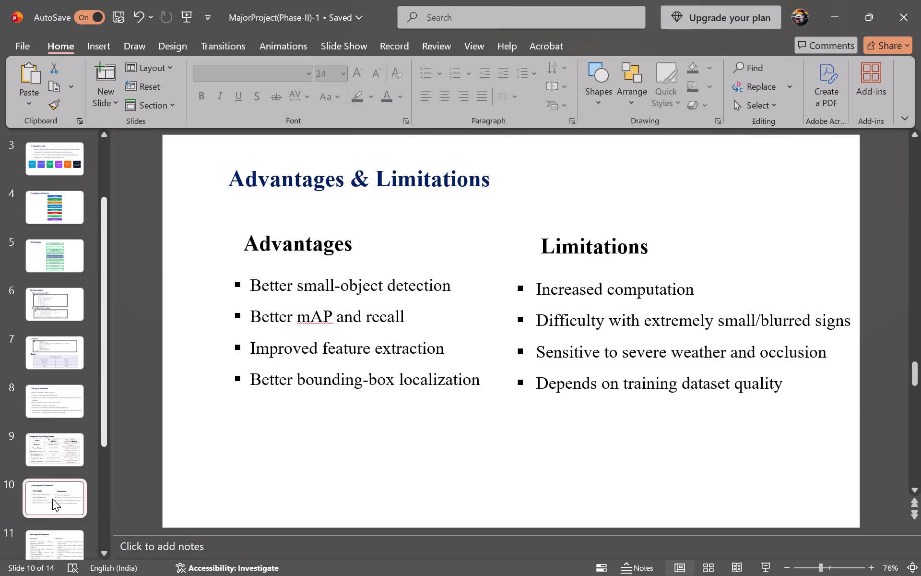
pyautogui.click(56, 536)
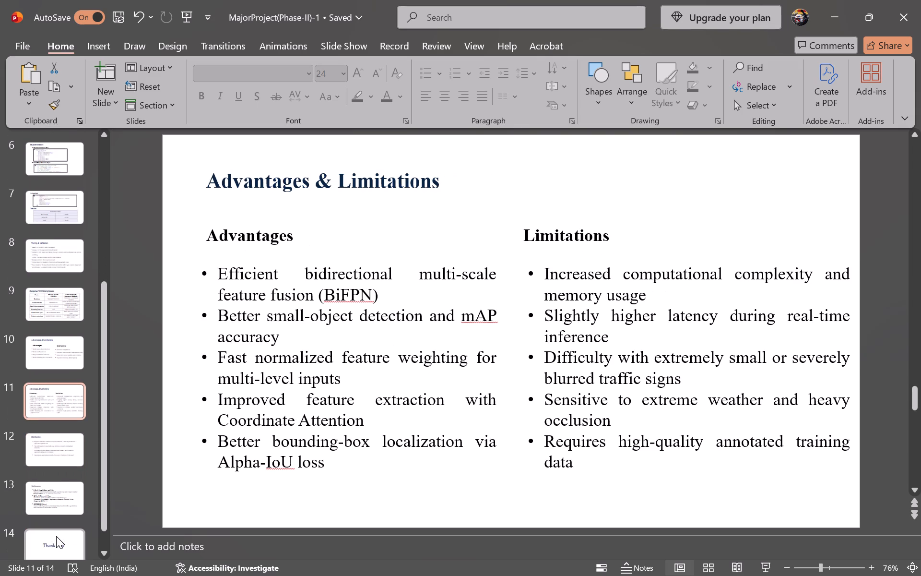
pyautogui.click(49, 347)
pyautogui.press('Delete')
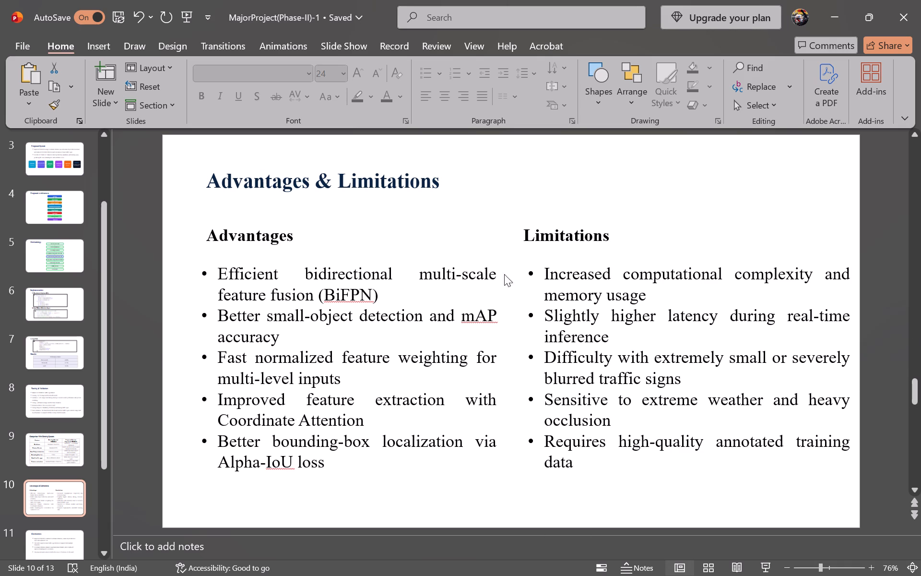
# Review the remaining Advantages & Limitations slide against the Results, Testing & Validation, Comparison and Proposed System slides.
pyautogui.click(487, 278)
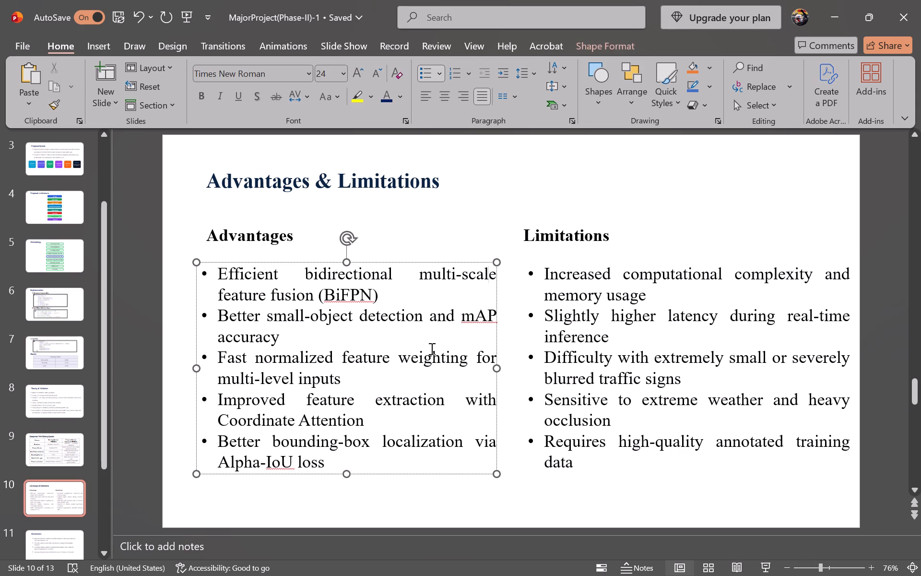
pyautogui.click(430, 349)
pyautogui.click(65, 365)
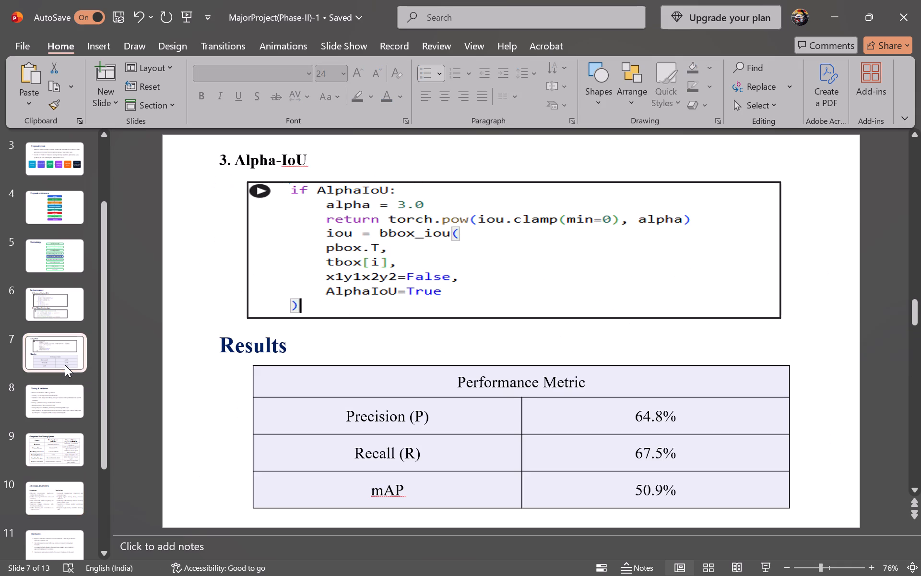
pyautogui.click(65, 385)
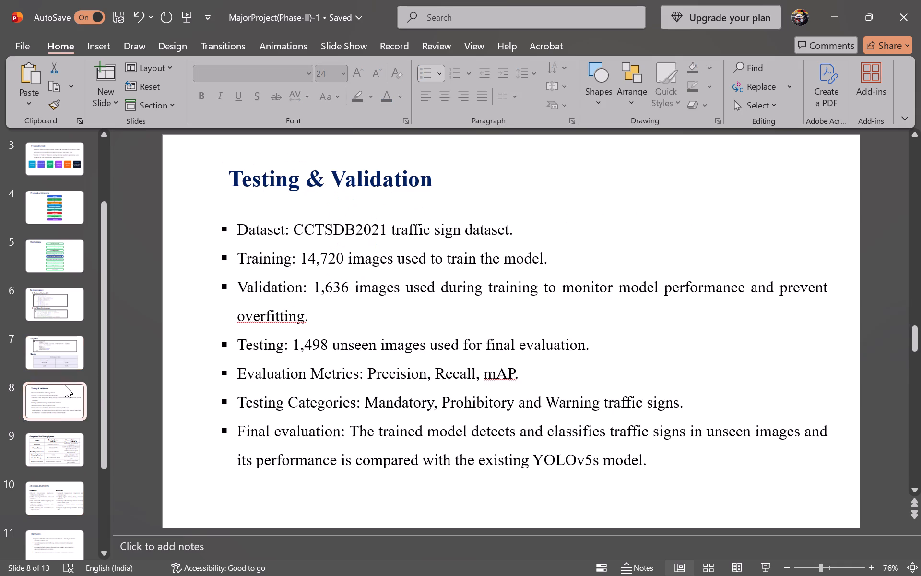
pyautogui.click(40, 459)
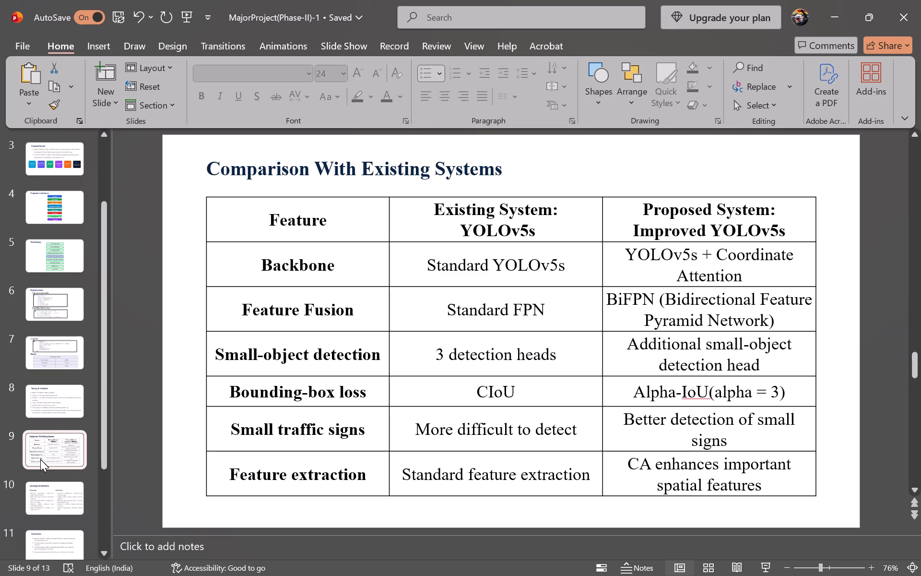
pyautogui.click(43, 496)
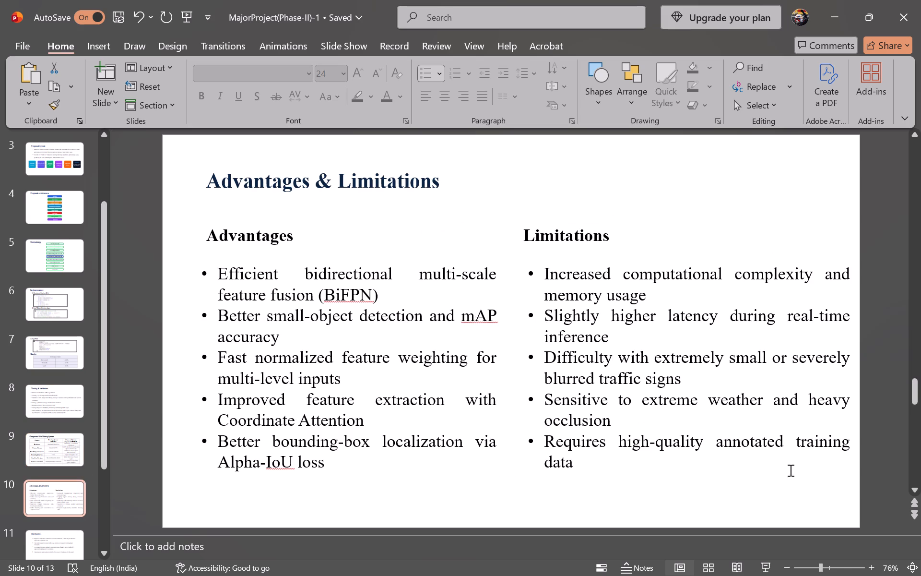
pyautogui.click(592, 463)
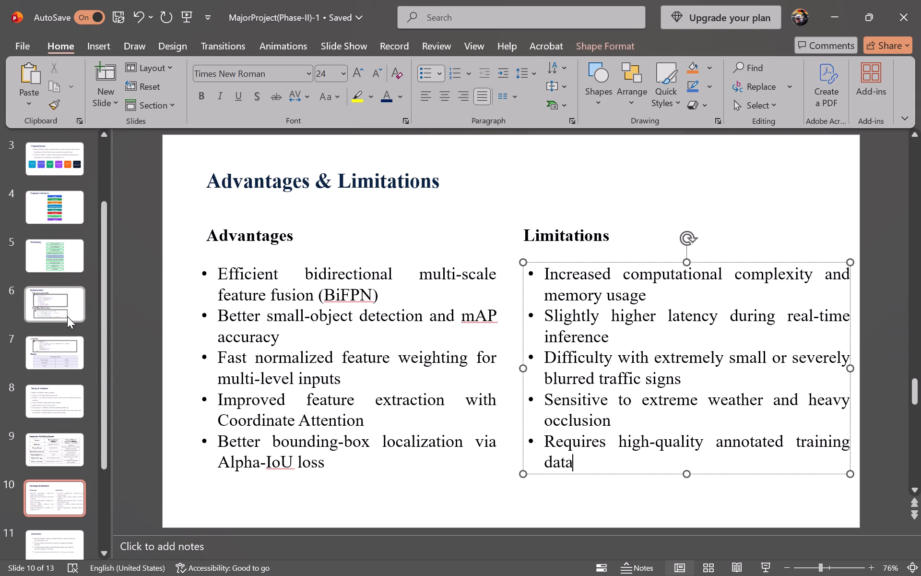
pyautogui.scroll(7, 67, 316)
pyautogui.click(63, 262)
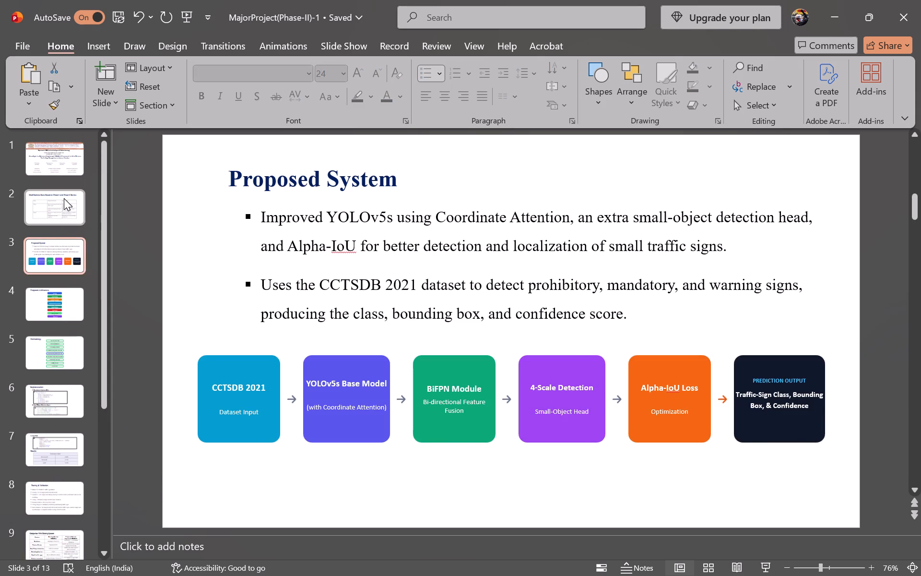
# Set all text in the table on slide 2, Modifications Done Based on Phase-1 and Phase-2 Review, to 24 pt.
pyautogui.click(64, 198)
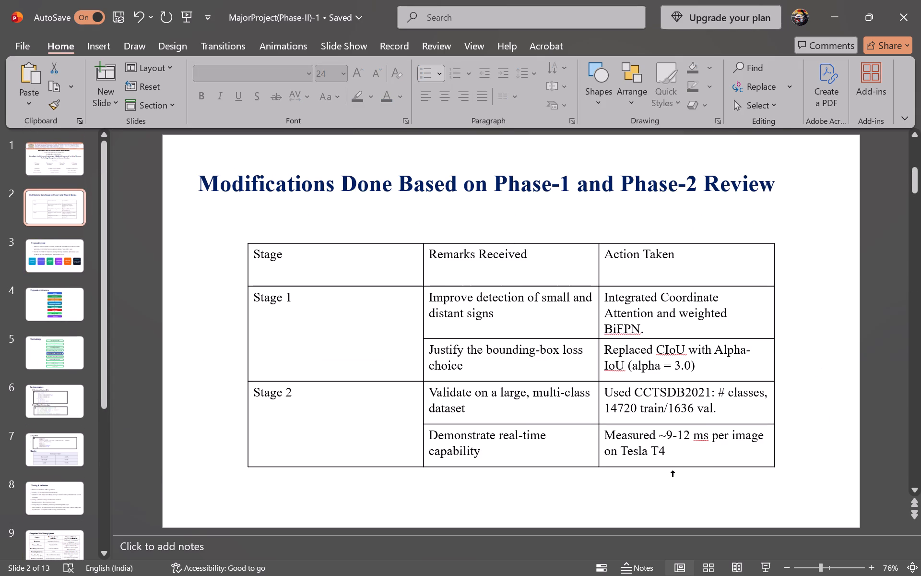
pyautogui.moveTo(688, 456); pyautogui.dragTo(253, 273)
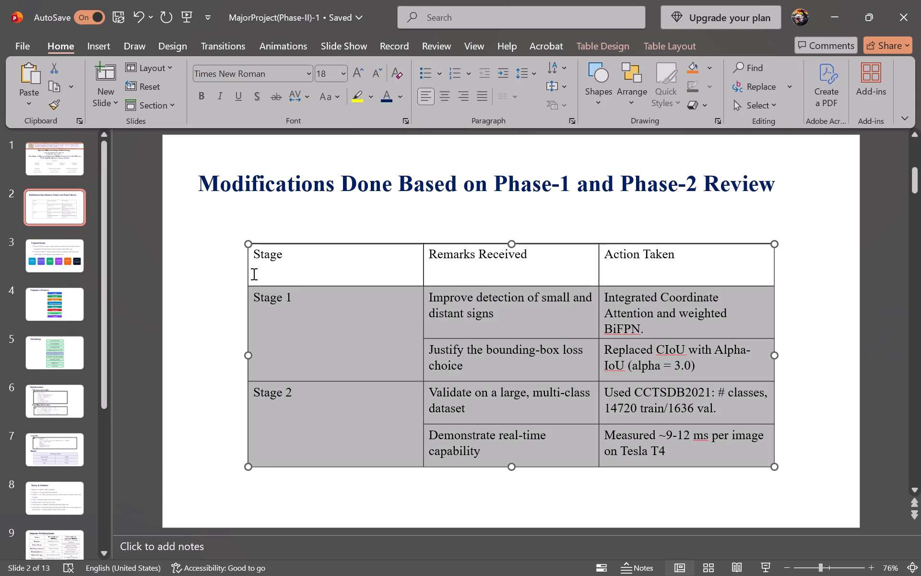
pyautogui.moveTo(253, 273); pyautogui.dragTo(253, 271)
pyautogui.click(333, 71)
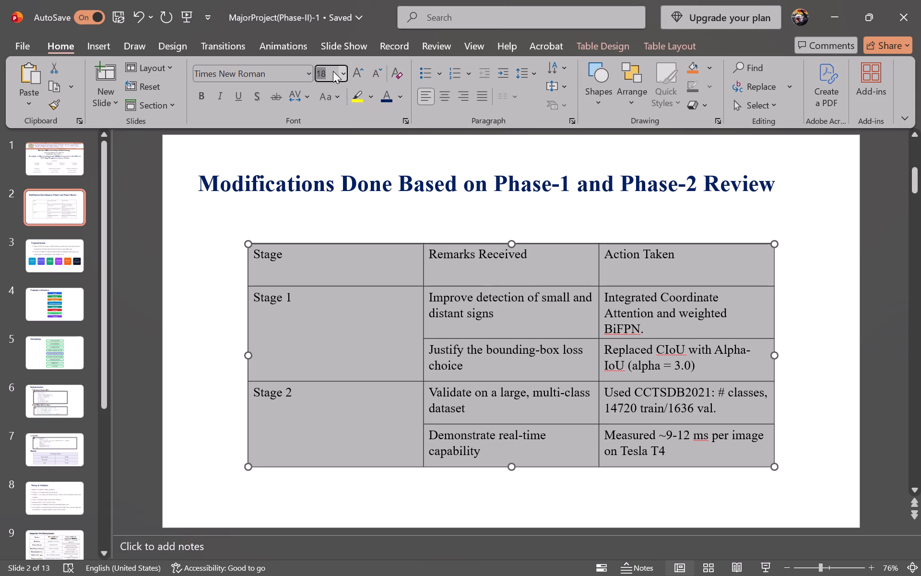
pyautogui.press('BackSpace')
pyautogui.write('24')
pyautogui.press('Return')
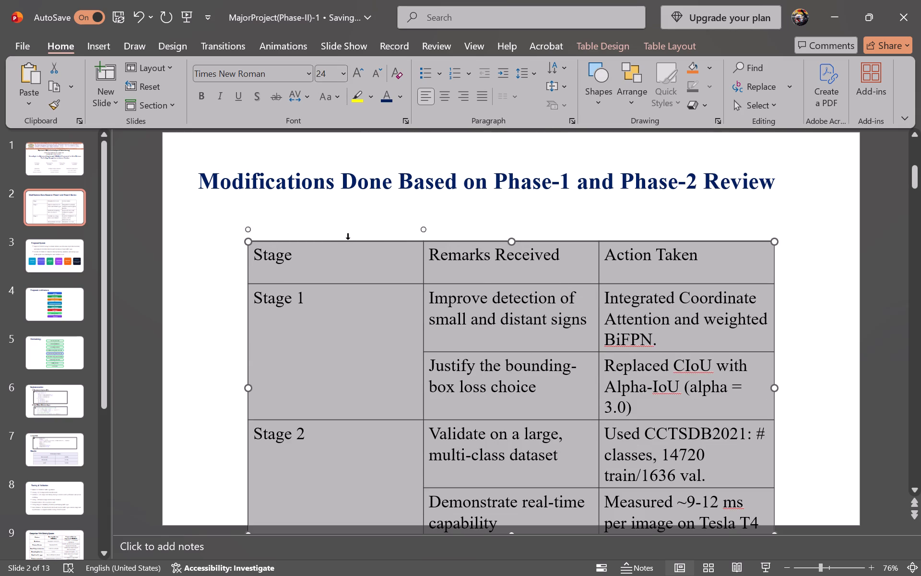
# Move the modifications table up to just below the slide title and widen it on both sides to fit the slide.
pyautogui.moveTo(348, 241); pyautogui.dragTo(343, 217)
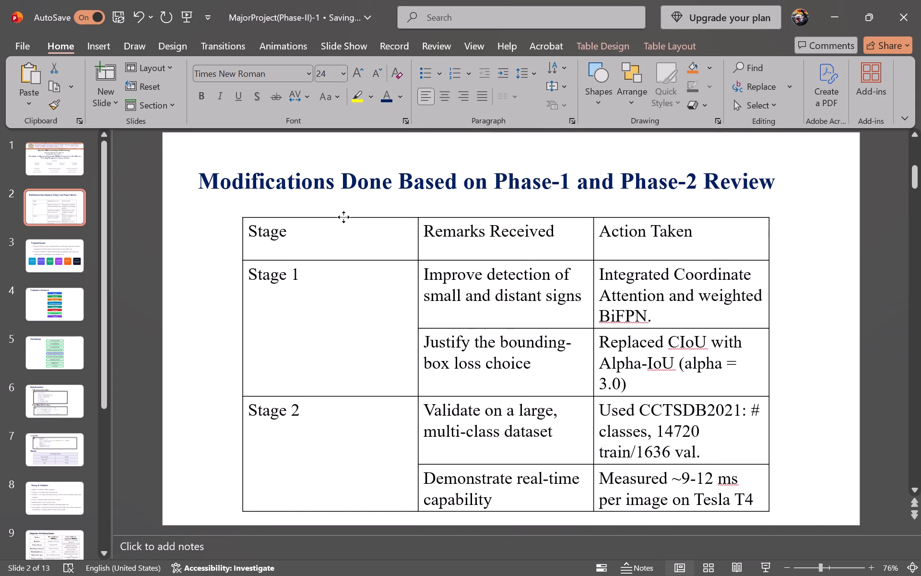
pyautogui.moveTo(343, 217); pyautogui.dragTo(347, 214)
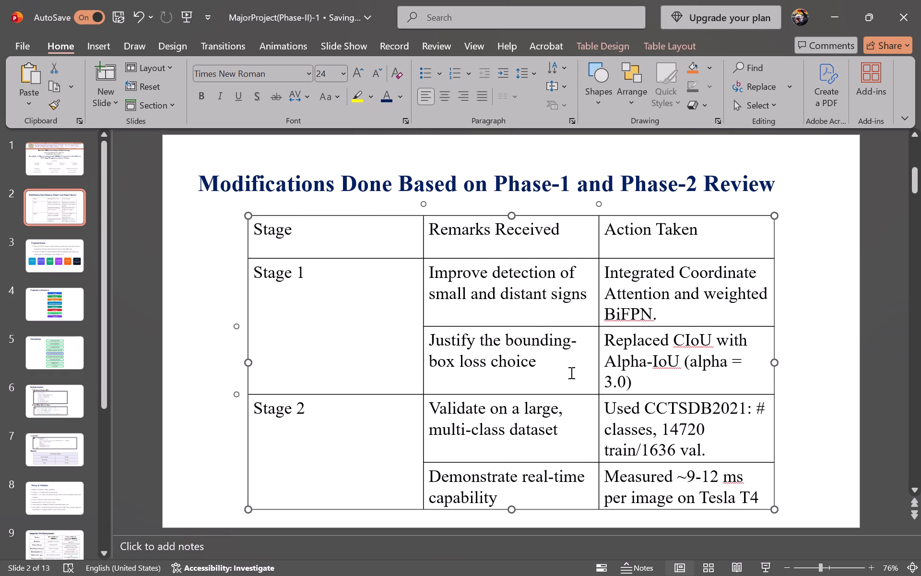
pyautogui.moveTo(775, 362); pyautogui.dragTo(791, 362)
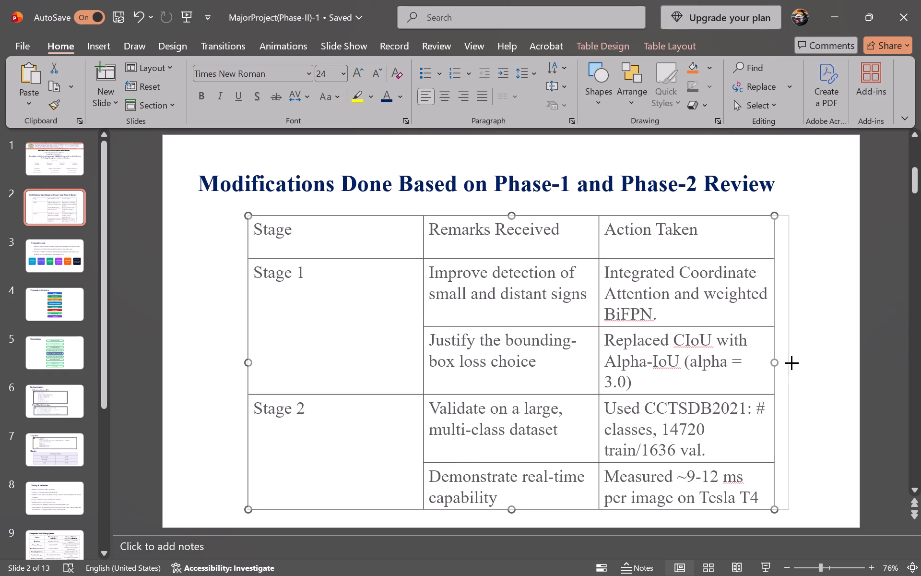
pyautogui.moveTo(791, 362); pyautogui.dragTo(801, 362)
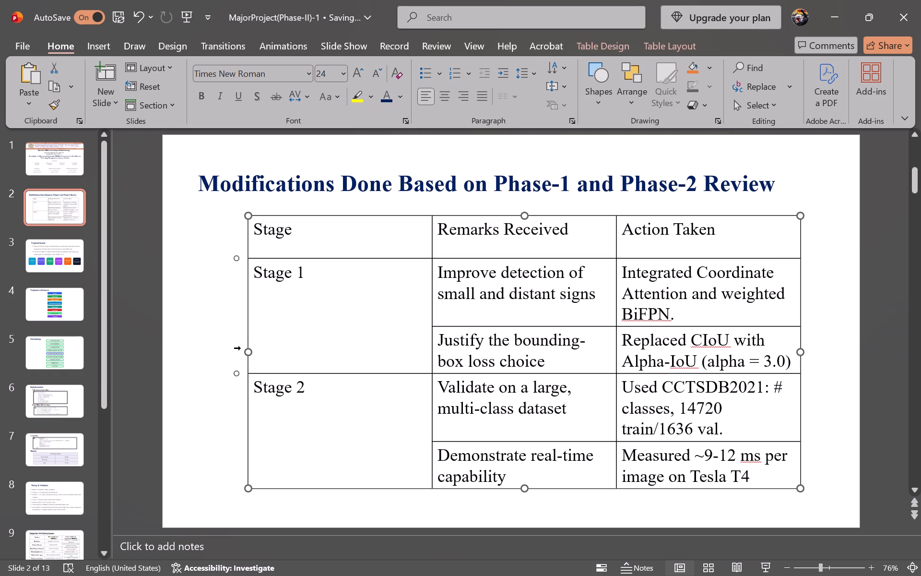
pyautogui.moveTo(249, 353); pyautogui.dragTo(223, 353)
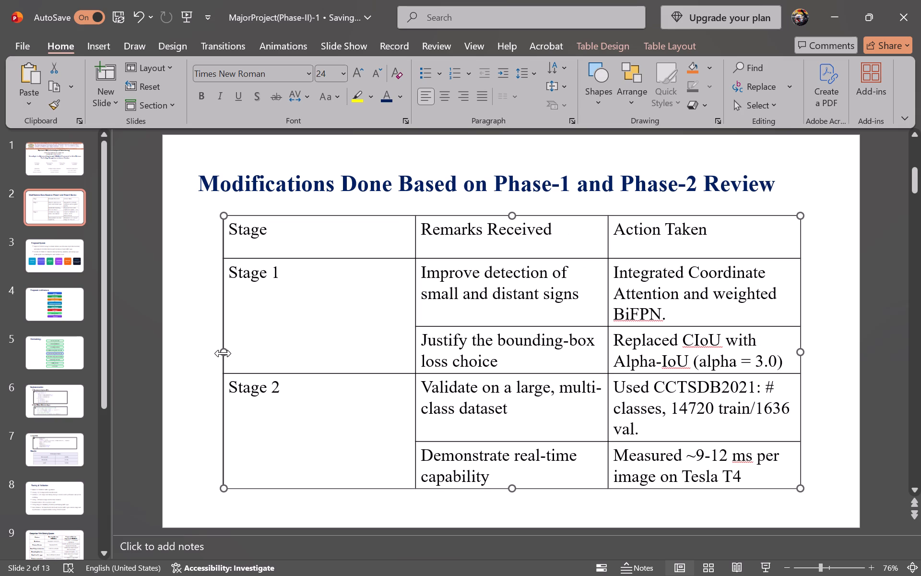
# Return to the Advantages & Limitations slide and read through its bullet points.
pyautogui.scroll(-6, 41, 388)
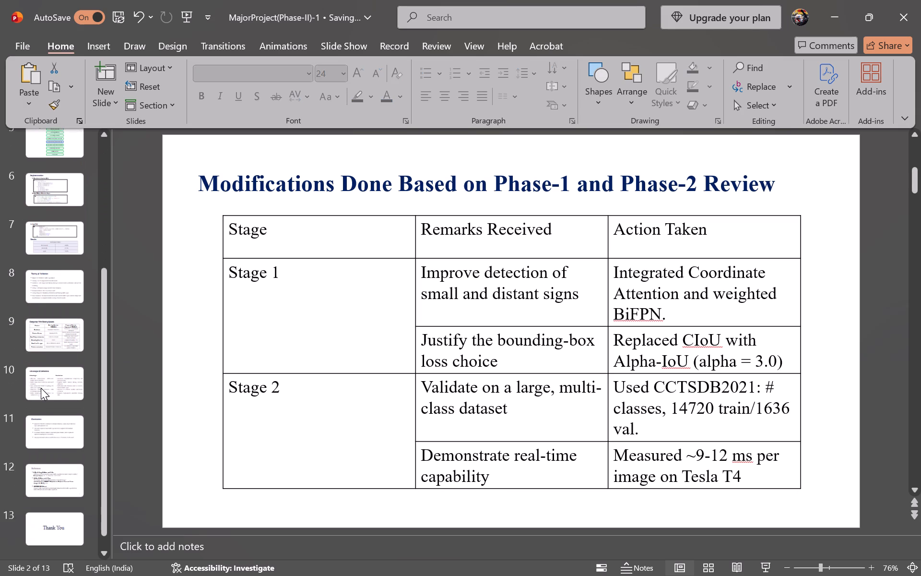
pyautogui.click(59, 386)
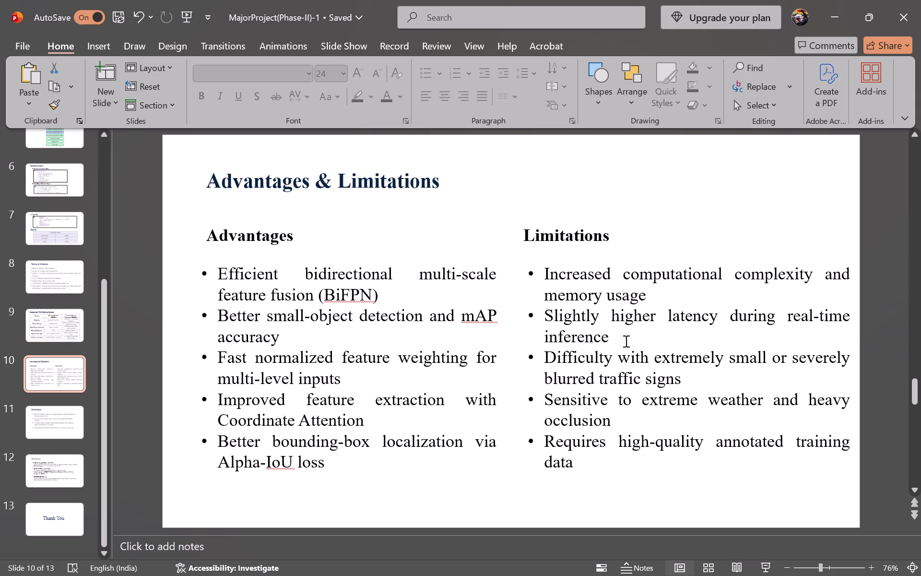
# Delete the "Slightly higher latency during real-time inference" bullet from the Limitations list.
pyautogui.moveTo(625, 341); pyautogui.dragTo(530, 320)
pyautogui.press('BackSpace')
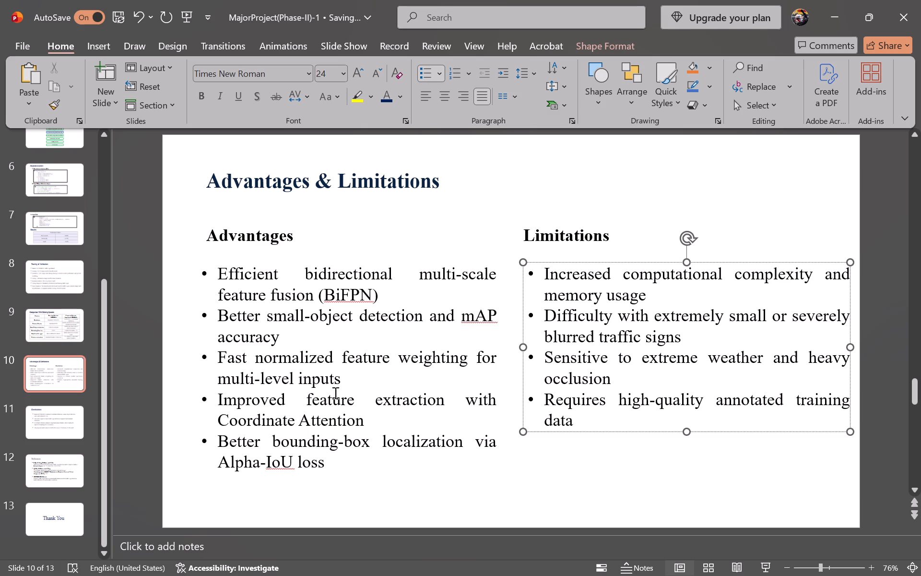
pyautogui.click(540, 490)
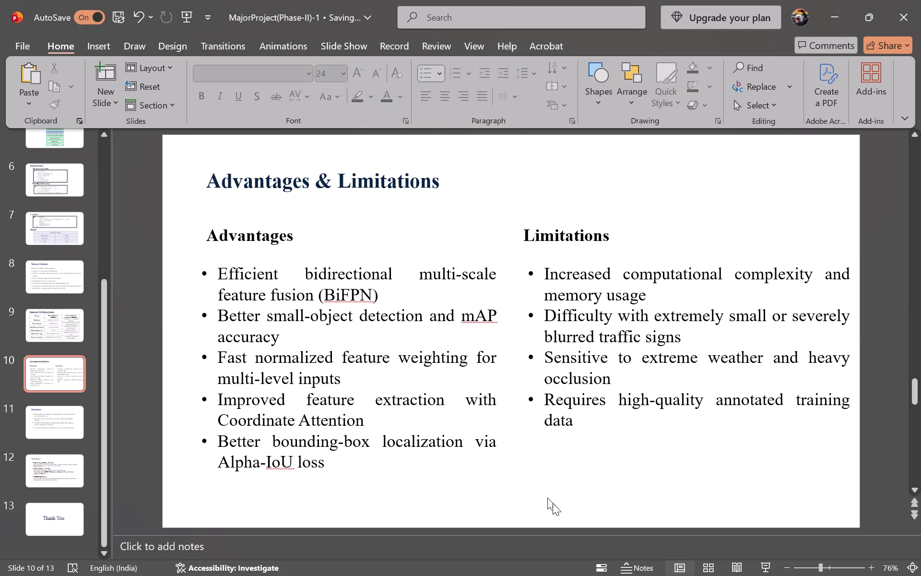
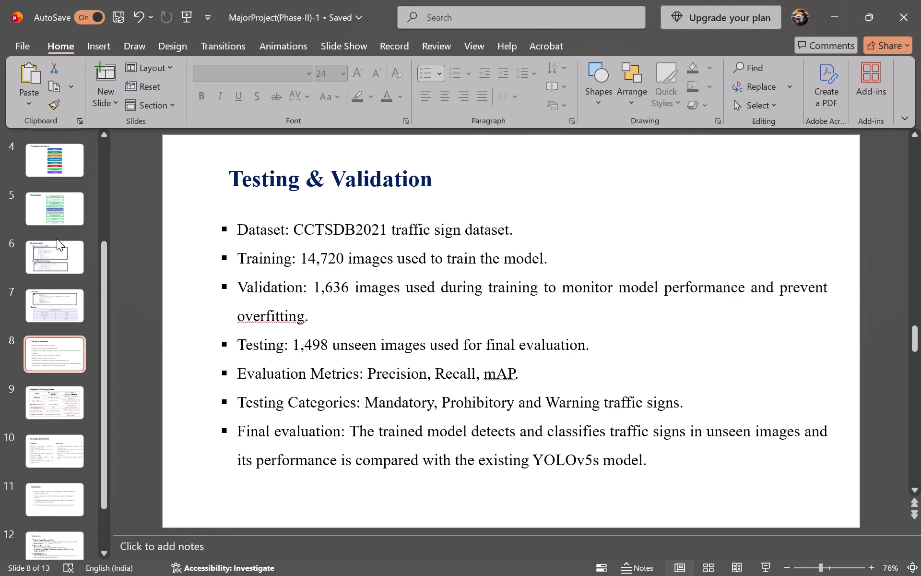
# Go back through the Proposed System slide to the Modifications Done Based on Phase-1 and Phase-2 Review slide to check its table.
pyautogui.scroll(1, 57, 239)
pyautogui.click(66, 197)
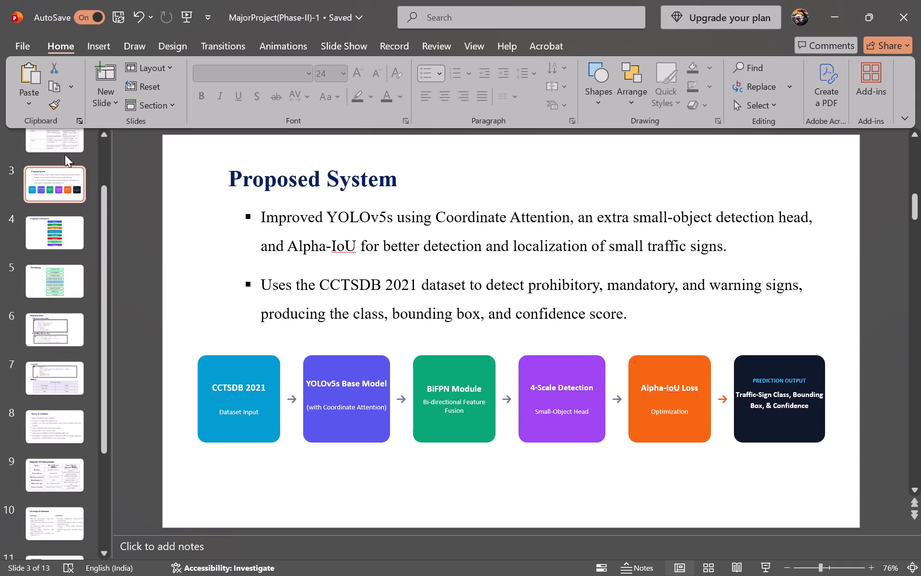
pyautogui.click(63, 139)
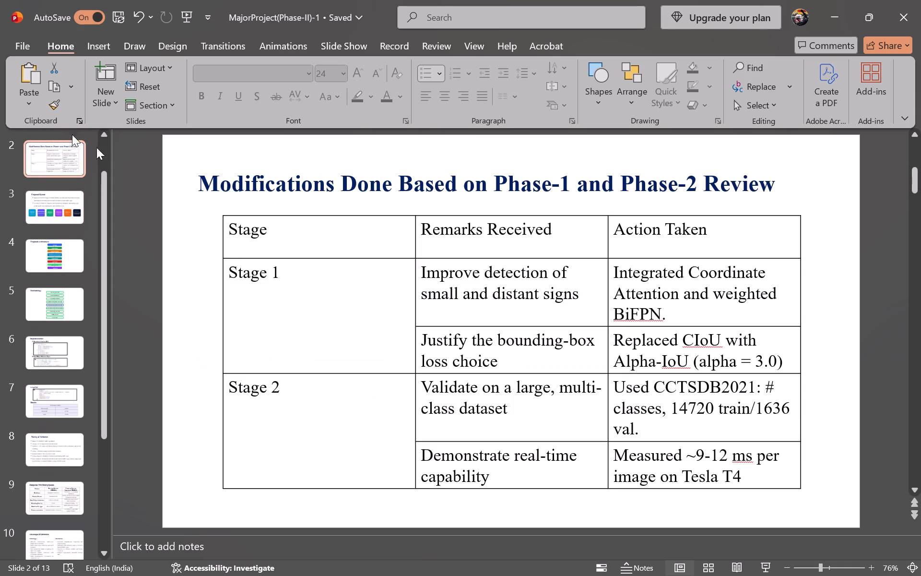
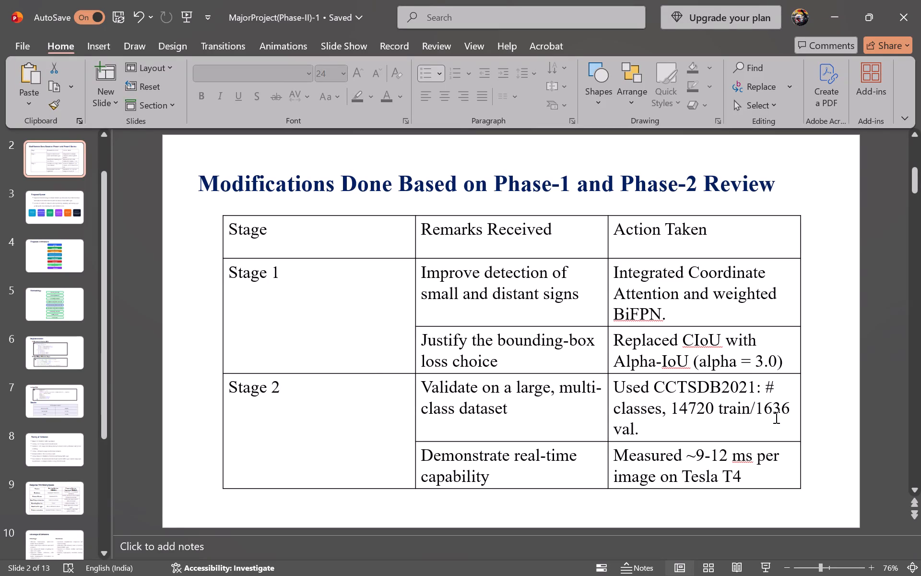
# Replace the # placeholder with 3 as the class count in the CCTSDB2021 cell of the Stage 2 row.
pyautogui.click(775, 390)
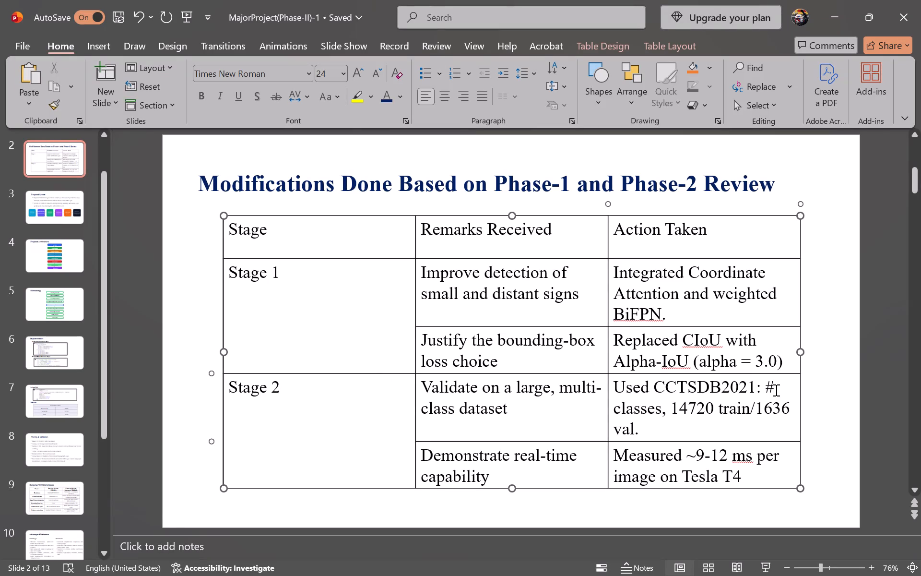
pyautogui.press('BackSpace')
pyautogui.press('3')
# Add spaces after "Used CCTSDB2021:" in the Stage 2 cell so that "3 classes" starts on a new line.
pyautogui.click(724, 385)
pyautogui.click(760, 391)
pyautogui.press('Left')
pyautogui.press('space')
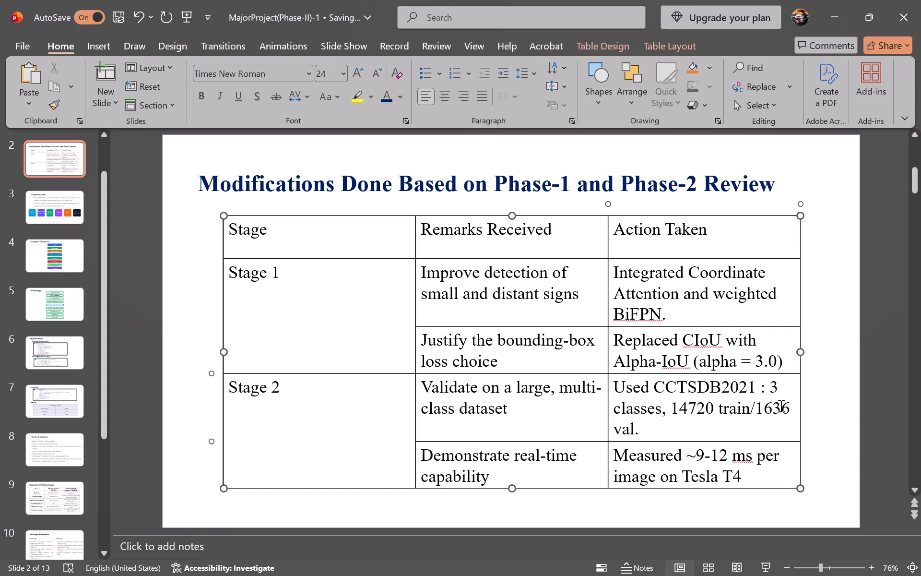
pyautogui.press('BackSpace')
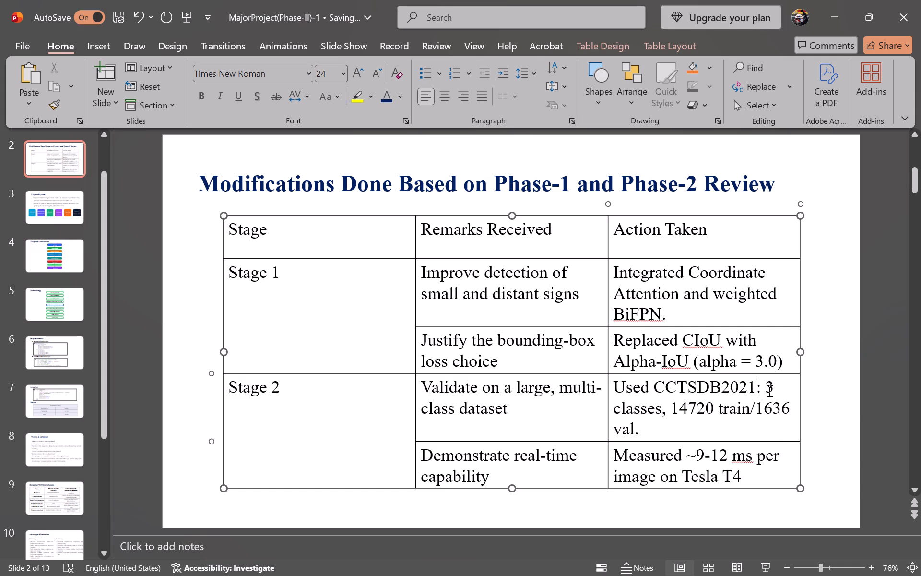
pyautogui.click(768, 390)
pyautogui.press('space')
pyautogui.press('space')
pyautogui.press('space')
pyautogui.press('space')
pyautogui.press('space')
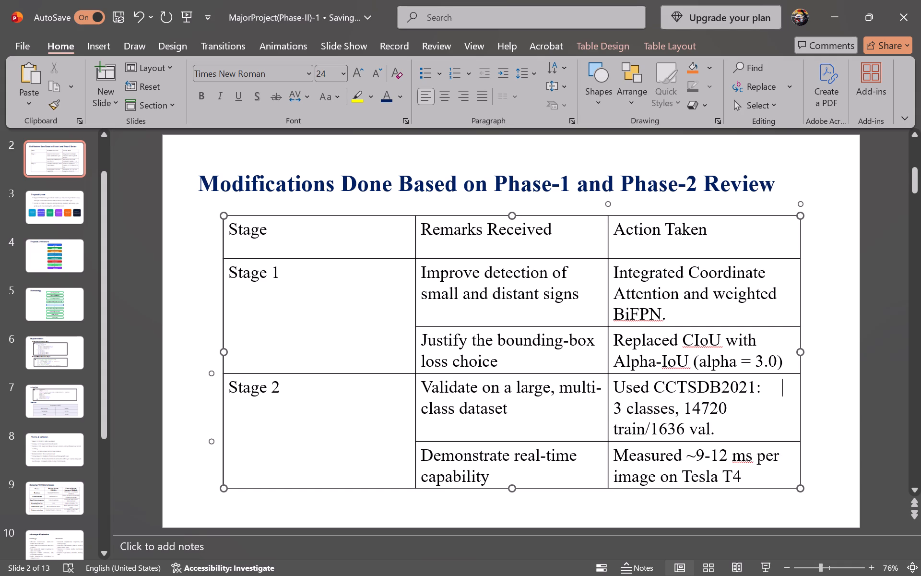
pyautogui.click(852, 420)
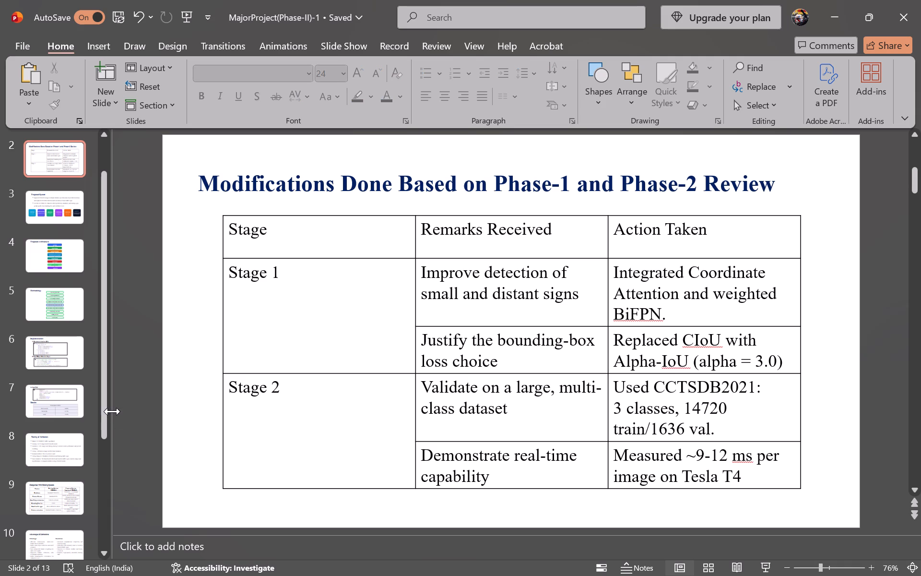
# Change the font of all flowchart box labels on the Proposed Architecture slide to Times New Roman.
pyautogui.click(57, 414)
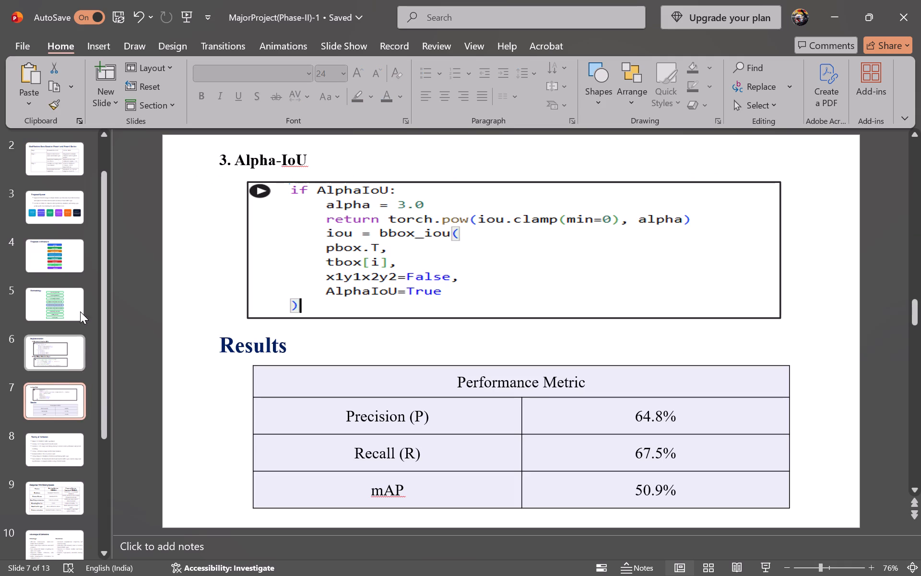
pyautogui.click(45, 251)
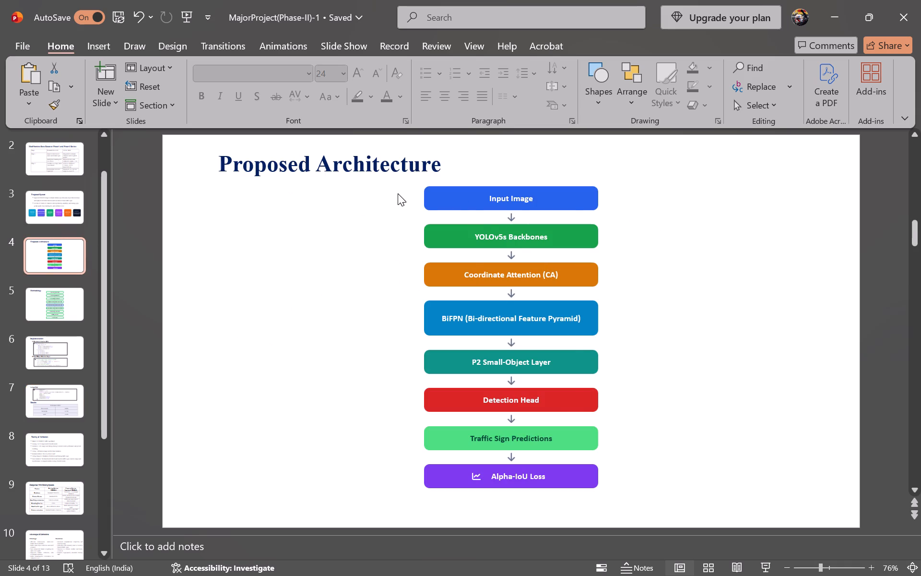
pyautogui.moveTo(398, 193); pyautogui.dragTo(591, 478)
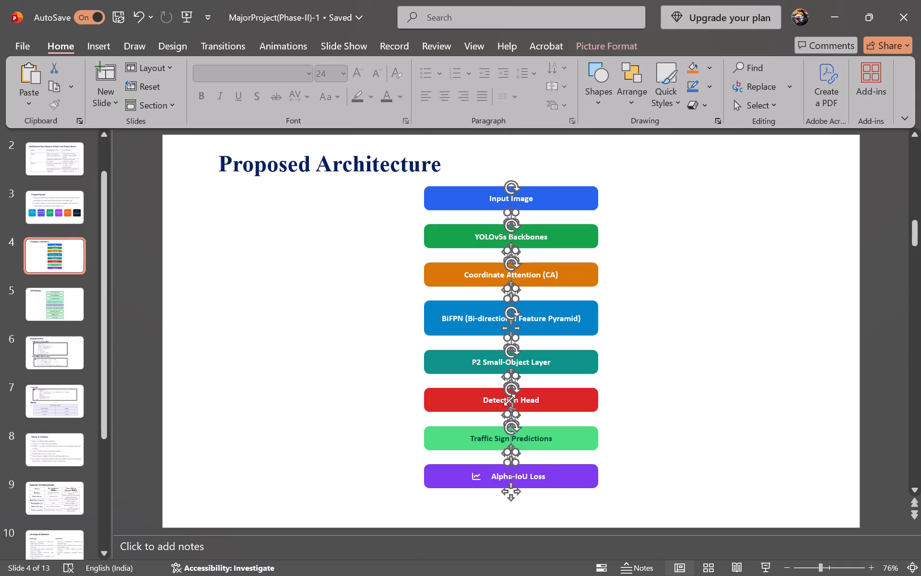
pyautogui.click(322, 198)
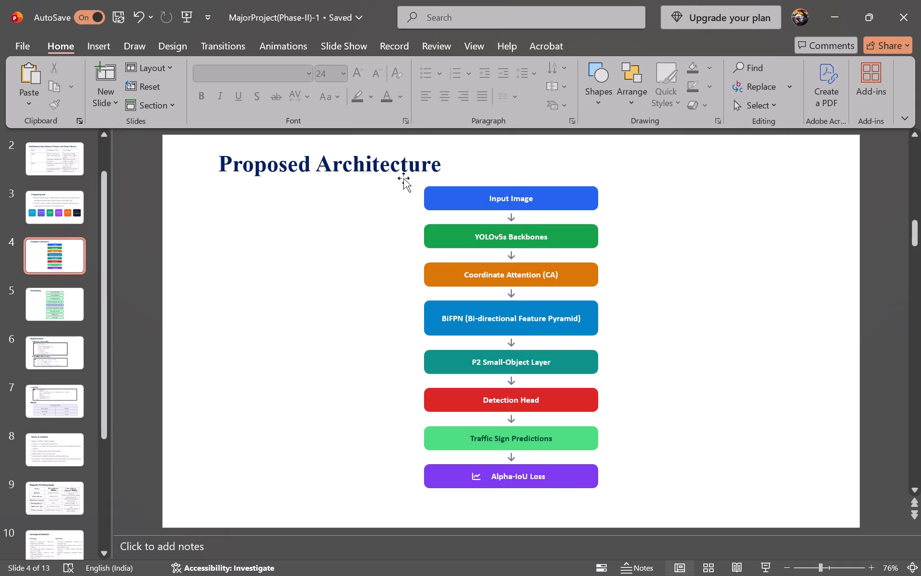
pyautogui.moveTo(408, 185); pyautogui.dragTo(616, 265)
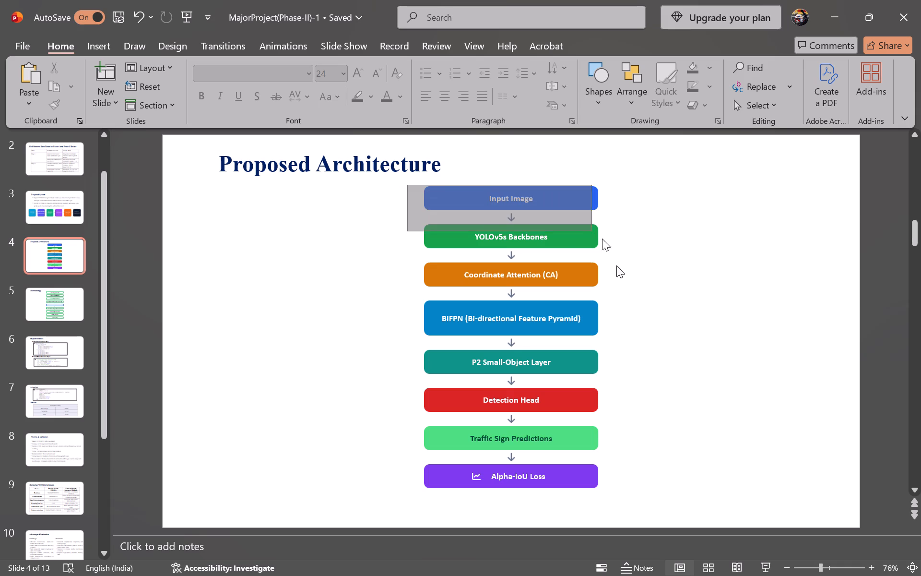
pyautogui.moveTo(616, 265); pyautogui.dragTo(620, 496)
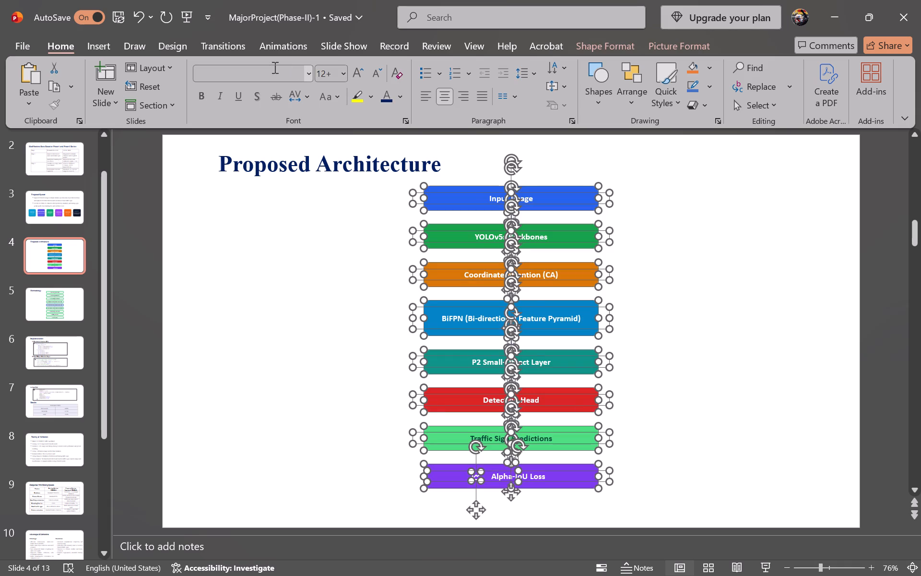
pyautogui.click(273, 74)
pyautogui.write('rime')
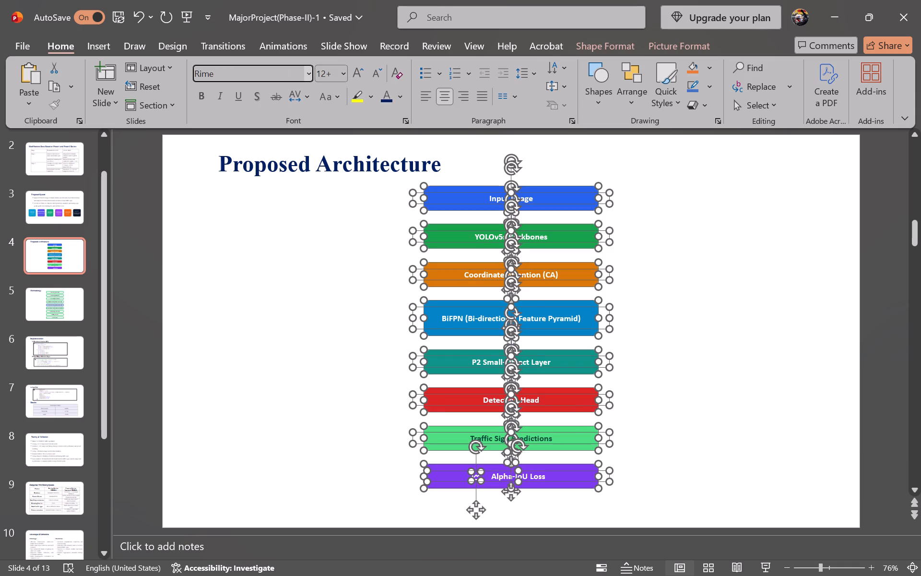
pyautogui.press('BackSpace')
pyautogui.press('BackSpace')
pyautogui.press('BackSpace')
pyautogui.press('BackSpace')
pyautogui.write('tim\\')
pyautogui.press('BackSpace')
pyautogui.press('e')
pyautogui.press('Return')
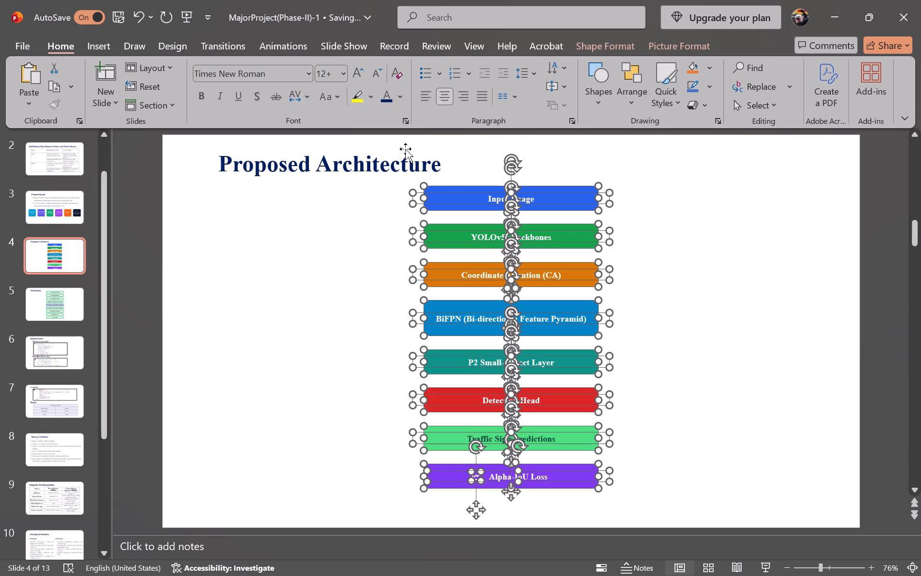
pyautogui.click(758, 350)
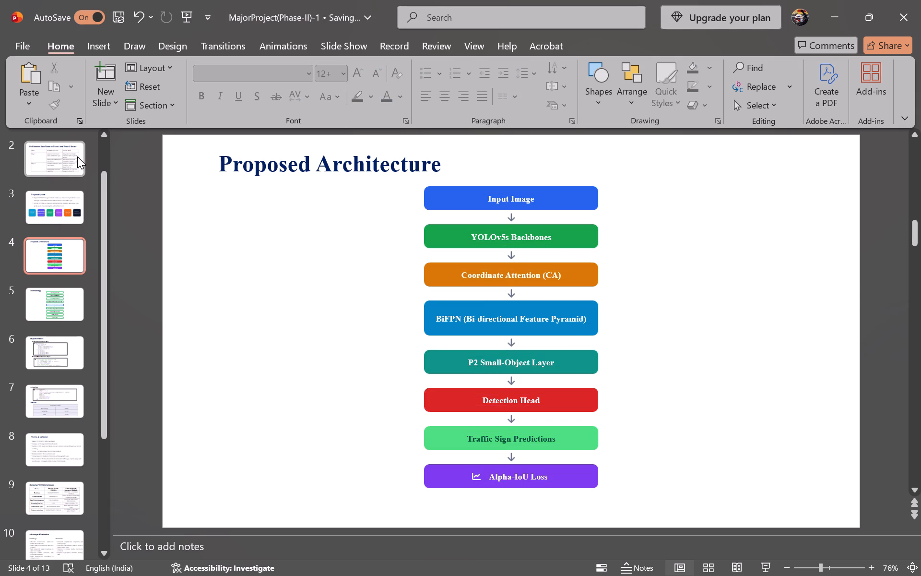
# Replace the phase label with DMPEC on the title slide so the line reads "7CSM2 Major Project, DMPEC Presentation".
pyautogui.scroll(3, 70, 203)
pyautogui.click(71, 163)
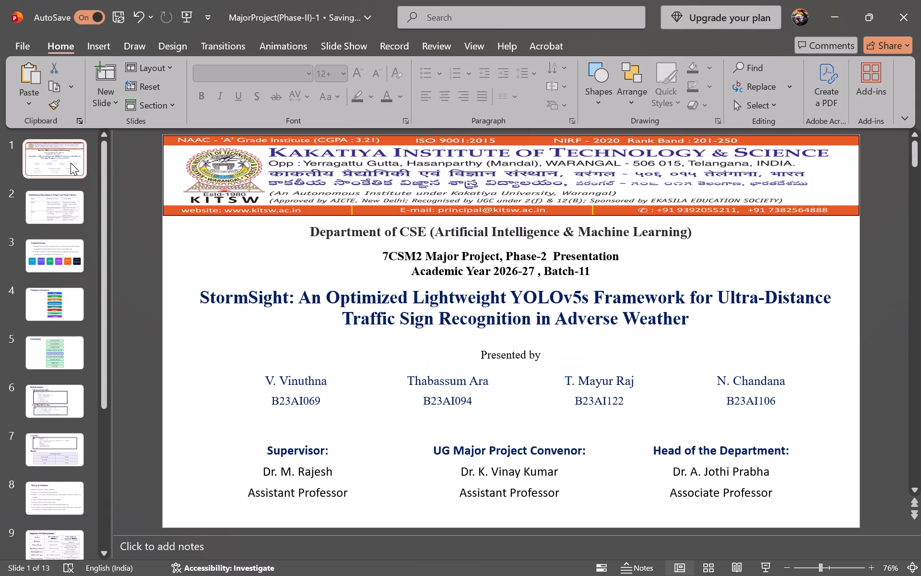
pyautogui.click(545, 255)
pyautogui.press('BackSpace')
pyautogui.press('BackSpace')
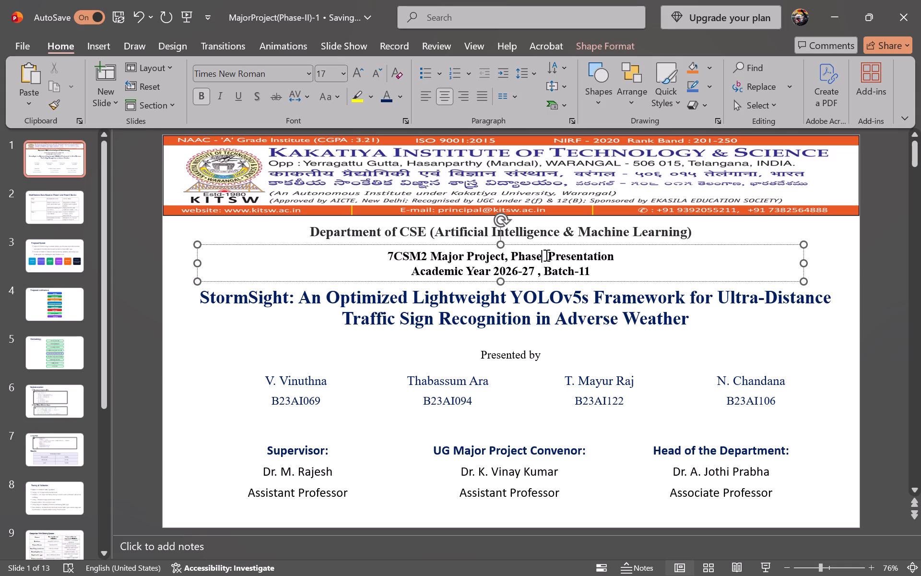
pyautogui.press('BackSpace')
pyautogui.press('BackSpace')
pyautogui.press('BackSpace')
pyautogui.press('BackSpace')
pyautogui.press('BackSpace')
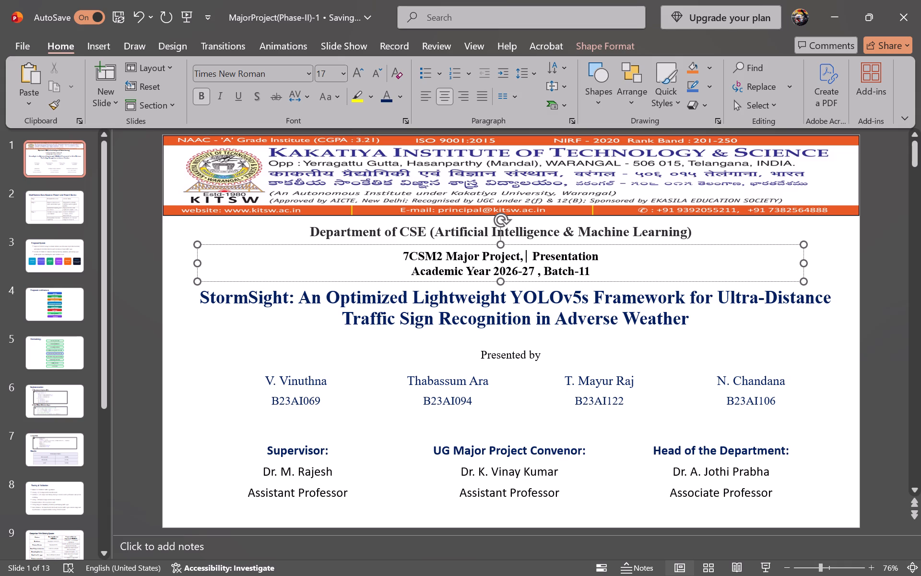
pyautogui.write('DMPEC')
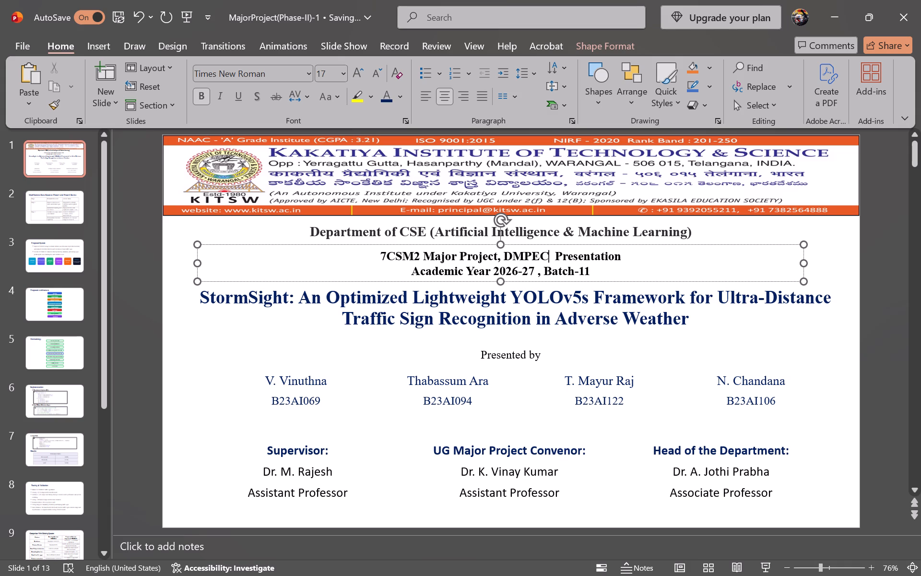
pyautogui.press('Right')
pyautogui.press('BackSpace')
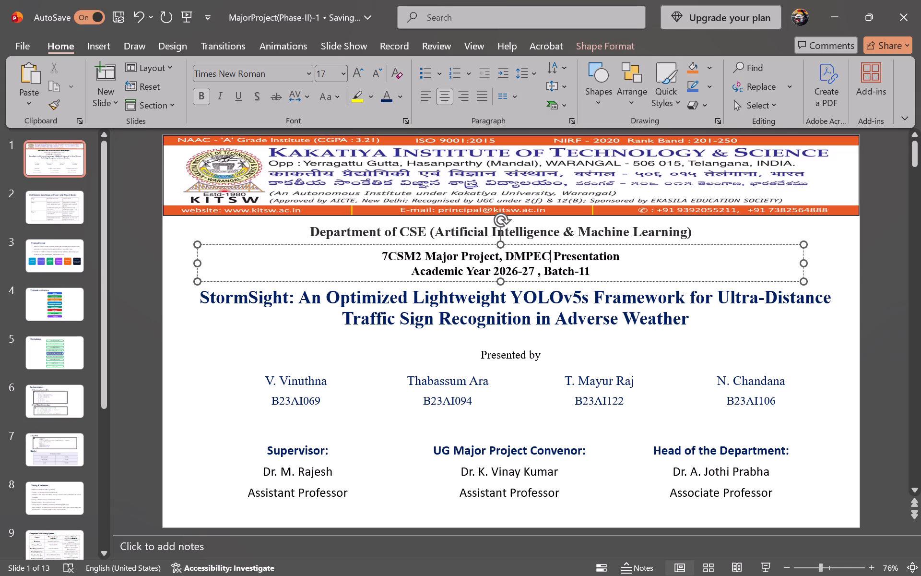
pyautogui.press('Right')
pyautogui.press('BackSpace')
pyautogui.press('space')
pyautogui.click(567, 356)
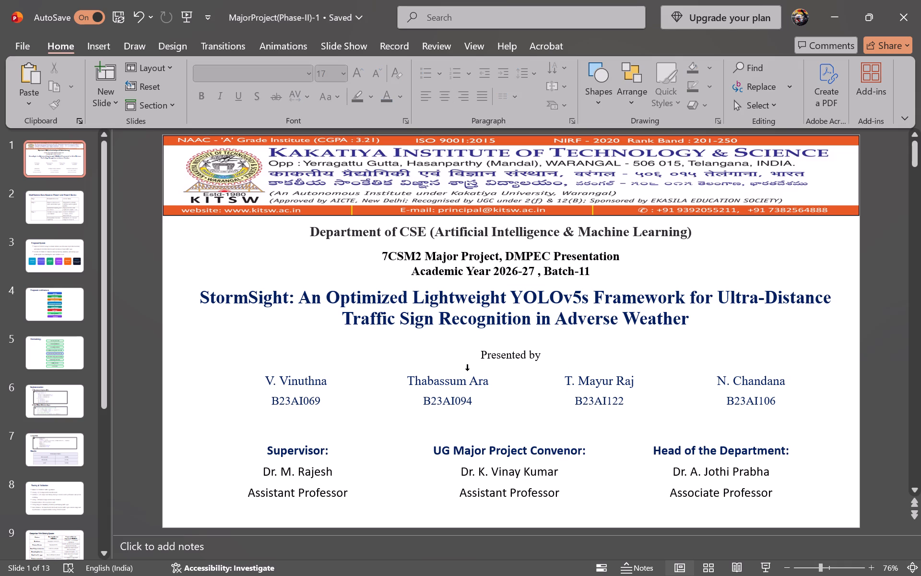
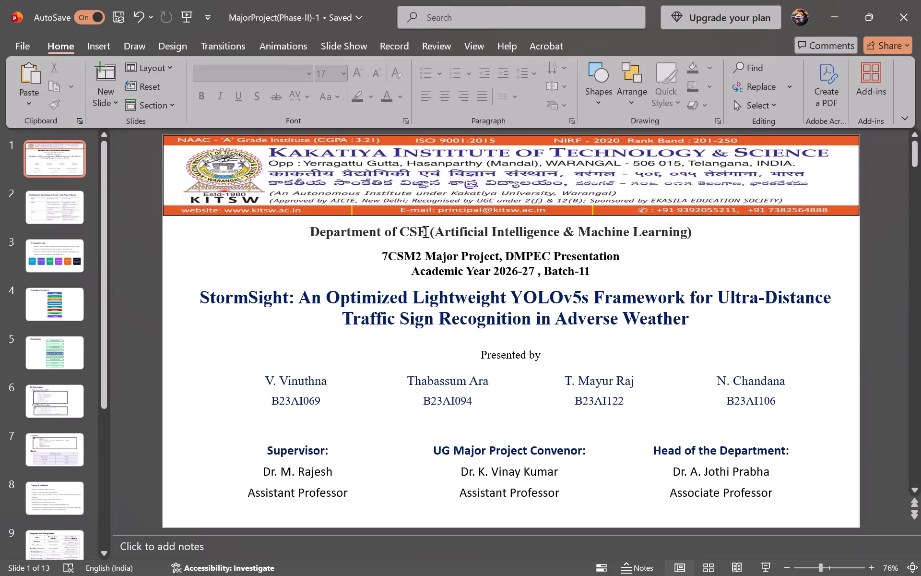
# Check the department line on the title slide and the table of modifications based on the reviews.
pyautogui.click(425, 231)
pyautogui.moveTo(401, 232); pyautogui.dragTo(408, 232)
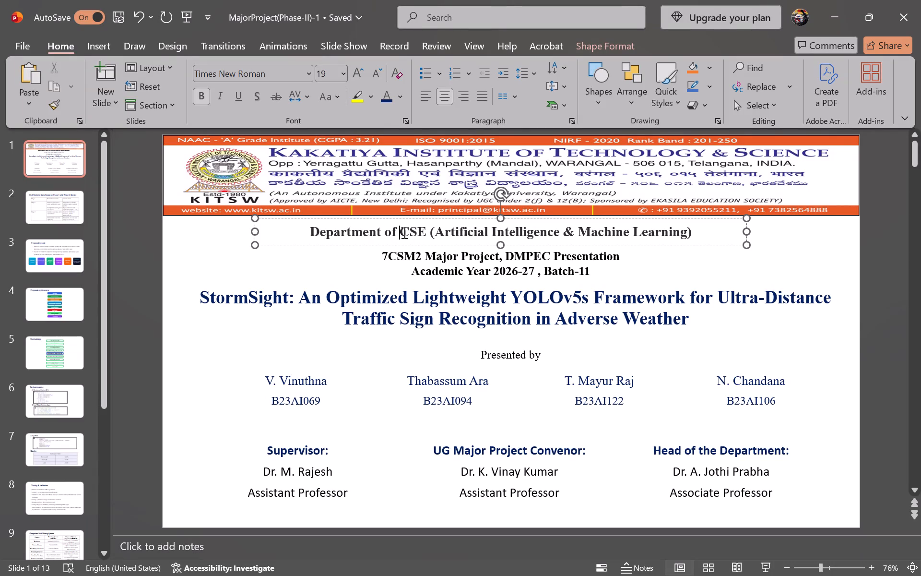
pyautogui.moveTo(408, 232); pyautogui.dragTo(427, 232)
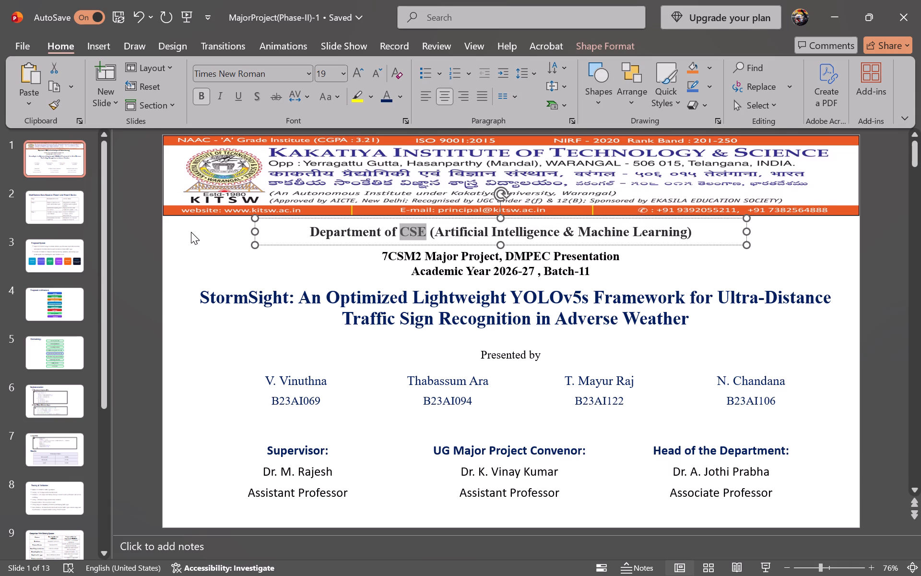
pyautogui.click(167, 367)
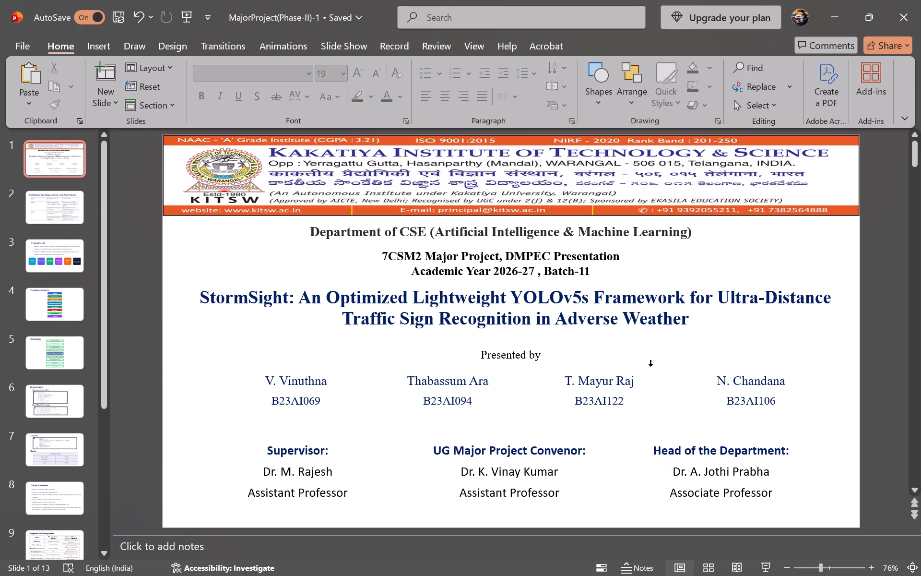
pyautogui.click(50, 199)
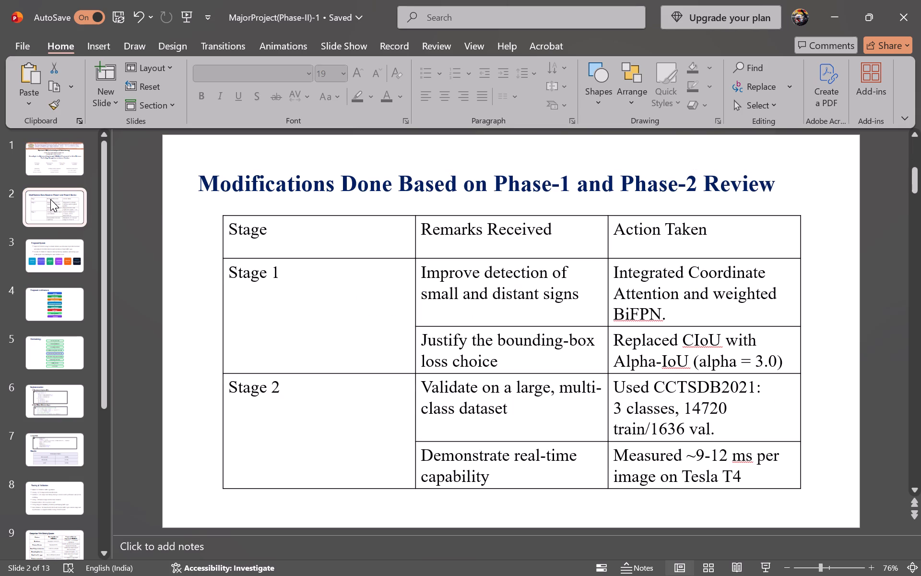
# Move the "Small-Object Head" label slightly upward inside the 4-Scale Detection box of the Proposed System flowchart.
pyautogui.click(69, 271)
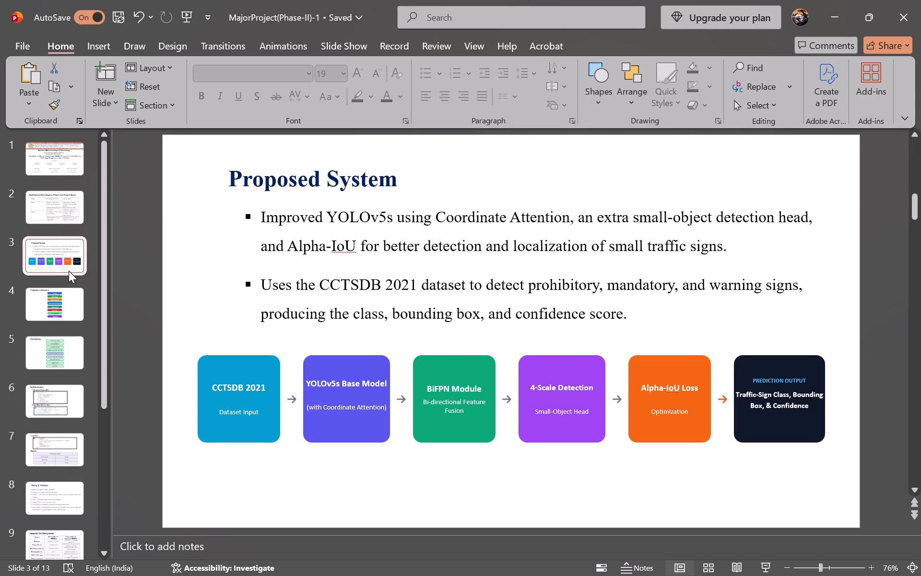
pyautogui.click(469, 413)
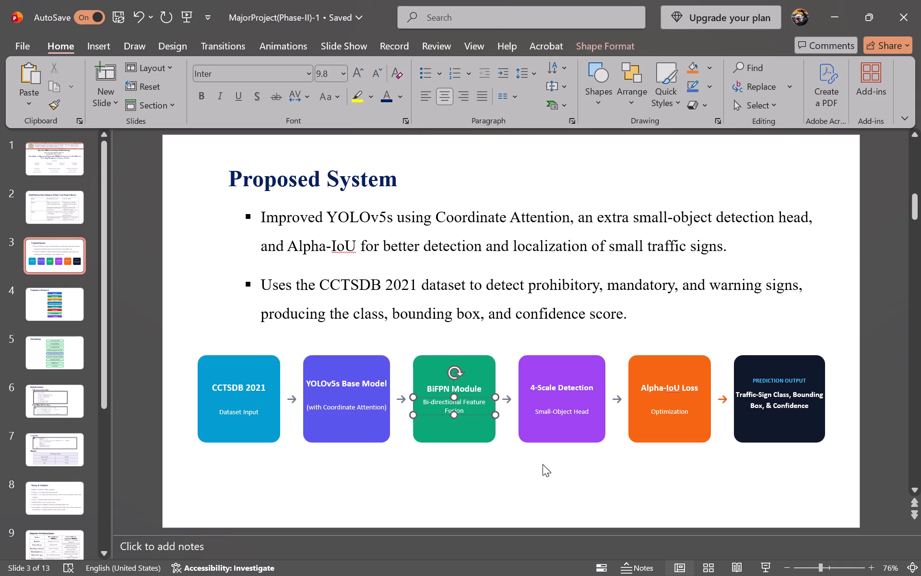
pyautogui.click(580, 415)
pyautogui.click(580, 407)
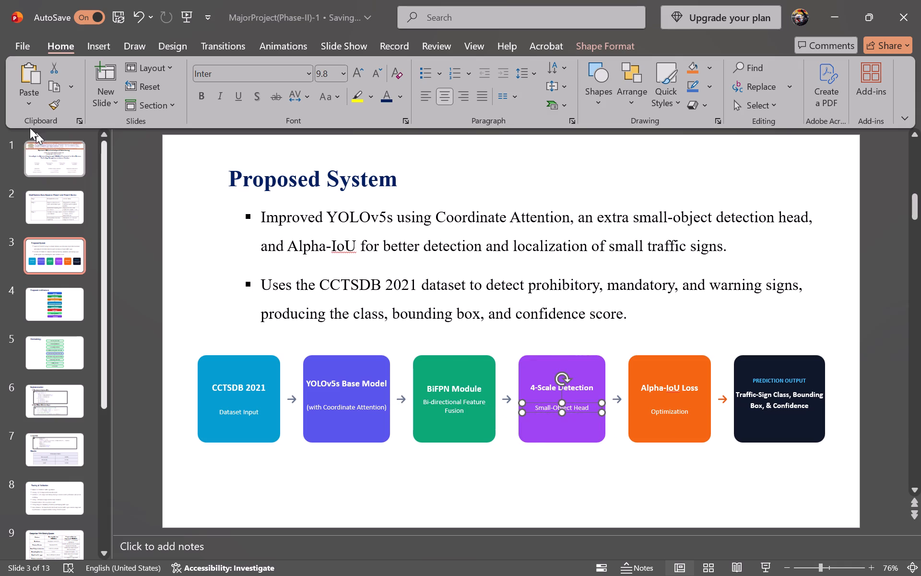
# Recheck the DMPEC label on the title slide, the Optimization label in the Proposed System flowchart, and the Results slide.
pyautogui.click(34, 142)
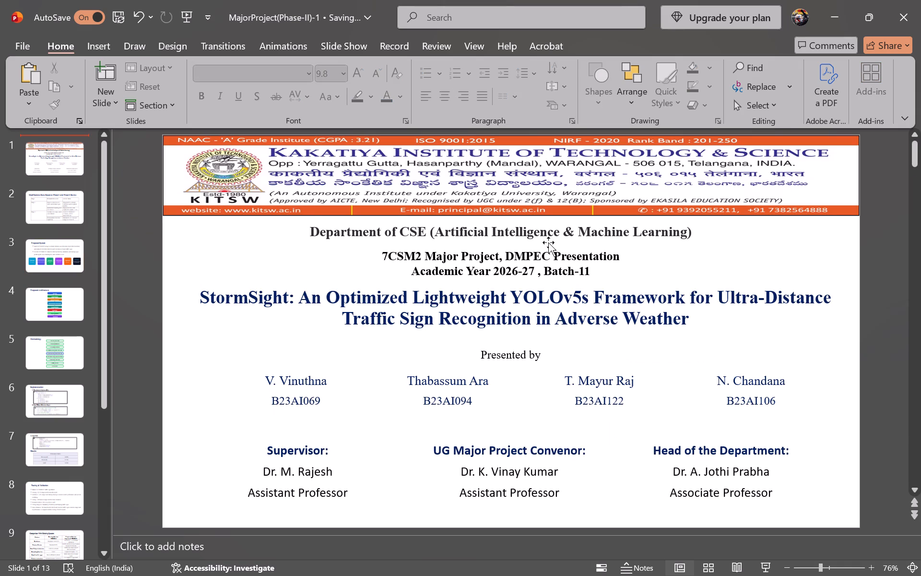
pyautogui.moveTo(550, 252); pyautogui.dragTo(508, 258)
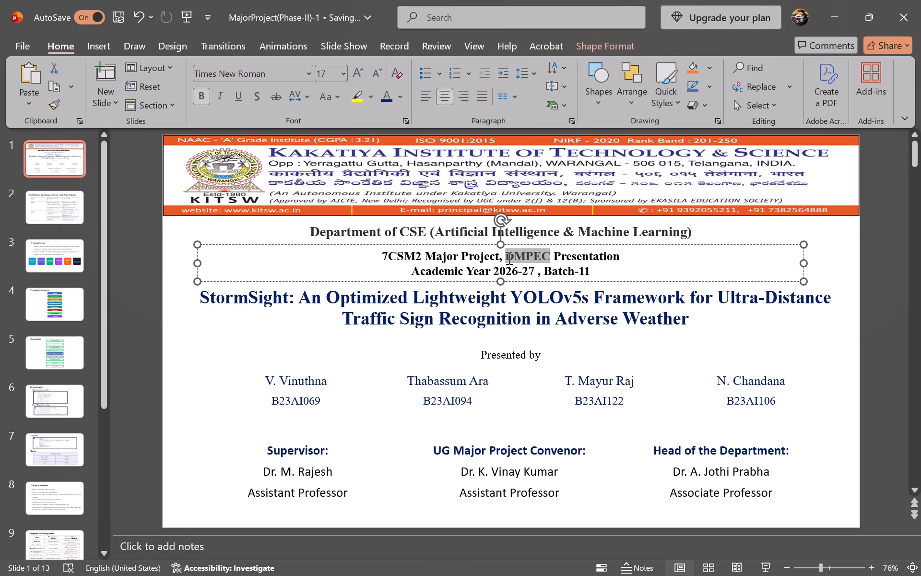
pyautogui.moveTo(508, 258); pyautogui.dragTo(508, 259)
pyautogui.click(520, 331)
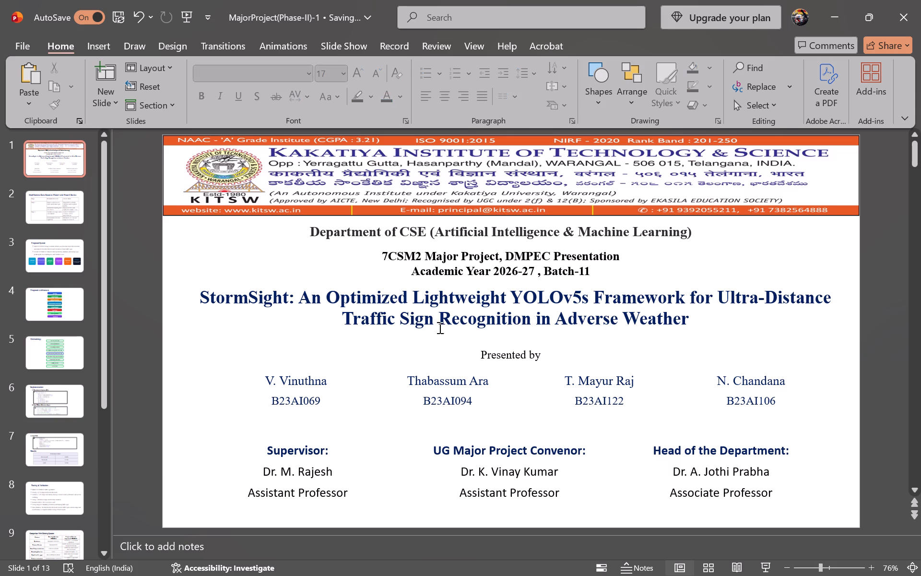
pyautogui.click(66, 267)
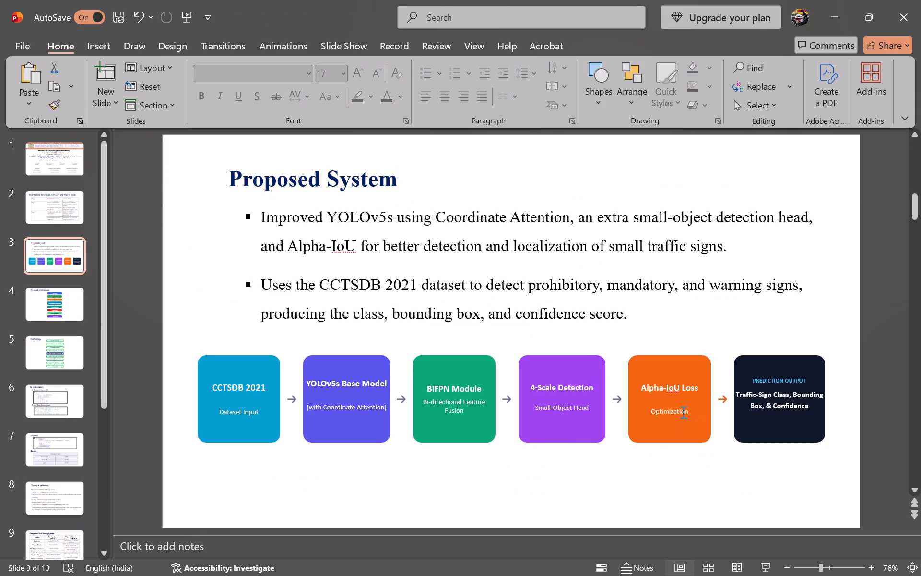
pyautogui.moveTo(686, 412); pyautogui.dragTo(688, 407)
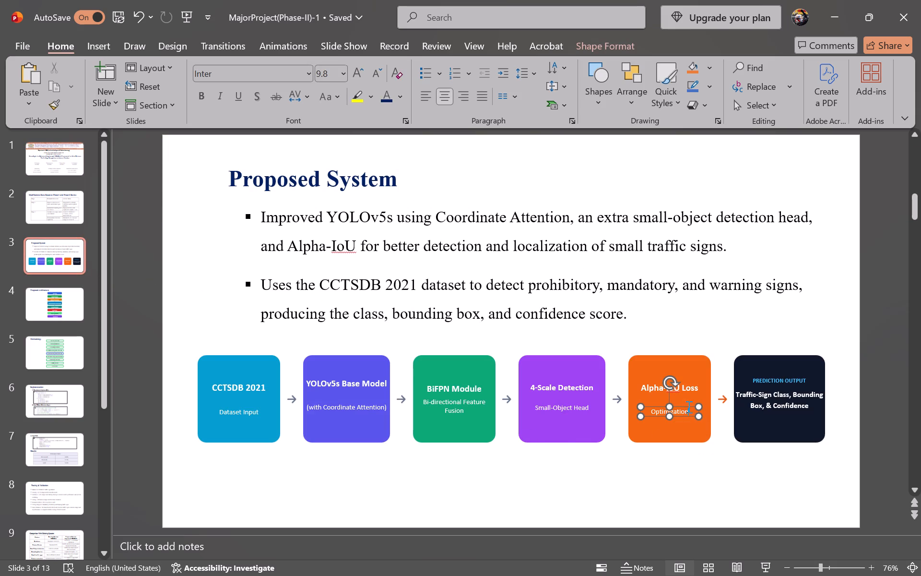
pyautogui.moveTo(688, 407); pyautogui.dragTo(53, 455)
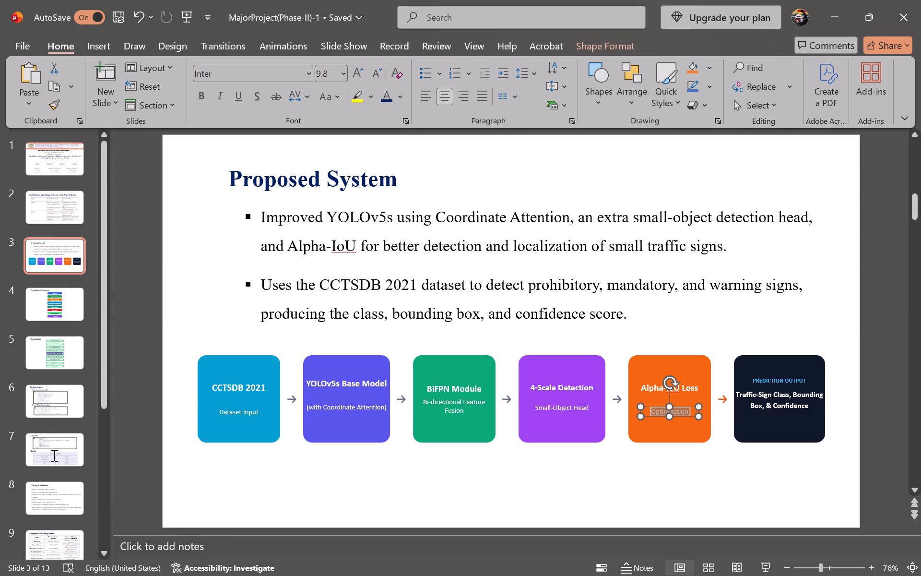
pyautogui.moveTo(53, 455); pyautogui.dragTo(54, 455)
pyautogui.click(54, 455)
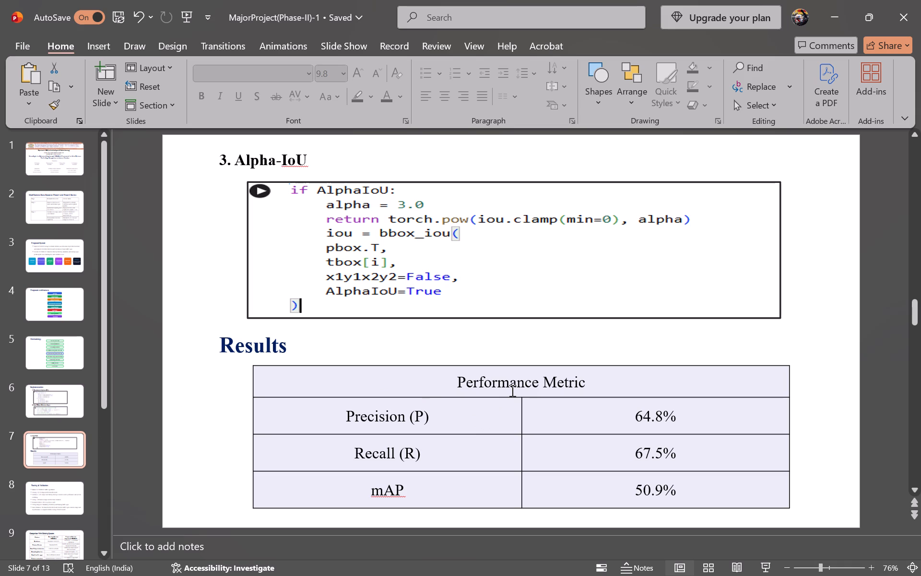
# Rename the presentation file as MajorProject(DMPEC).
pyautogui.click(319, 1)
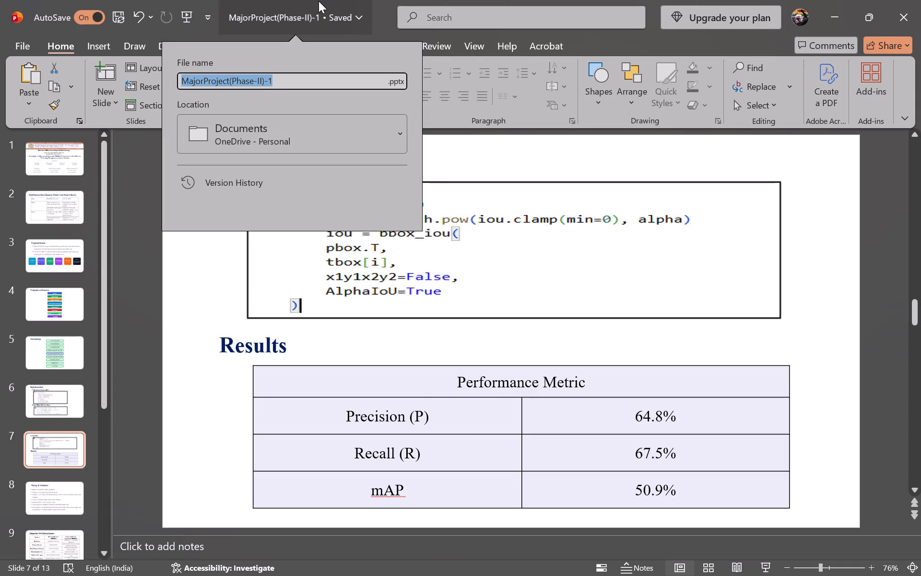
pyautogui.click(283, 82)
pyautogui.press('BackSpace')
pyautogui.press('BackSpace')
pyautogui.press('BackSpace')
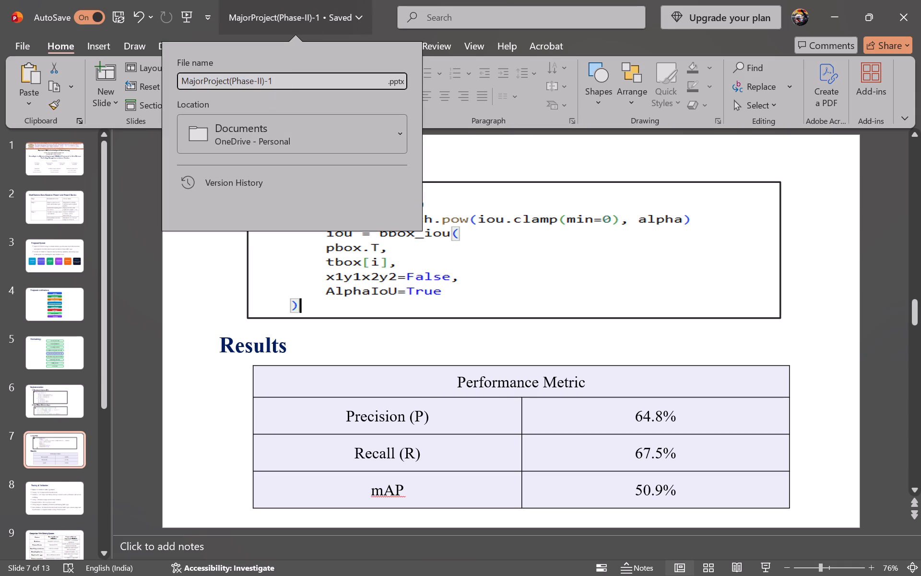
pyautogui.press('BackSpace')
pyautogui.press('BackSpace')
pyautogui.press('BackSpace')
pyautogui.press('BackSpace')
pyautogui.press('BackSpace')
pyautogui.press('BackSpace')
pyautogui.press('BackSpace')
pyautogui.press('BackSpace')
pyautogui.hotkey('shift', 'd')
pyautogui.write('MPEC')
pyautogui.hotkey('shift', ')')
pyautogui.press('Return')
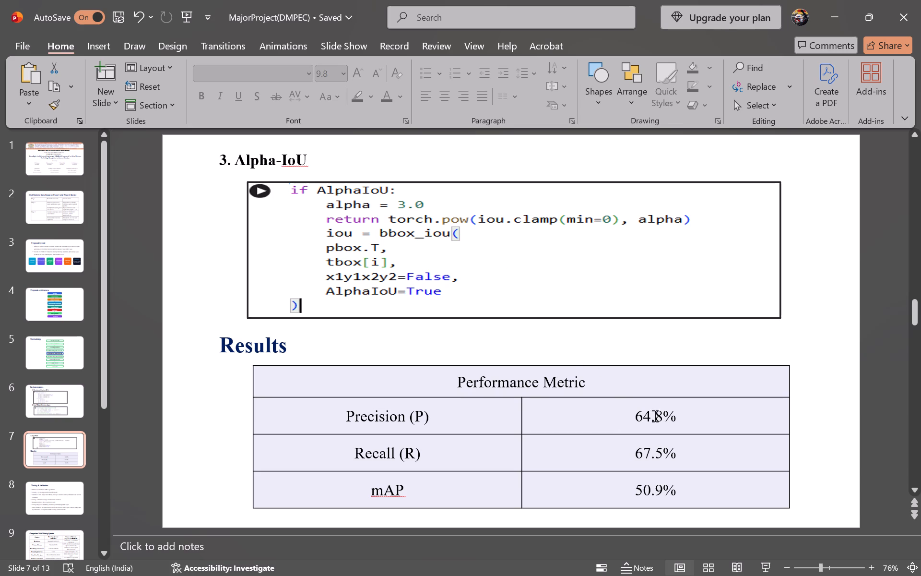
# Examine the Precision, Recall and mAP values in the Performance Metric table.
pyautogui.moveTo(638, 417); pyautogui.dragTo(680, 520)
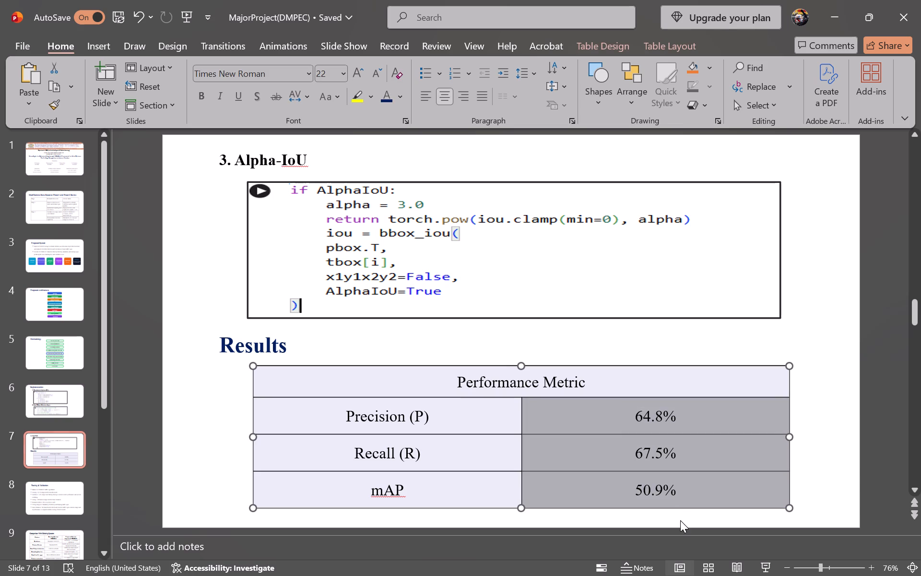
pyautogui.click(825, 464)
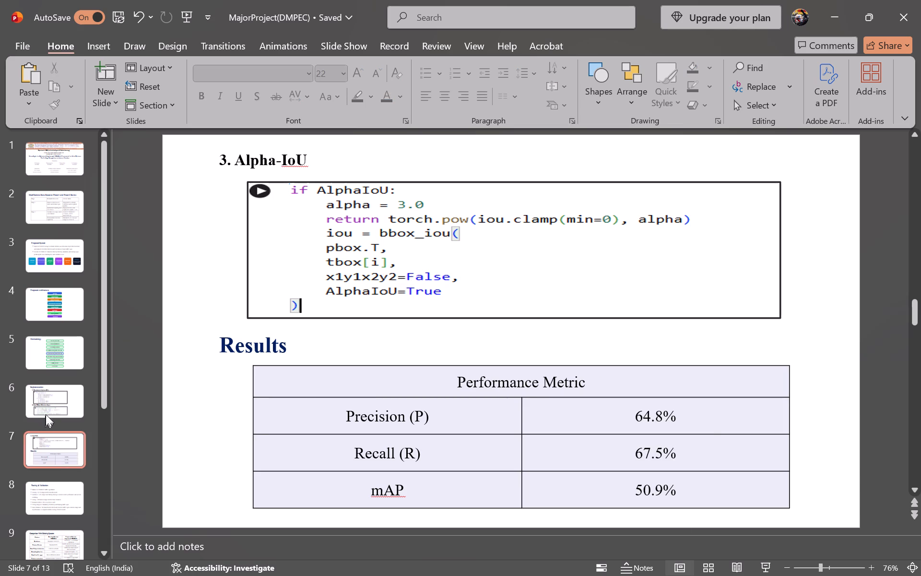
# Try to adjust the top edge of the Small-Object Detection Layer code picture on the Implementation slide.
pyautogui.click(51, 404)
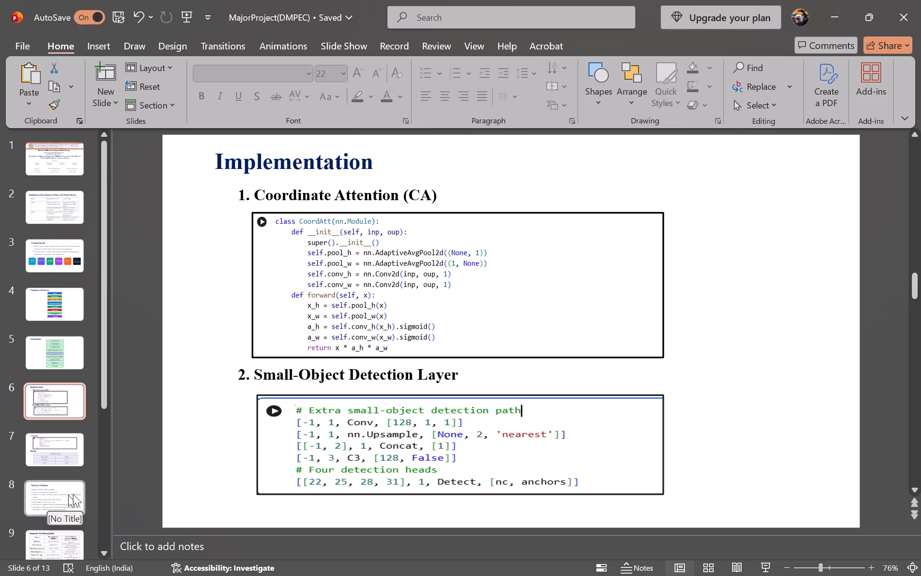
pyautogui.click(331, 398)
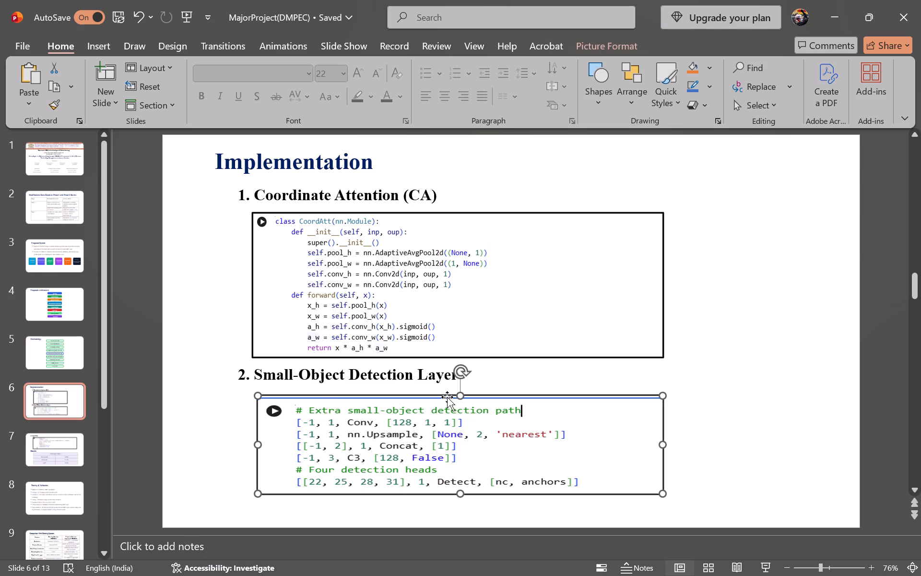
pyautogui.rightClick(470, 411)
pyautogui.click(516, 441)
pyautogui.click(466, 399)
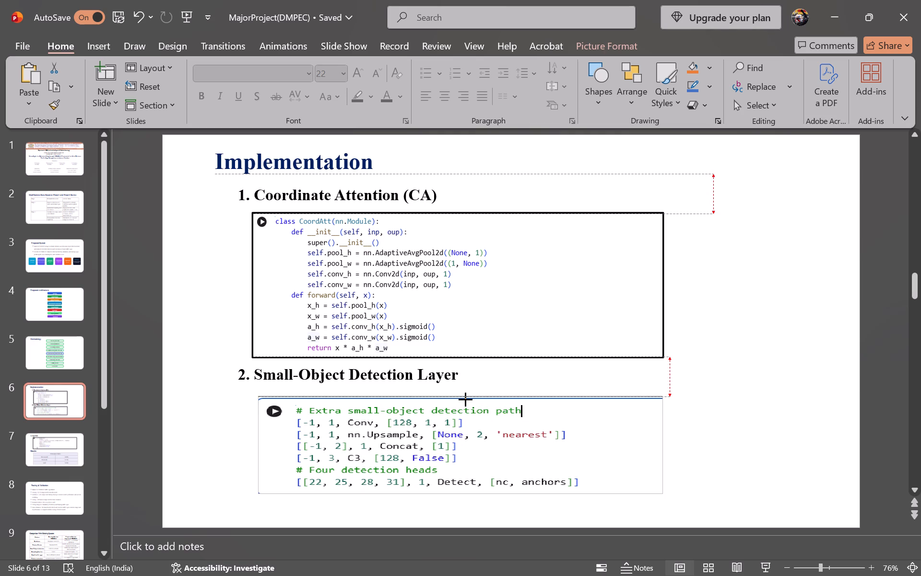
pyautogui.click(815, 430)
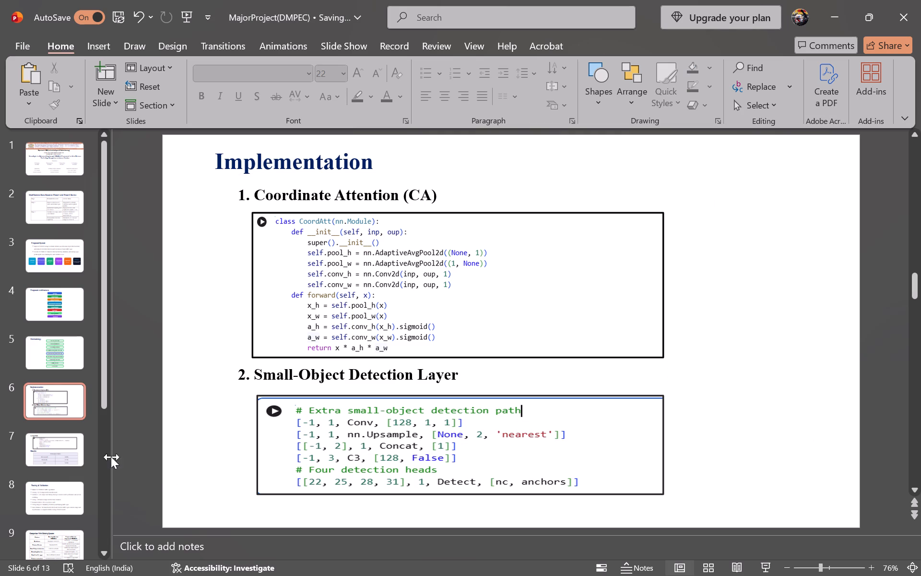
# Review the Alpha-IoU and Results slide and look through the thumbnails of the remaining slides.
pyautogui.click(59, 441)
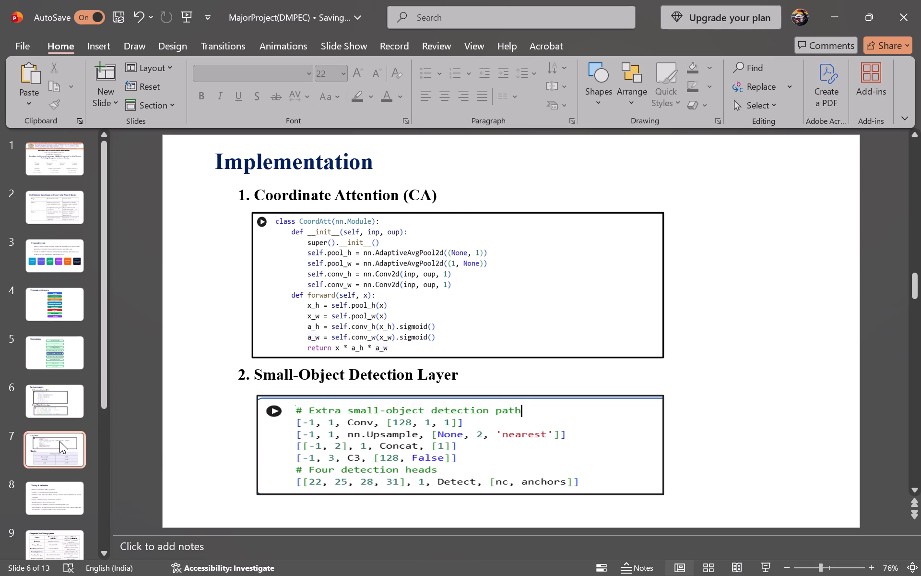
pyautogui.scroll(-3, 51, 503)
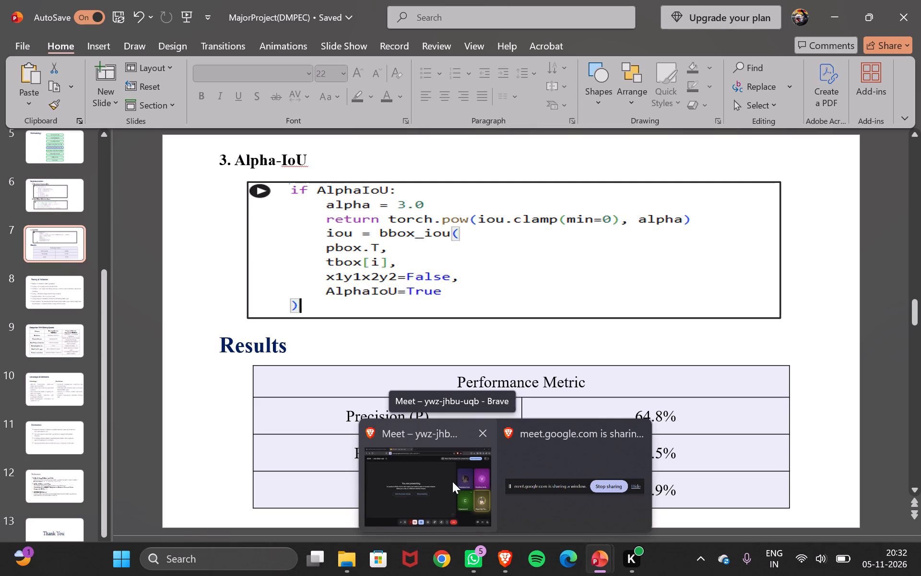
pyautogui.press('\\')
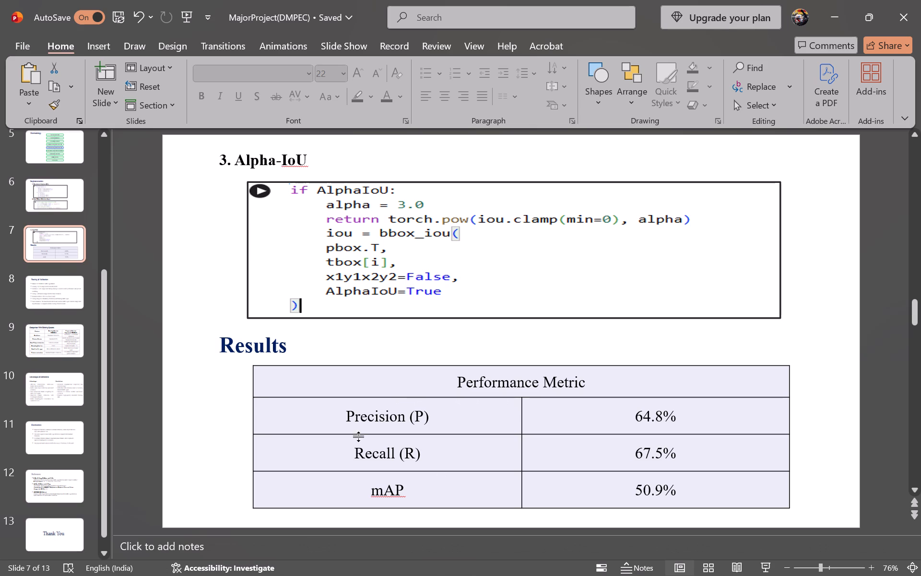
pyautogui.scroll(-2, 63, 348)
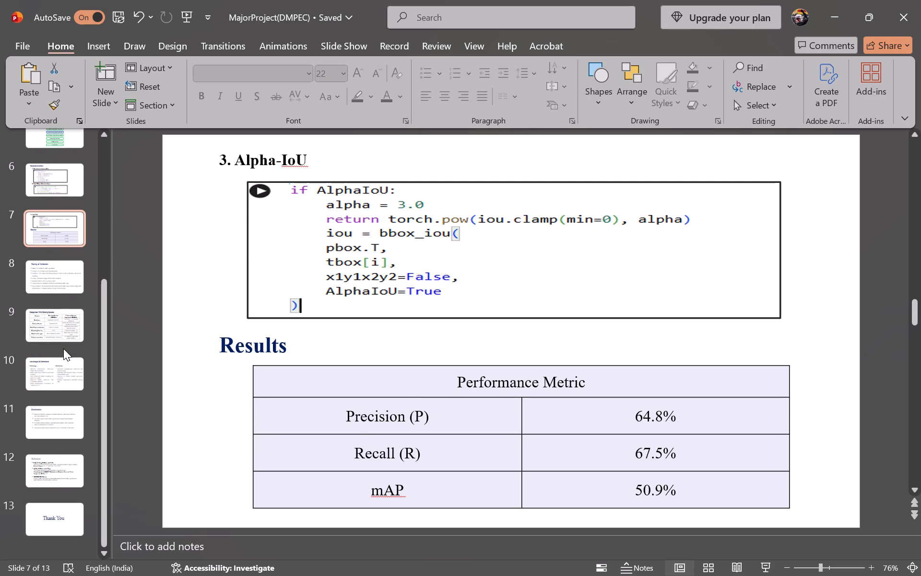
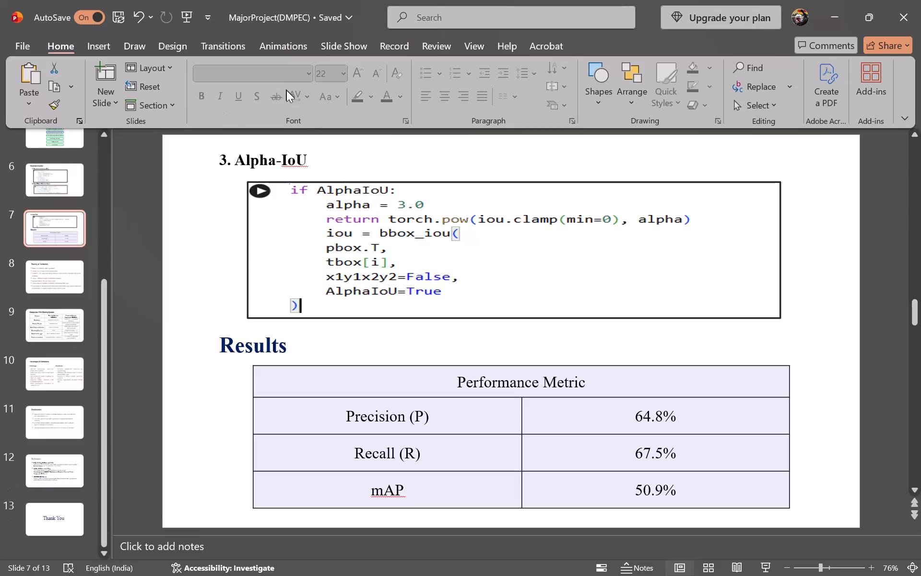
# Look over the Results table, the title slide, and the Phase review modifications, Proposed Architecture and Advantages & Limitations slides.
pyautogui.click(399, 264)
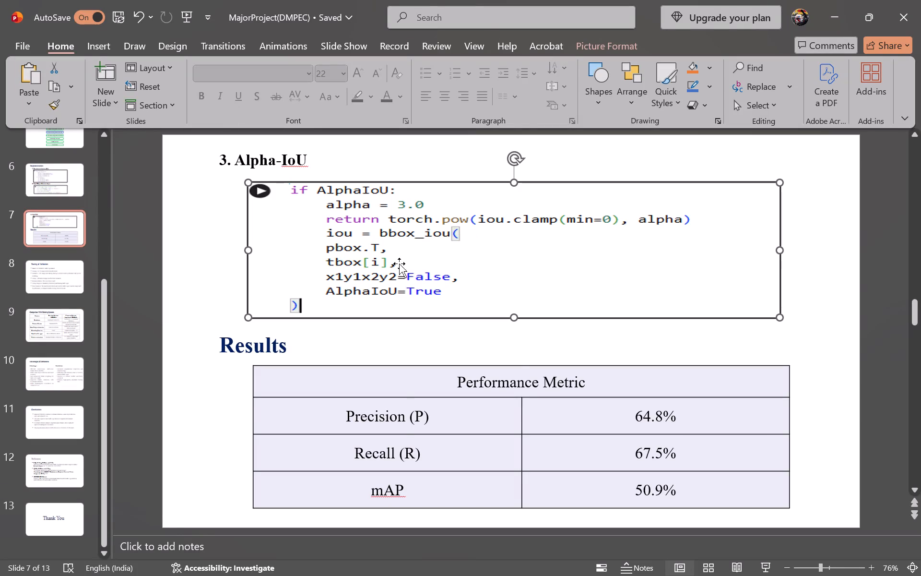
pyautogui.click(405, 435)
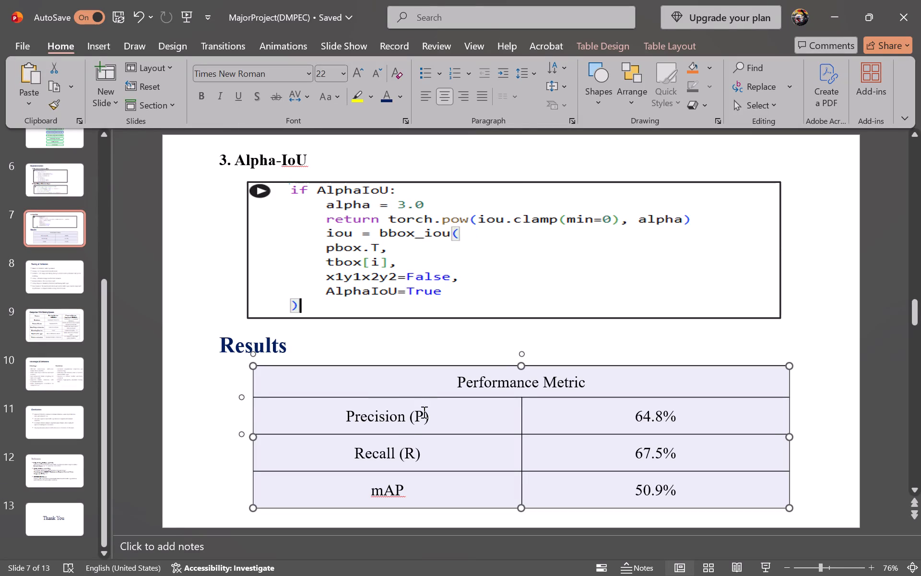
pyautogui.click(423, 412)
pyautogui.scroll(8, 62, 233)
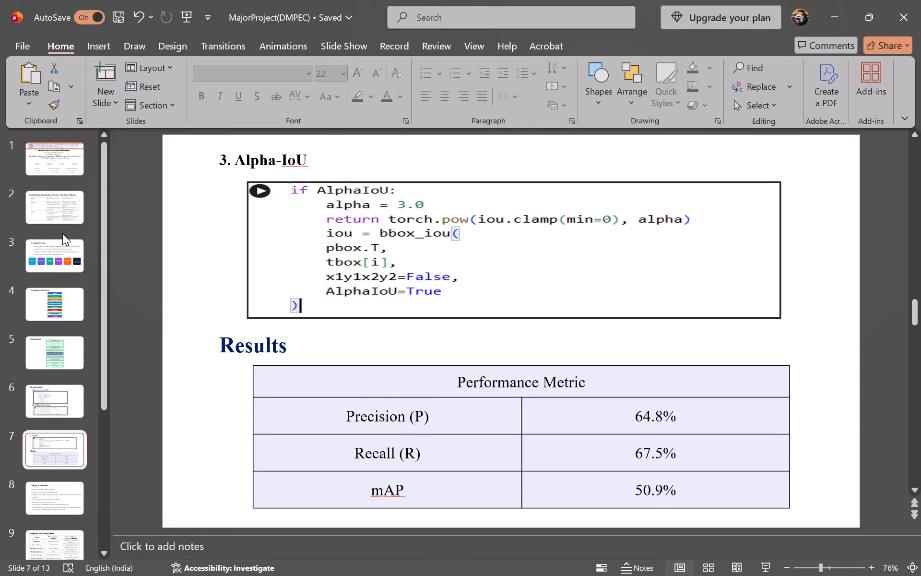
pyautogui.click(59, 166)
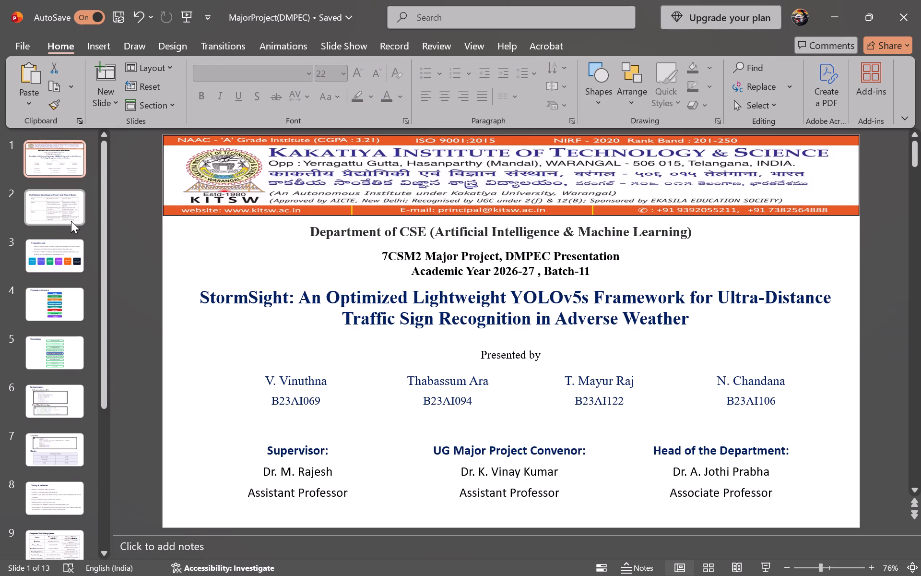
pyautogui.click(71, 220)
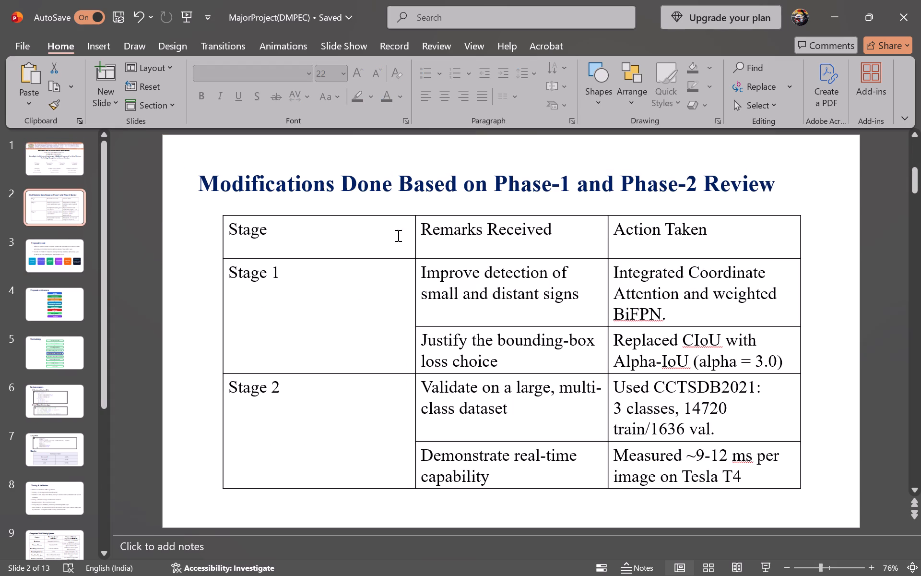
pyautogui.click(458, 240)
pyautogui.click(47, 290)
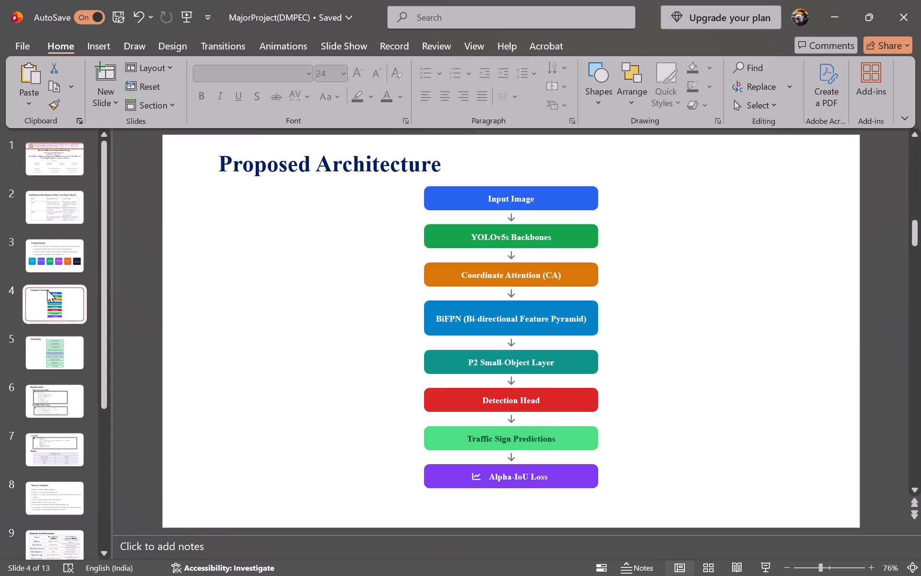
pyautogui.scroll(-8, 29, 447)
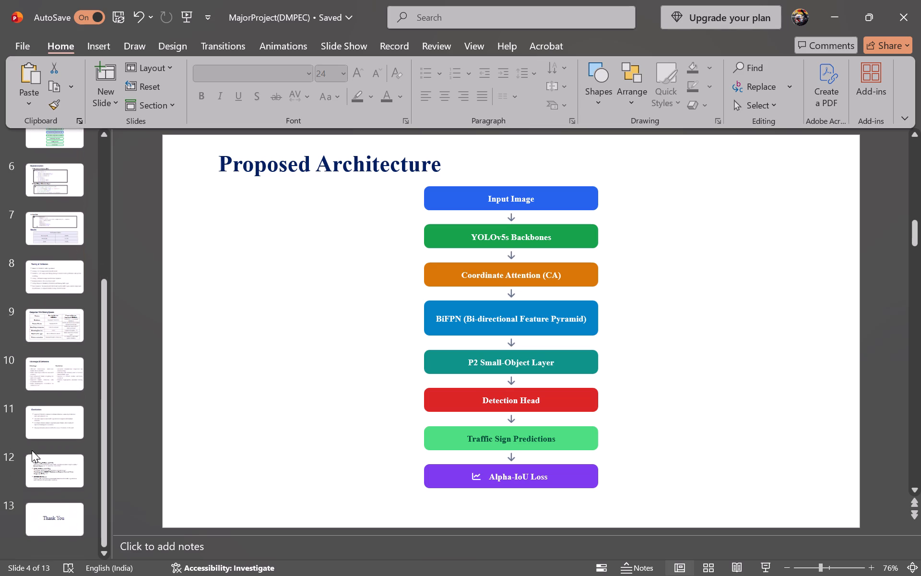
pyautogui.click(46, 478)
pyautogui.click(56, 370)
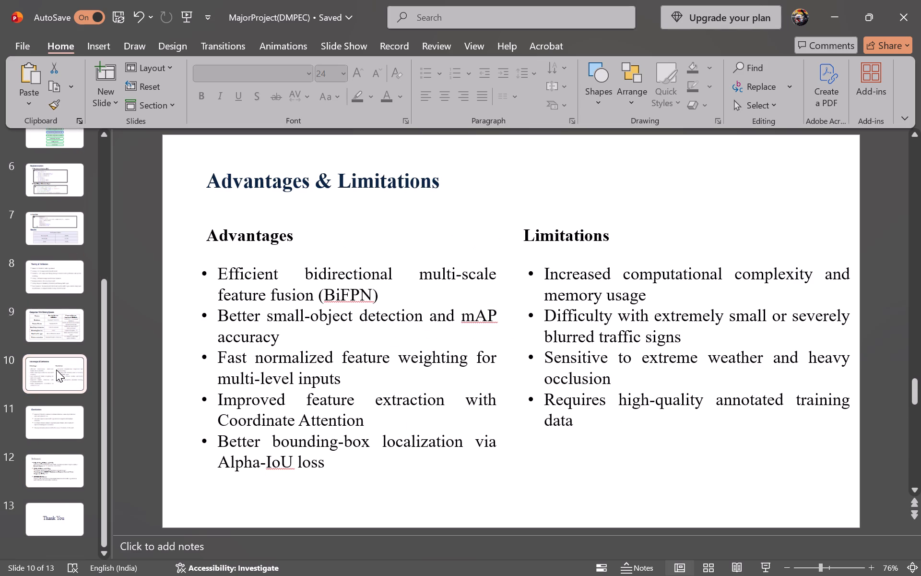
# Add a comma after mAP in the Evaluation Metrics bullet on the Testing & Validation slide.
pyautogui.click(59, 270)
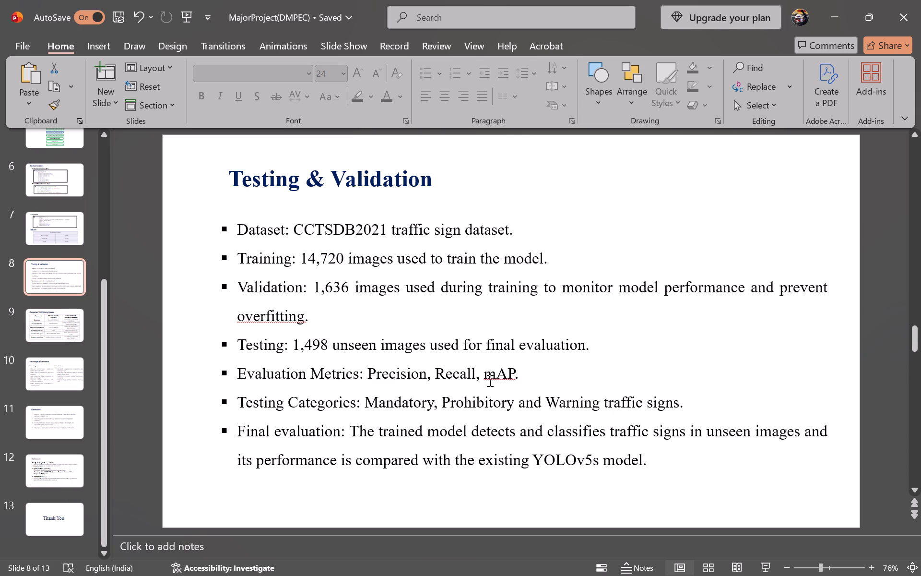
pyautogui.click(515, 372)
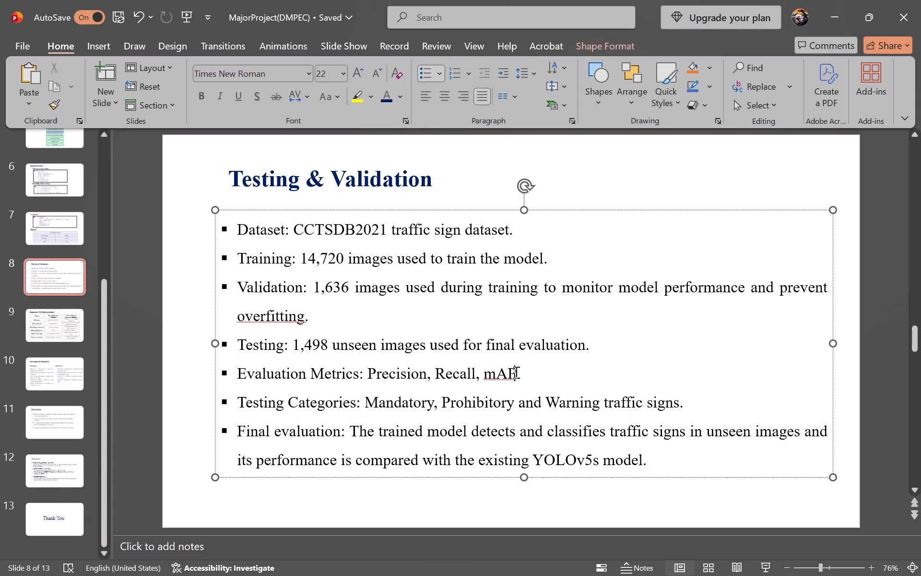
pyautogui.press('x')
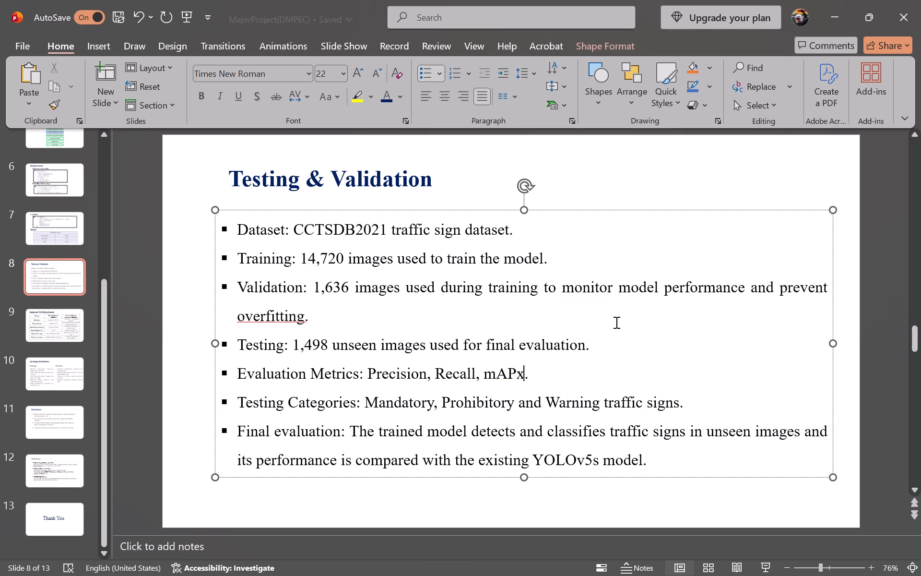
pyautogui.press('BackSpace')
pyautogui.press(',')
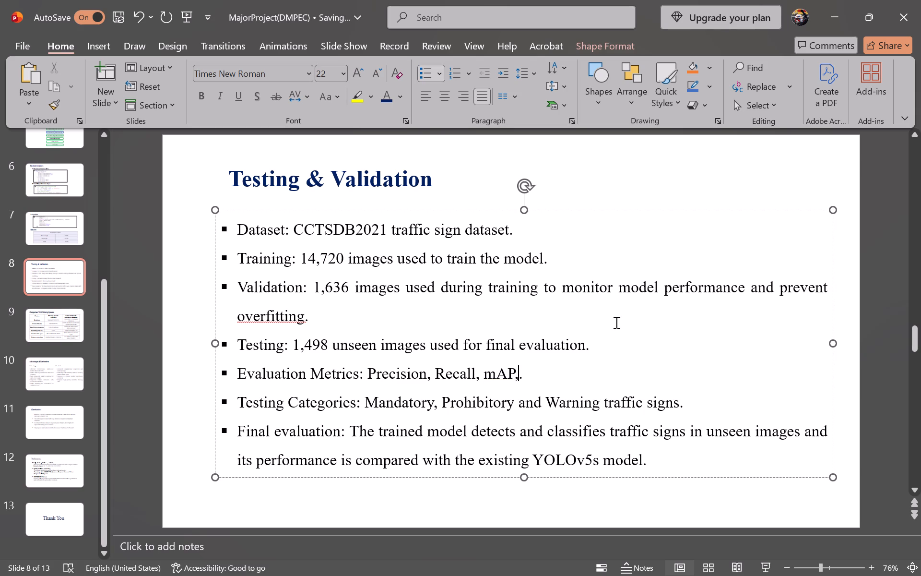
pyautogui.press('space')
pyautogui.press('BackSpace')
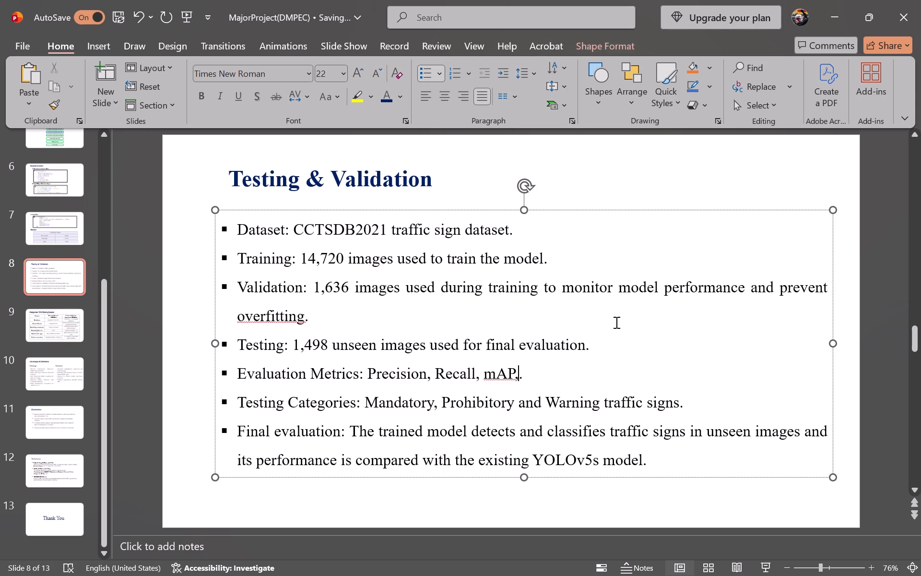
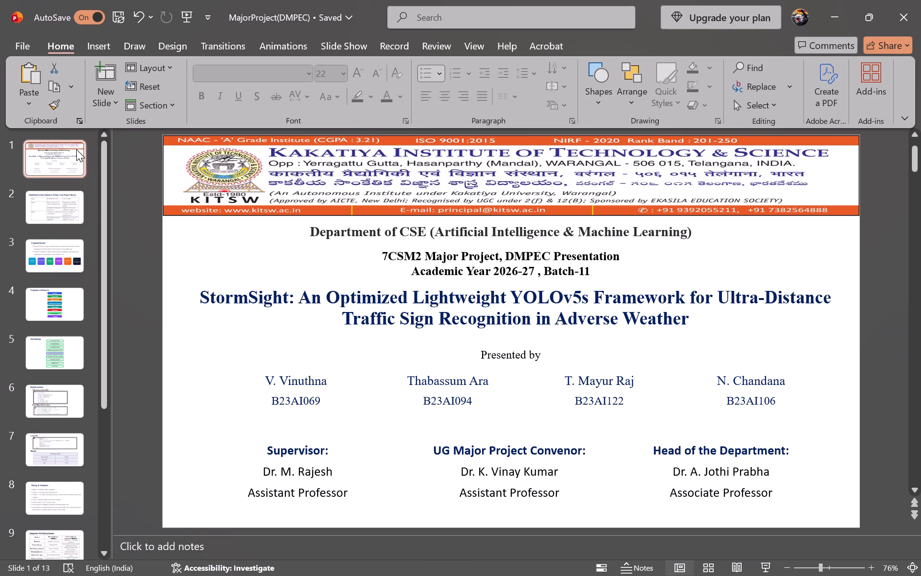
# Look over the title, review modifications, Proposed System, Proposed Architecture and Methodology slides.
pyautogui.click(73, 224)
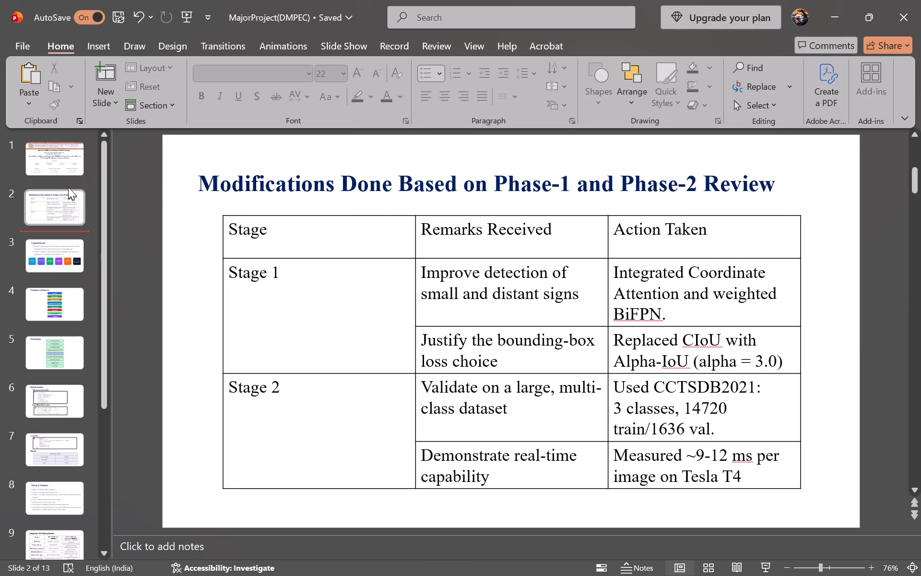
pyautogui.click(41, 161)
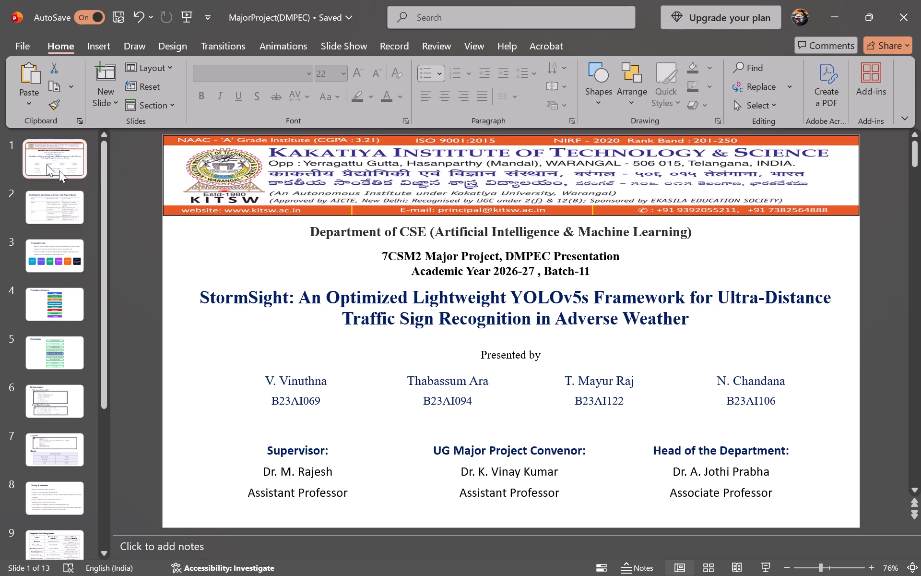
pyautogui.click(41, 200)
pyautogui.click(61, 252)
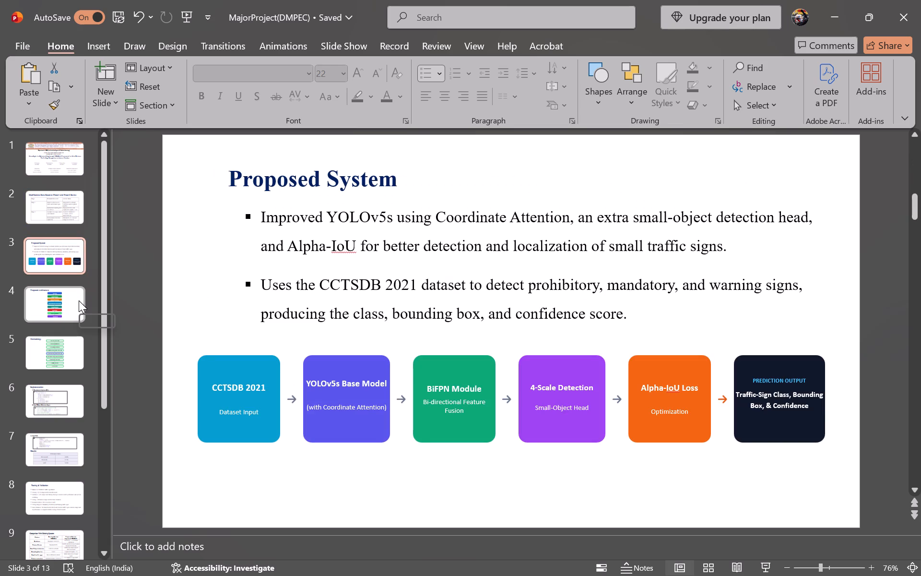
pyautogui.click(61, 252)
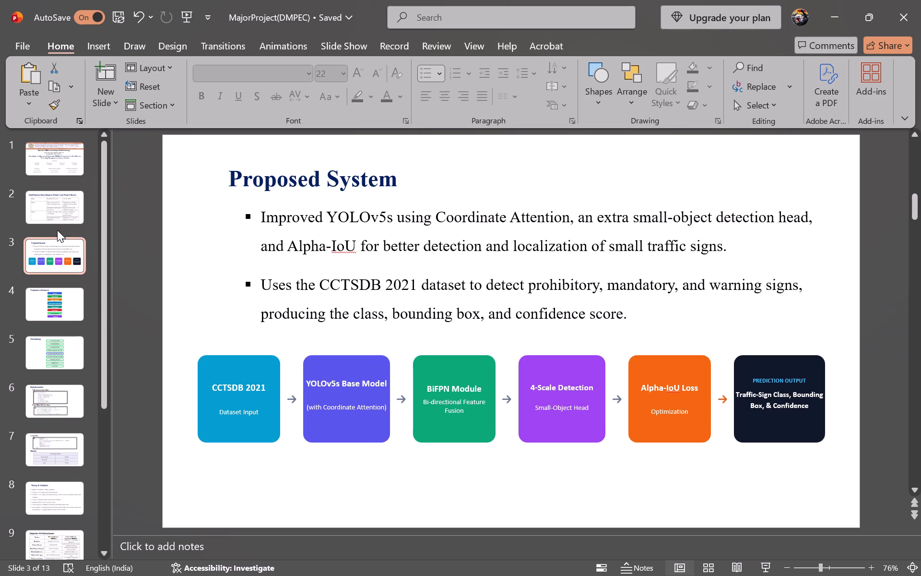
pyautogui.click(57, 205)
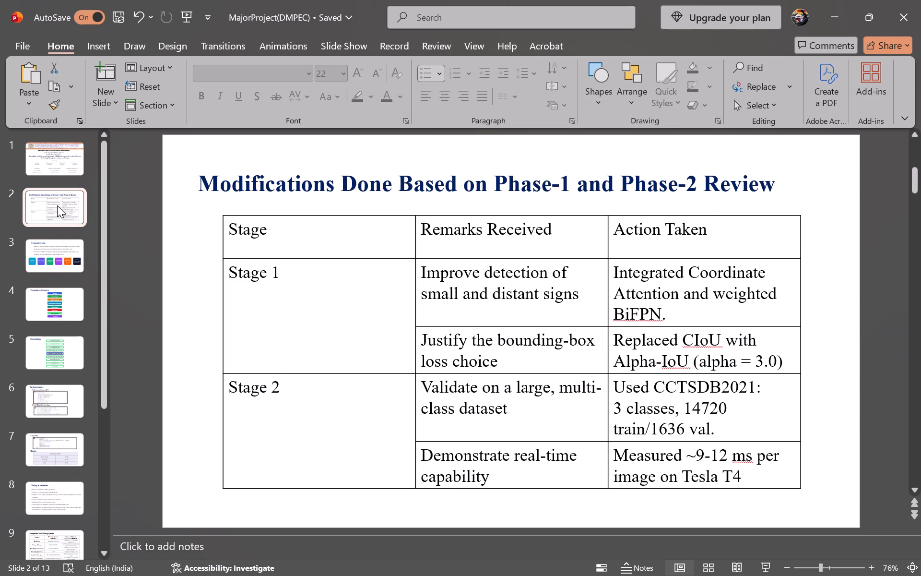
pyautogui.click(62, 300)
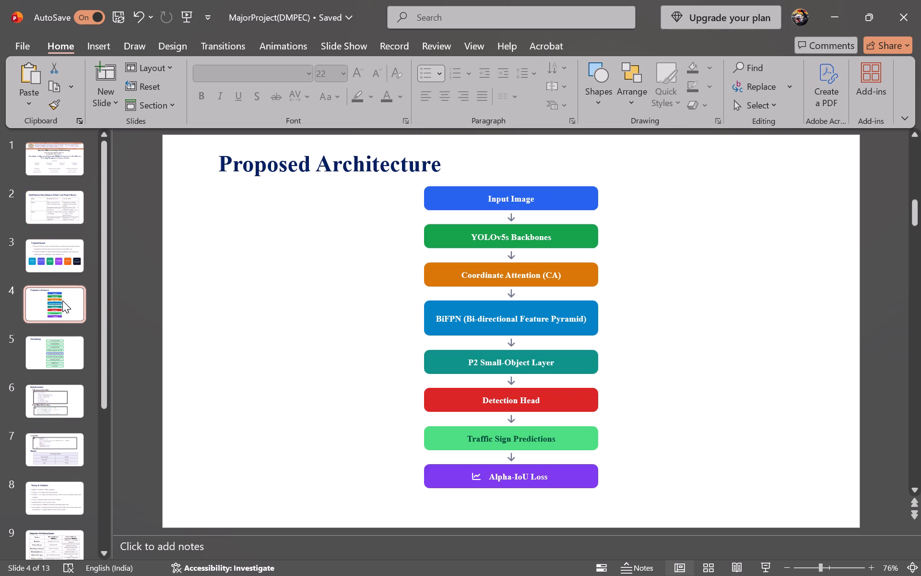
pyautogui.click(60, 365)
pyautogui.click(60, 393)
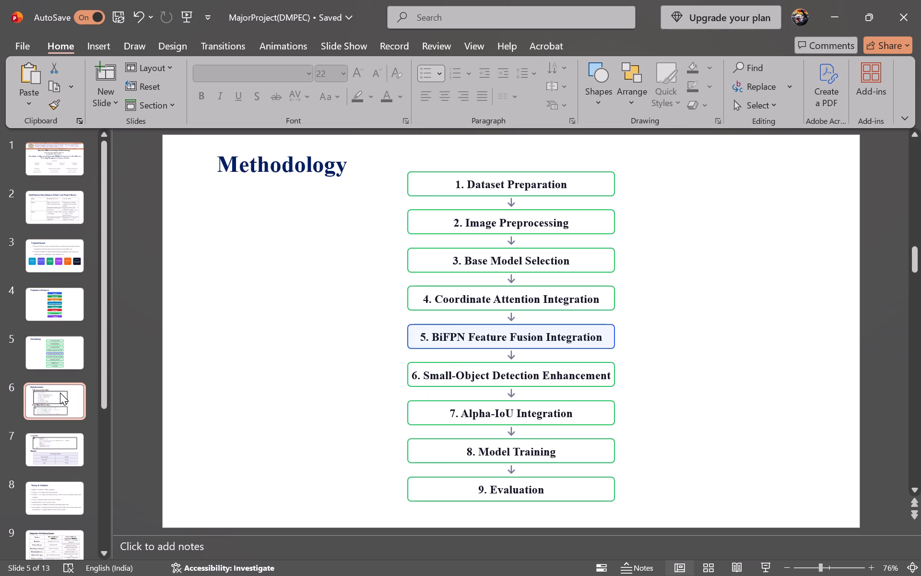
# Compare the flowchart on the Proposed System slide with the one on the Proposed Architecture slide.
pyautogui.click(50, 310)
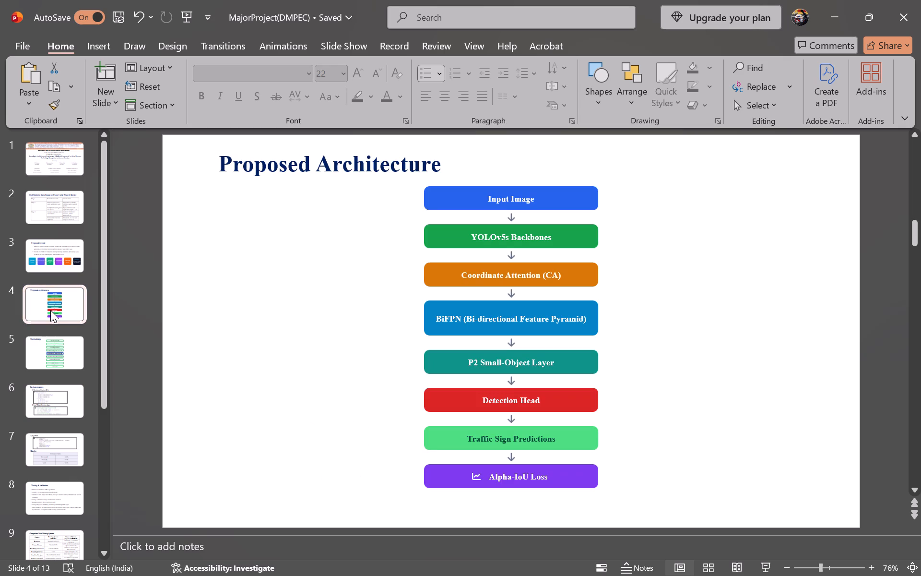
pyautogui.click(53, 246)
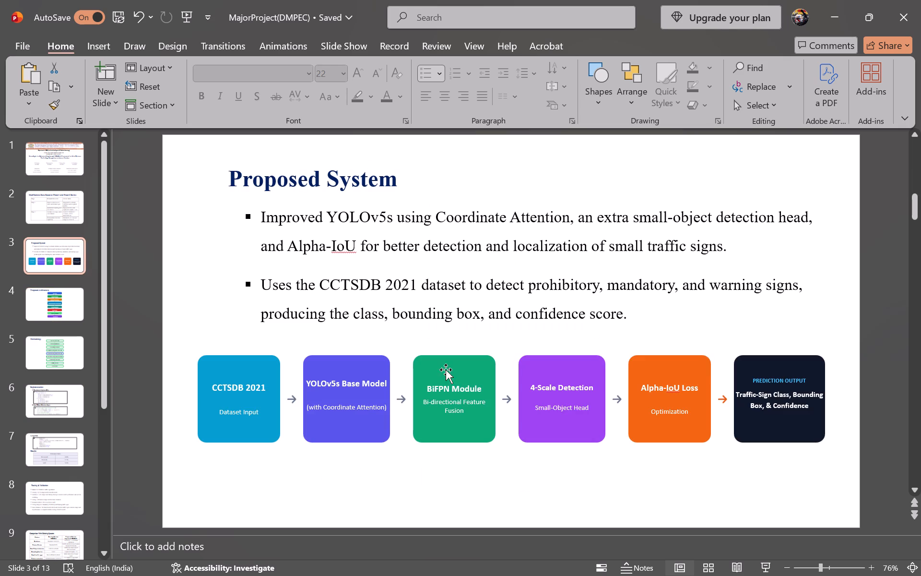
pyautogui.click(61, 305)
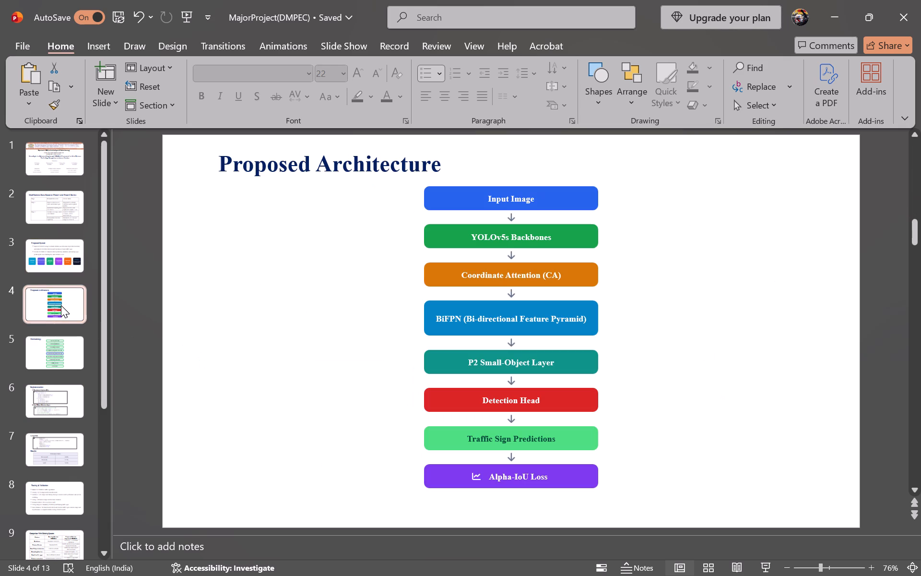
pyautogui.click(69, 263)
pyautogui.click(71, 295)
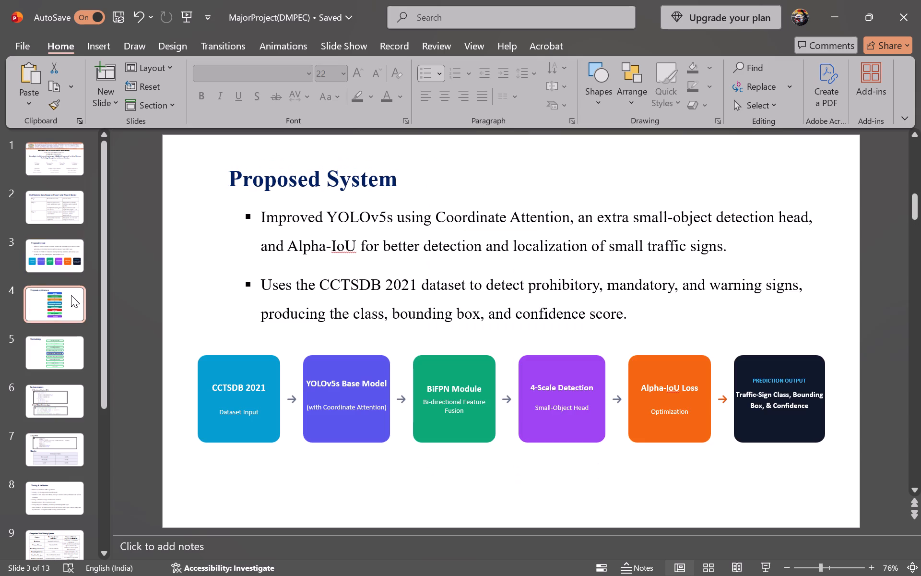
pyautogui.click(71, 295)
pyautogui.click(68, 246)
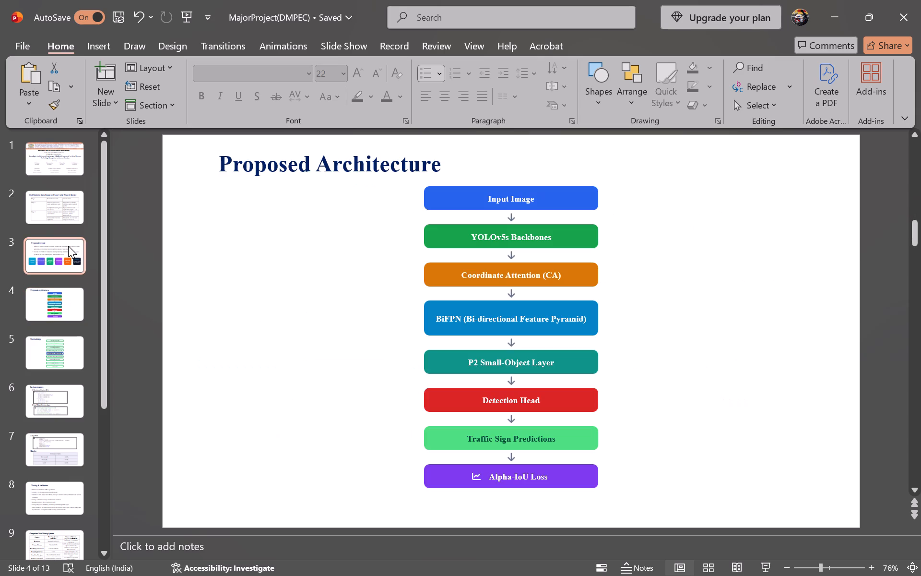
pyautogui.click(78, 319)
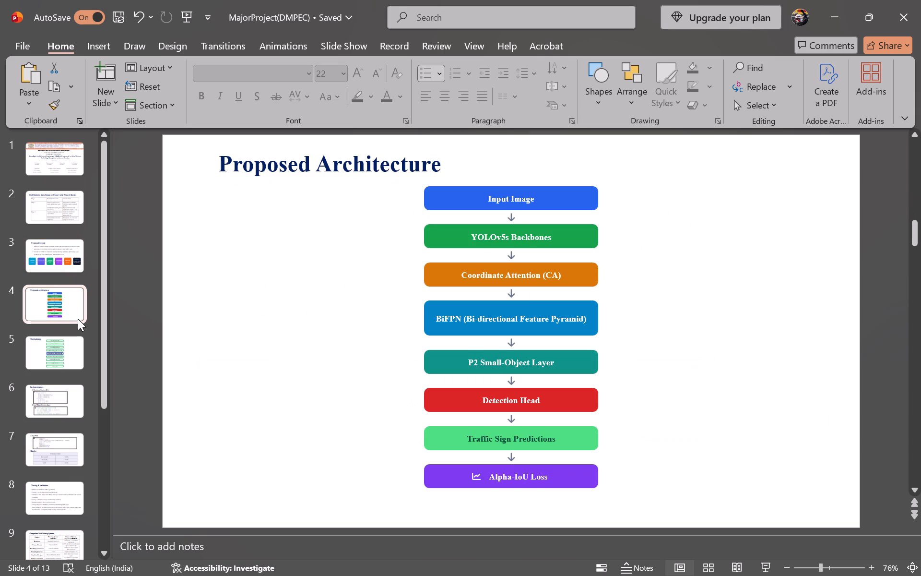
# Review the slides from Methodology through Testing & Validation, Comparison With Existing Systems and Advantages & Limitations to the Conclusions bullets.
pyautogui.click(76, 348)
pyautogui.scroll(-2, 76, 348)
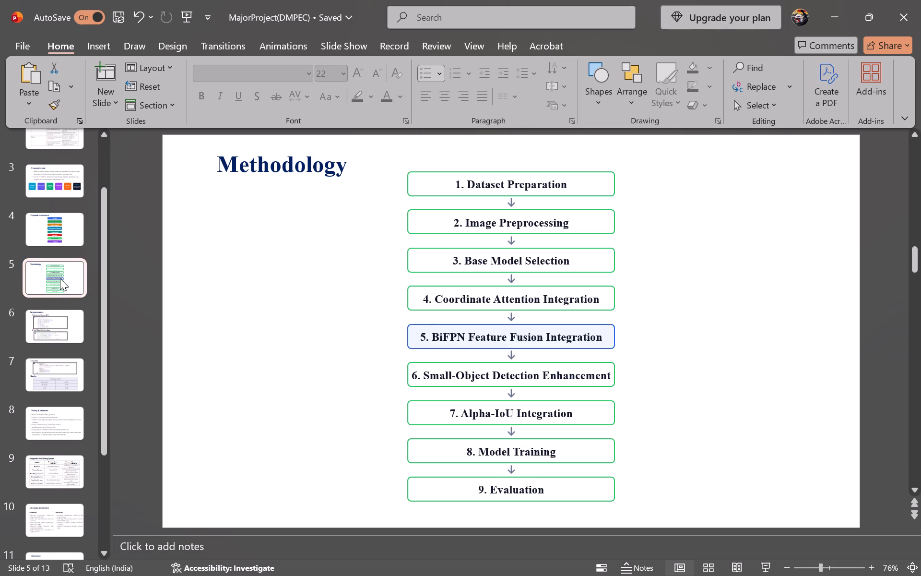
pyautogui.press('Down')
pyautogui.press('Down')
pyautogui.press('Down')
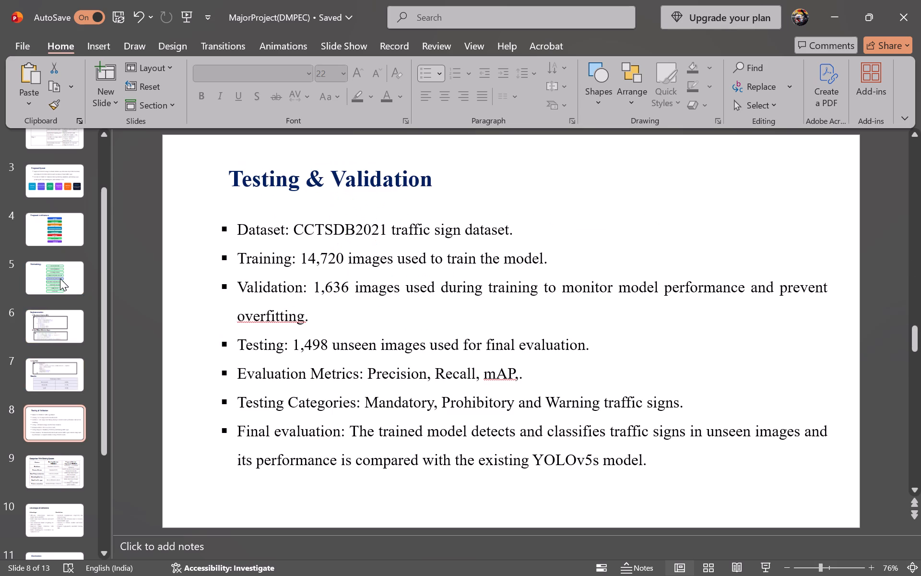
pyautogui.press('Up')
pyautogui.press('Down')
pyautogui.press('Down')
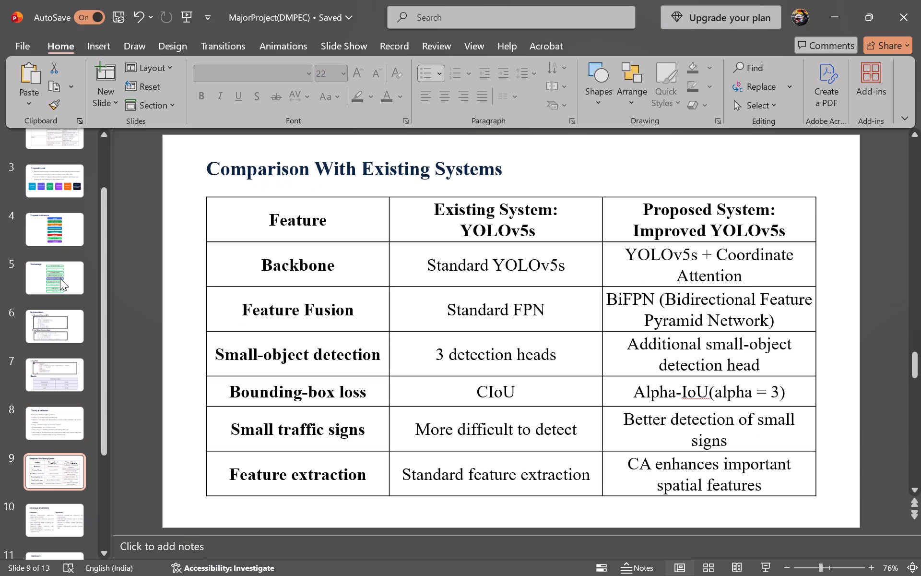
pyautogui.press('Down')
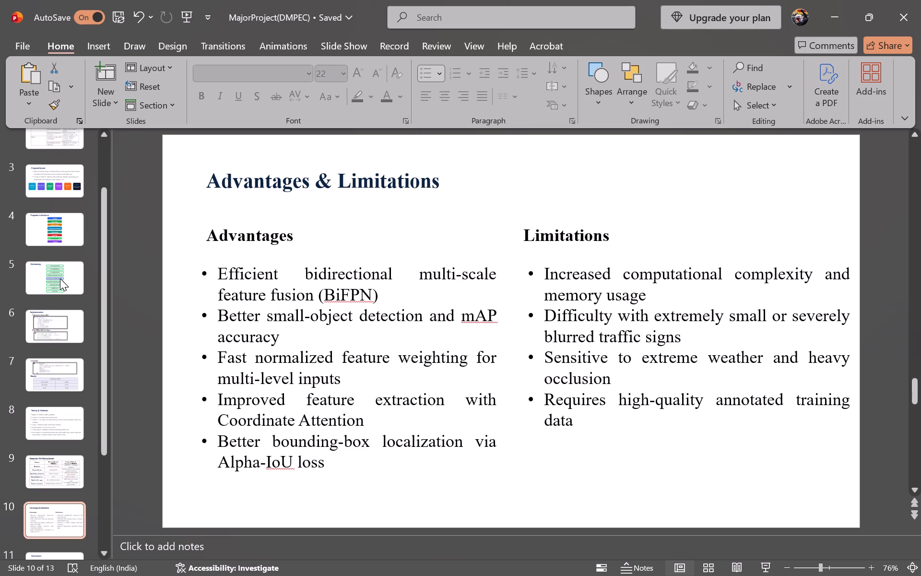
pyautogui.press('Down')
pyautogui.press('Up')
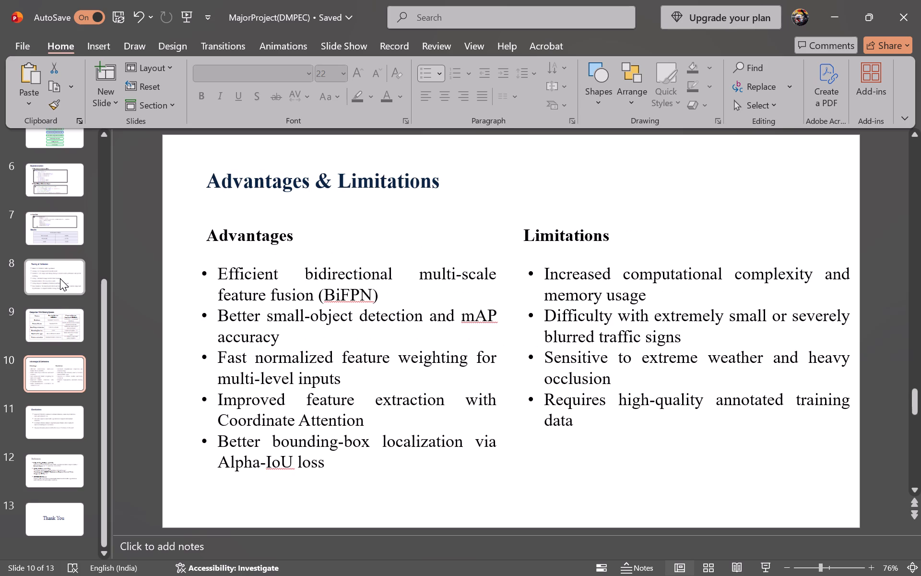
pyautogui.press('Down')
pyautogui.press('Up')
pyautogui.press('Down')
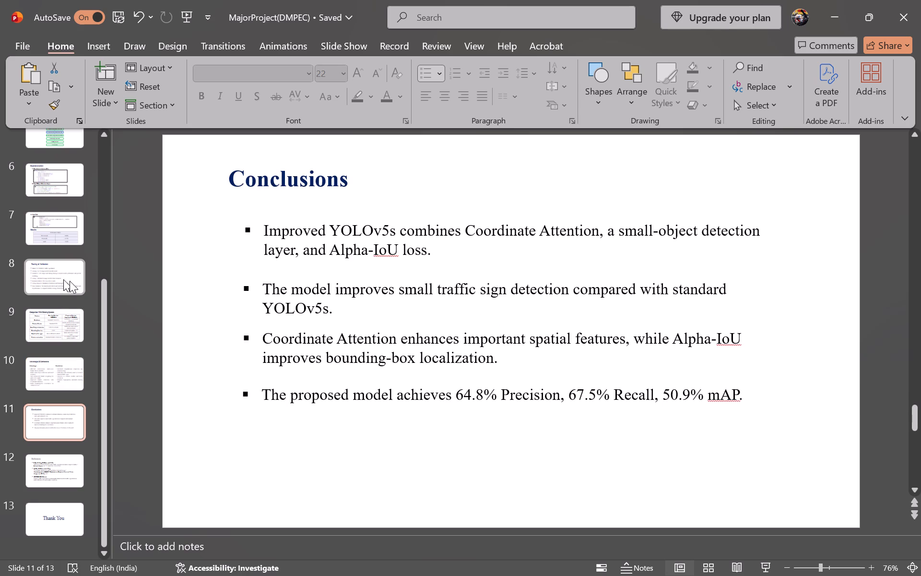
pyautogui.click(606, 235)
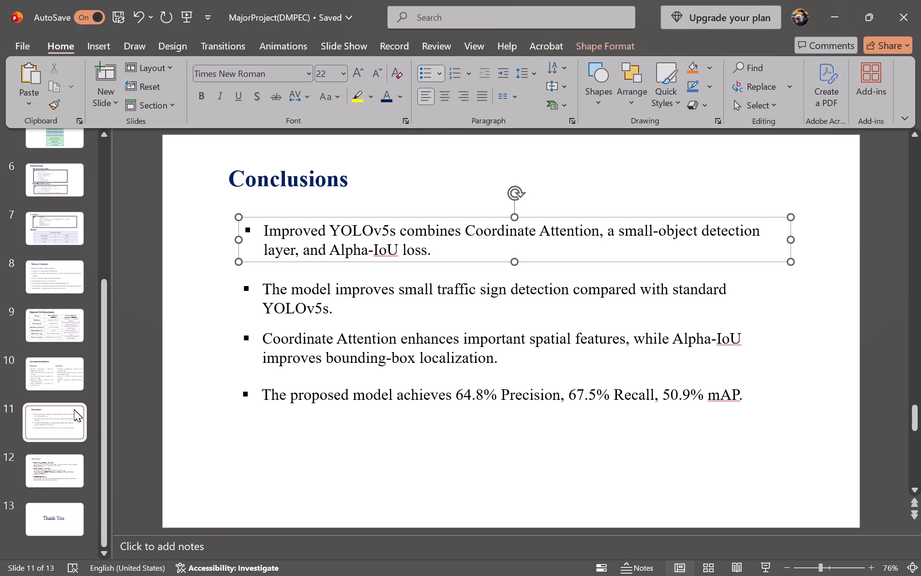
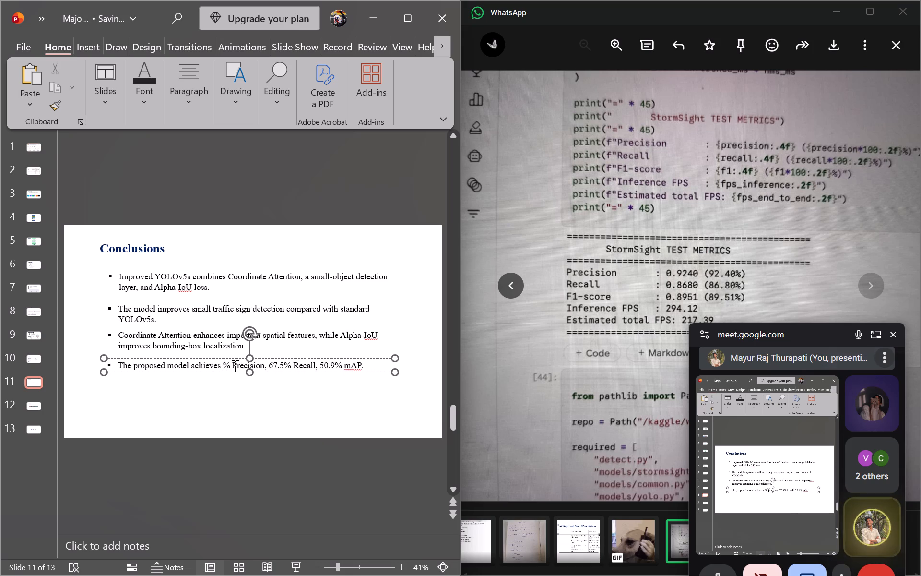
# Enter 92.4 as the Precision percentage in the last bullet of the Conclusions slide.
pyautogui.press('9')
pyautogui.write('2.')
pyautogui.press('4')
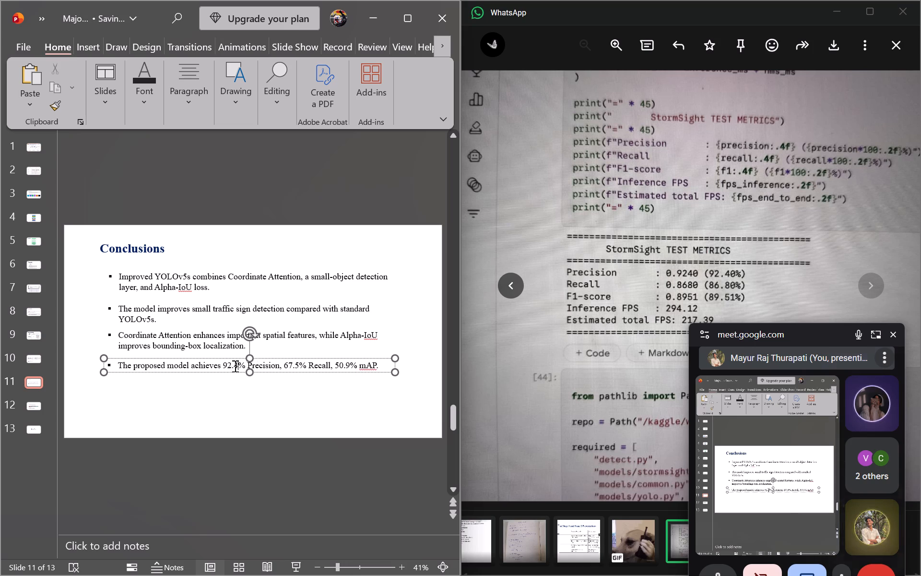
# Clear the old Recall figure in the last bullet of the Conclusions slide, using the StormSight test metrics as reference.
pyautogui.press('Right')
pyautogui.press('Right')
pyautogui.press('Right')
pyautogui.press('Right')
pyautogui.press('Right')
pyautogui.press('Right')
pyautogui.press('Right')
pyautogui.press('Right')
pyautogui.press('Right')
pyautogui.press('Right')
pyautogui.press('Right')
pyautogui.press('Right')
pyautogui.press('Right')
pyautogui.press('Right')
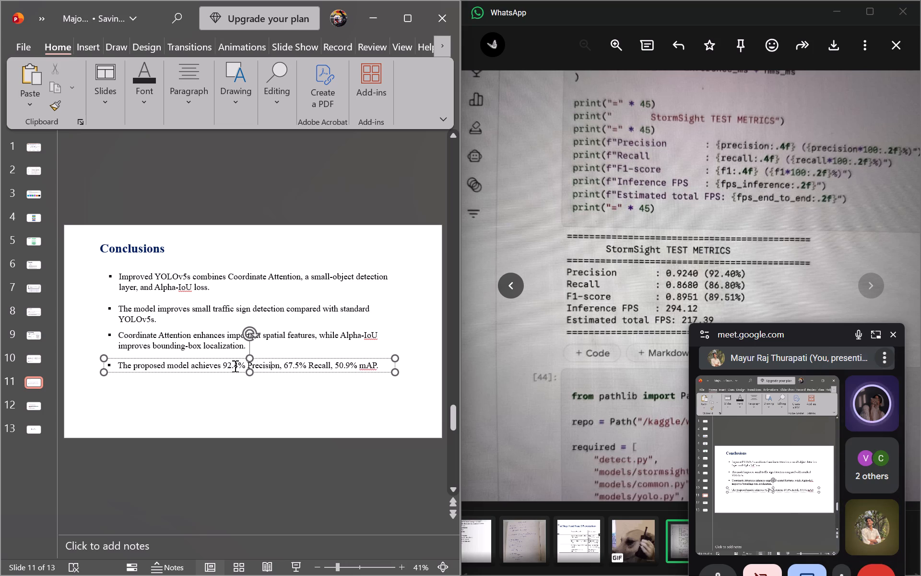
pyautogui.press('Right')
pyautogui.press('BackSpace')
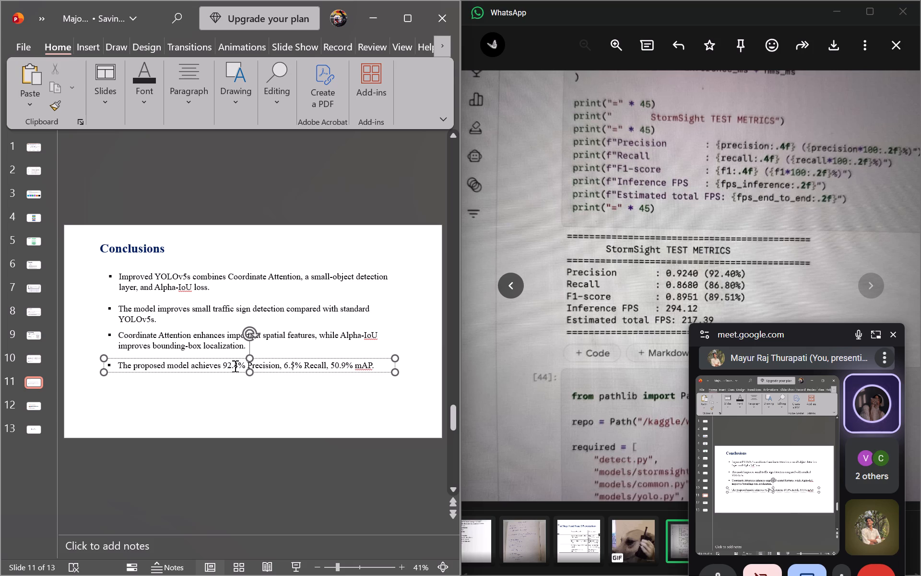
# Set the Recall value in the last Conclusions bullet to 86.8%.
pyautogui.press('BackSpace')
pyautogui.write('86')
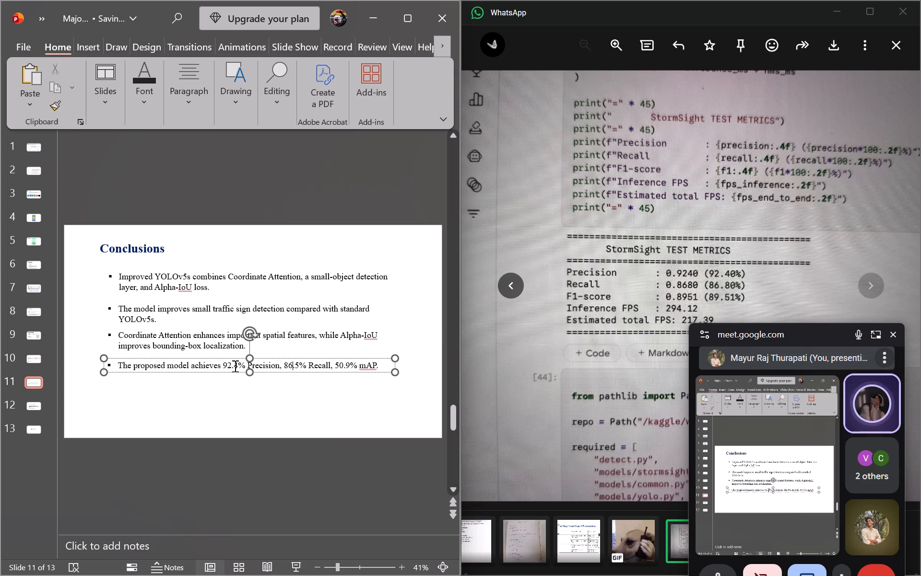
pyautogui.press('Right')
pyautogui.press('Right')
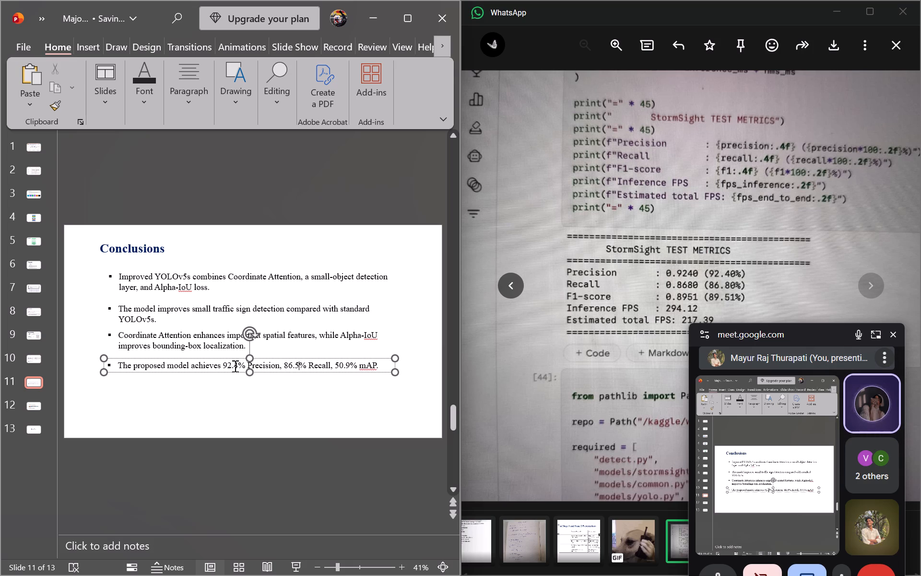
pyautogui.press('BackSpace')
pyautogui.press('8')
# Set the mAP value in the last Conclusions bullet to 89.5%.
pyautogui.press('Right')
pyautogui.press('Right')
pyautogui.press('Right')
pyautogui.press('Right')
pyautogui.press('Right')
pyautogui.press('Right')
pyautogui.press('Right')
pyautogui.press('Right')
pyautogui.press('Right')
pyautogui.press('Right')
pyautogui.press('Right')
pyautogui.press('Right')
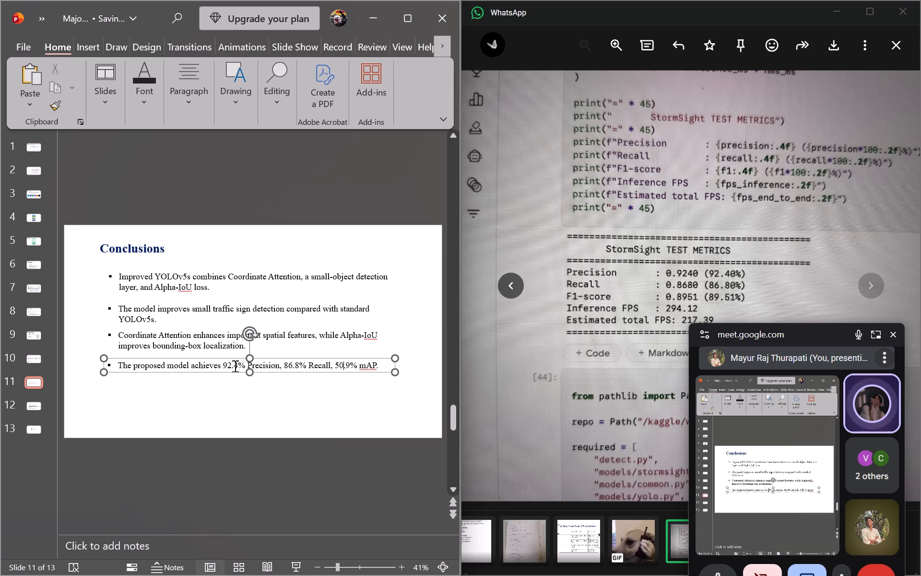
pyautogui.press('BackSpace')
pyautogui.press('BackSpace')
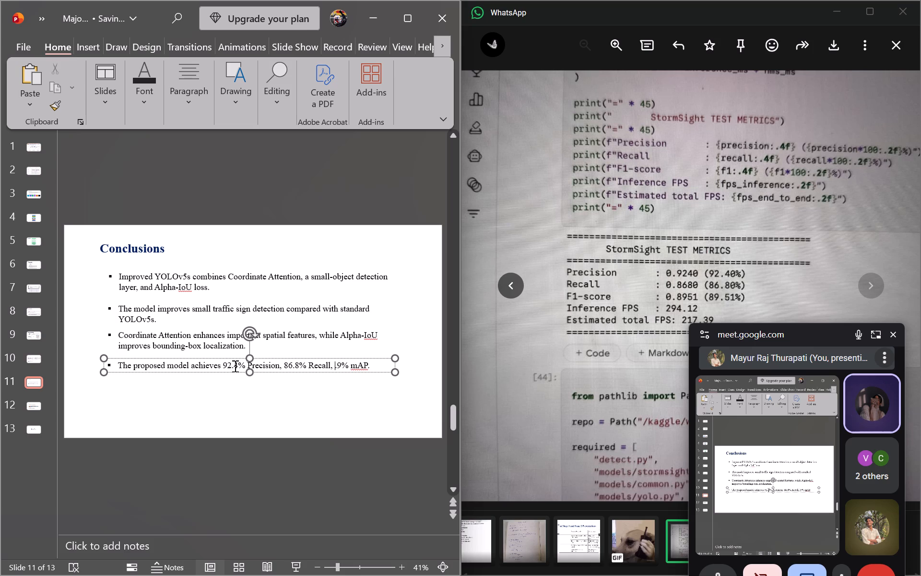
pyautogui.write('89')
pyautogui.press('Right')
pyautogui.press('Right')
pyautogui.press('BackSpace')
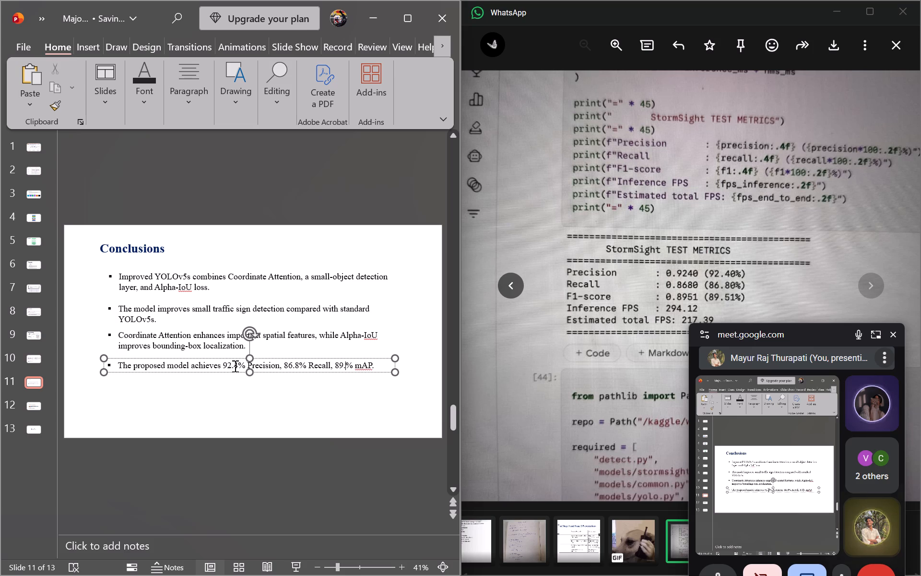
pyautogui.press('5')
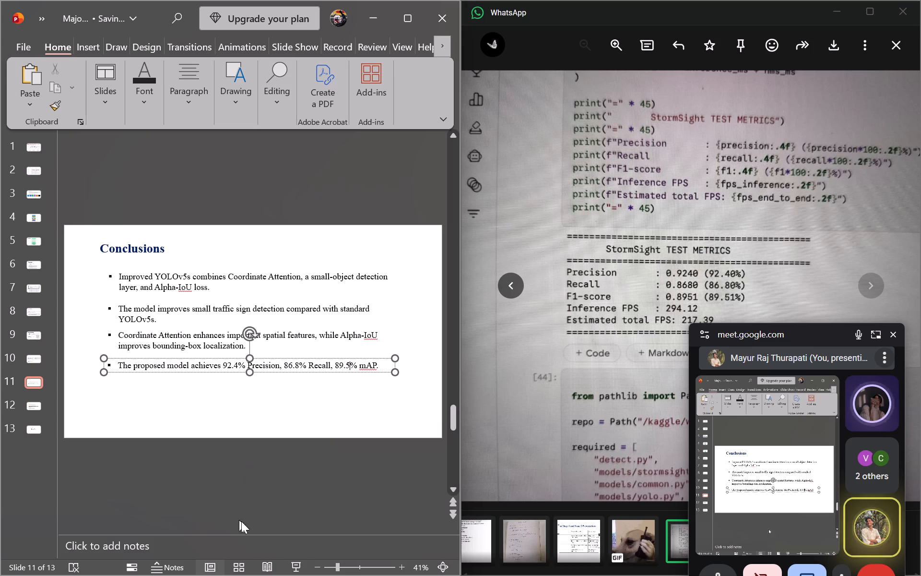
pyautogui.click(378, 365)
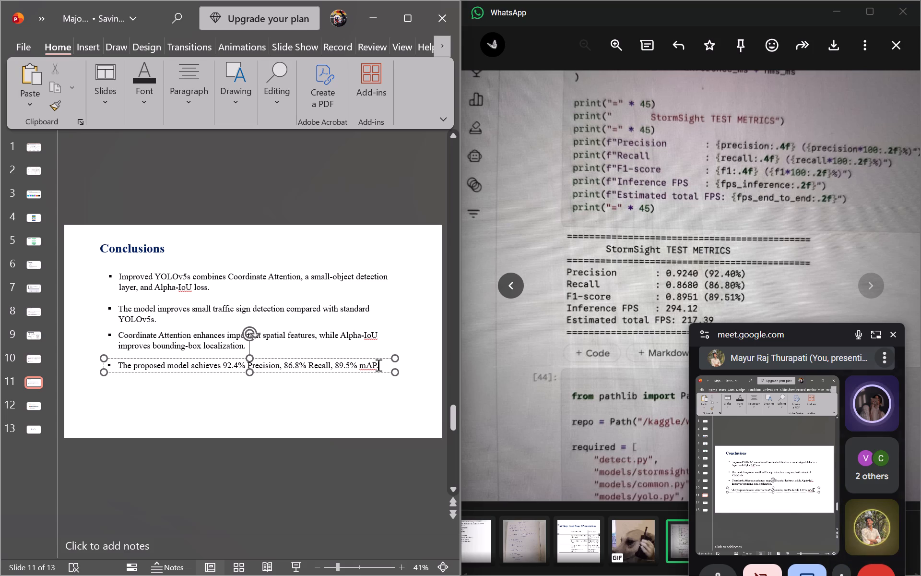
pyautogui.click(337, 427)
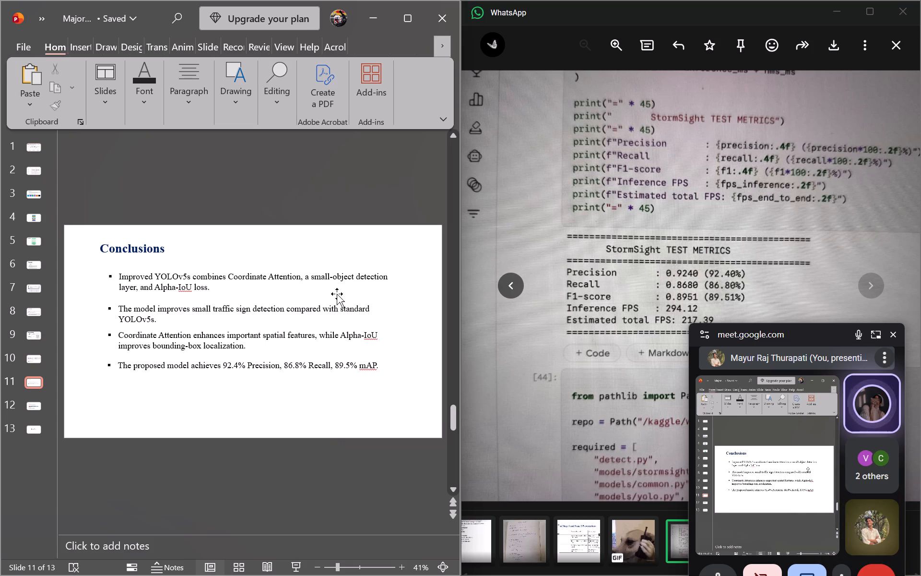
# Add "BiFPN," after "Coordinate Attention," in the first Conclusions bullet and fix the spacing around it.
pyautogui.click(304, 278)
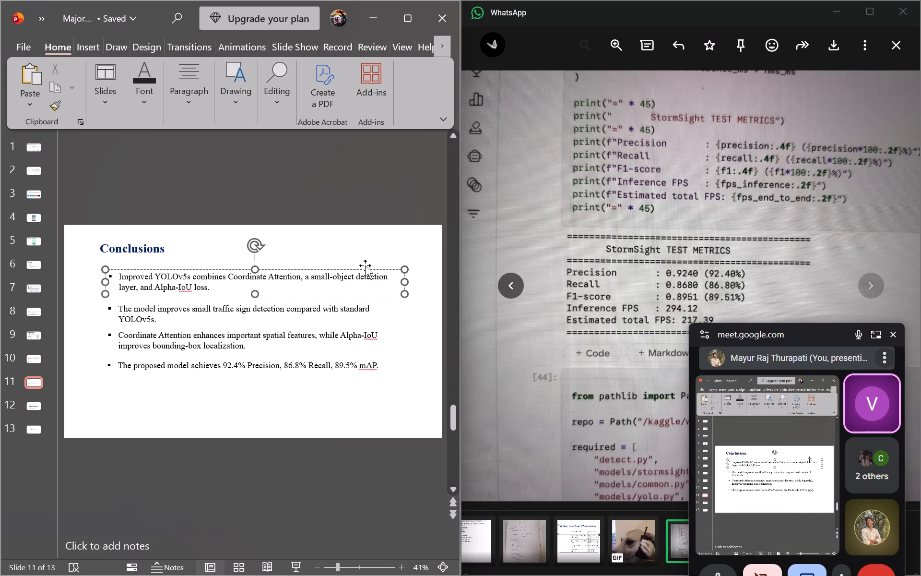
pyautogui.press('space')
pyautogui.press('BackSpace')
pyautogui.write('a')
pyautogui.press('space')
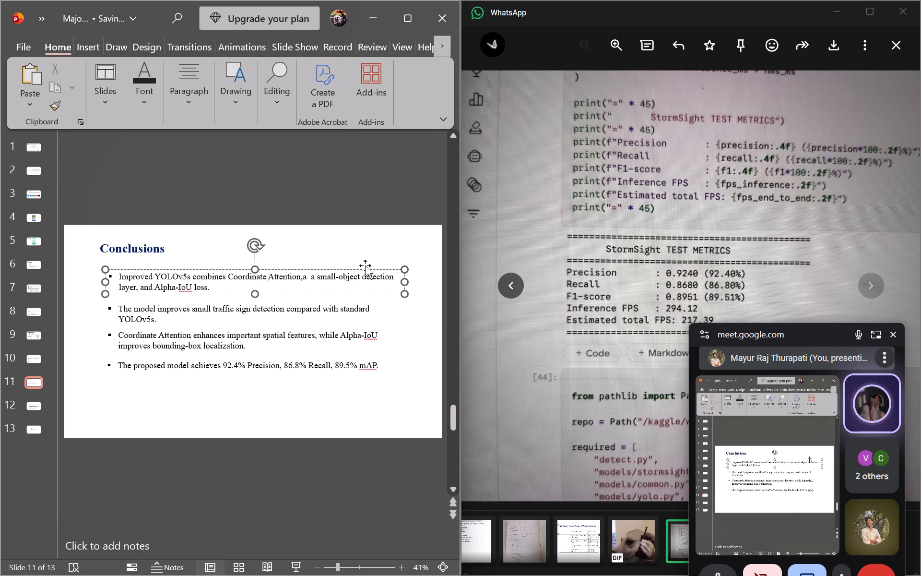
pyautogui.press('BackSpace')
pyautogui.press('BackSpace')
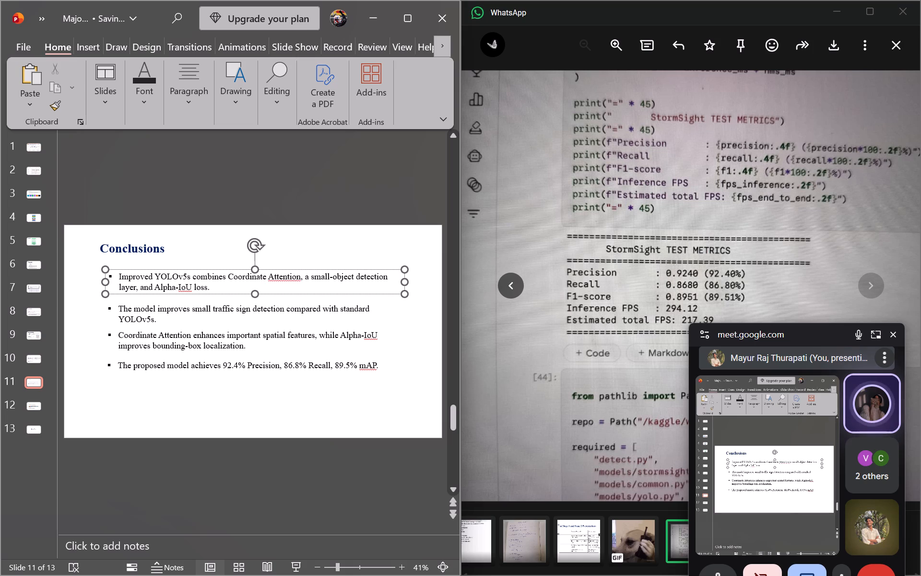
pyautogui.write('BiFPN')
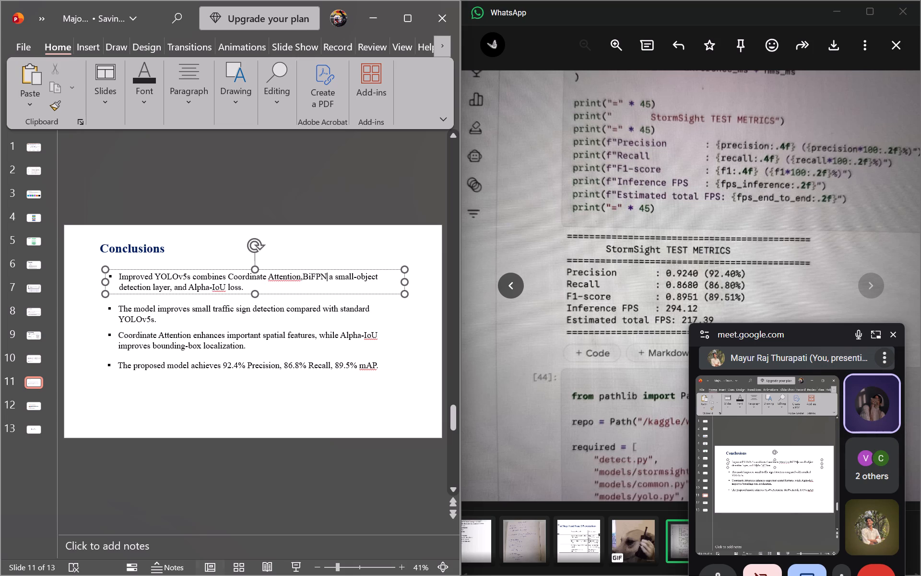
pyautogui.press(',')
pyautogui.press('Left')
pyautogui.press('Left')
pyautogui.press('Left')
pyautogui.press('Left')
pyautogui.press('Left')
pyautogui.press('Left')
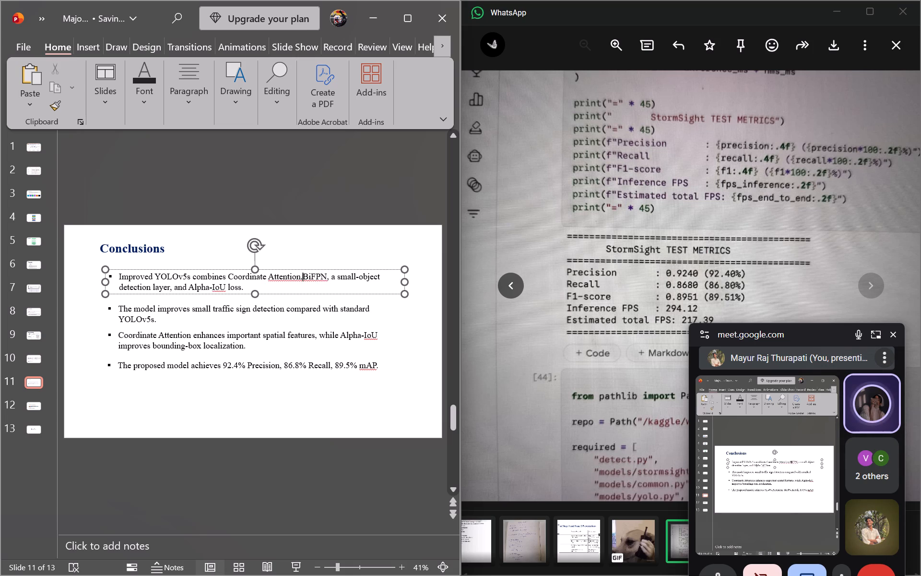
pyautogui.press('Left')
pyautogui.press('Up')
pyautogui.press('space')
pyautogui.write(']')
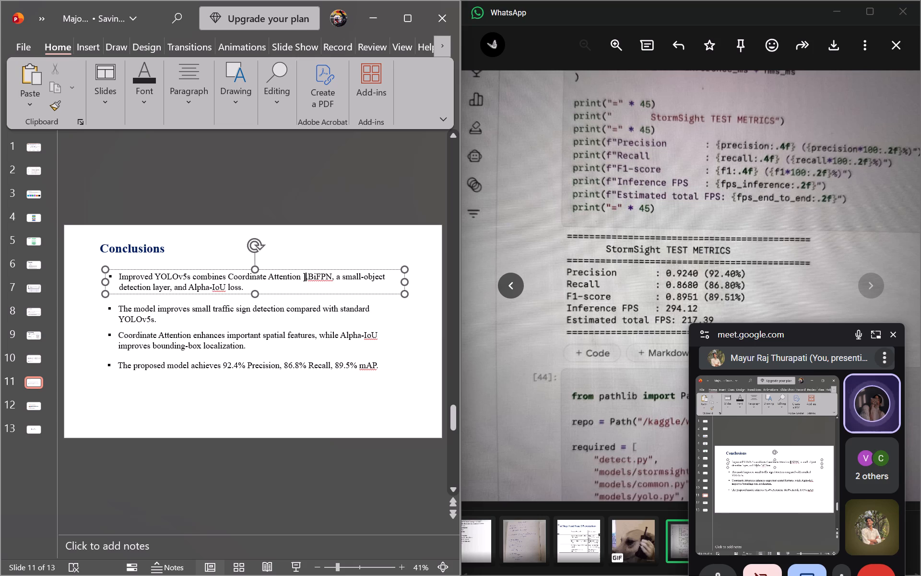
# Close the gap before the comma after "Coordinate Attention" in the first Conclusions bullet, leaving one space before "BiFPN".
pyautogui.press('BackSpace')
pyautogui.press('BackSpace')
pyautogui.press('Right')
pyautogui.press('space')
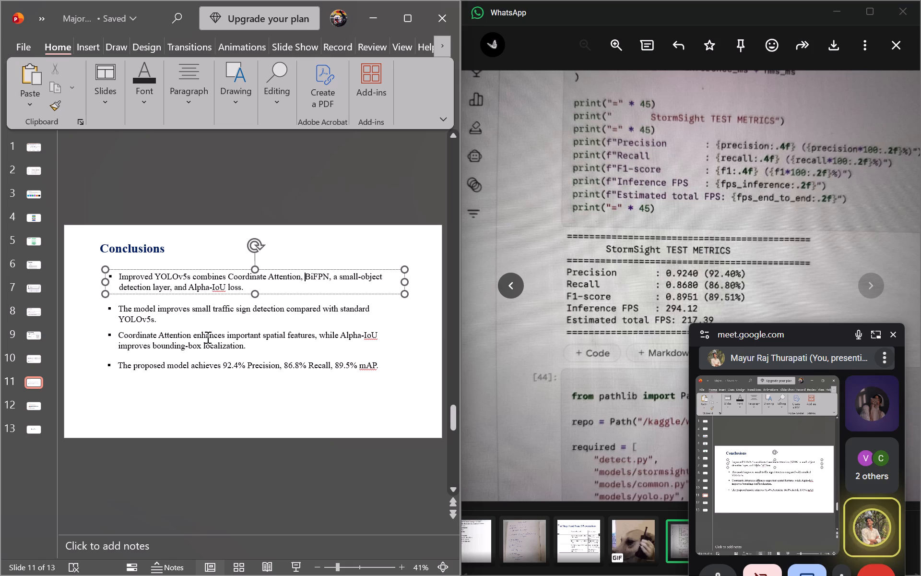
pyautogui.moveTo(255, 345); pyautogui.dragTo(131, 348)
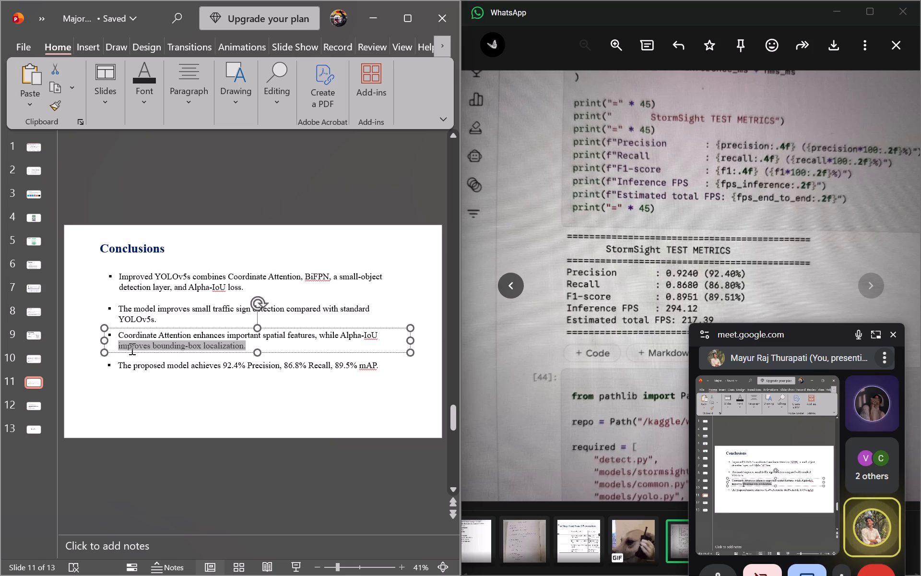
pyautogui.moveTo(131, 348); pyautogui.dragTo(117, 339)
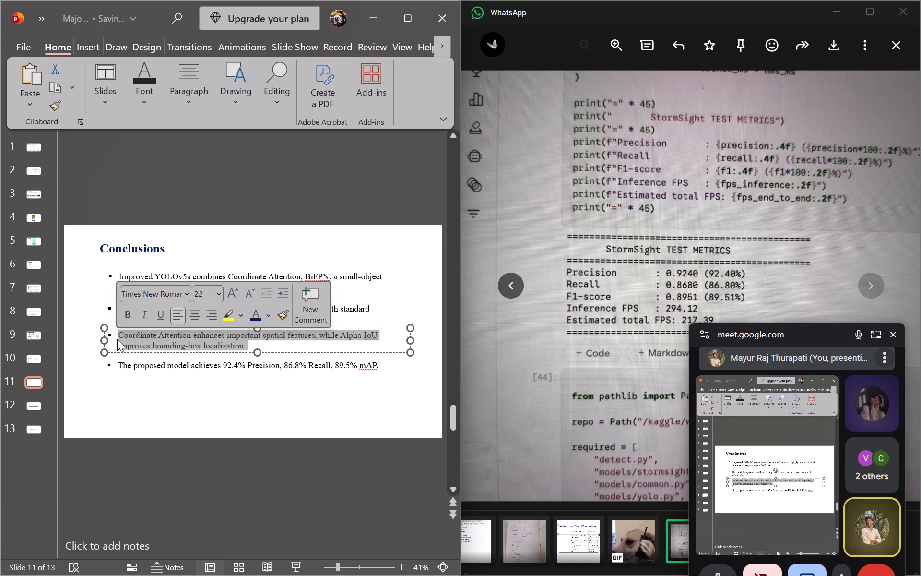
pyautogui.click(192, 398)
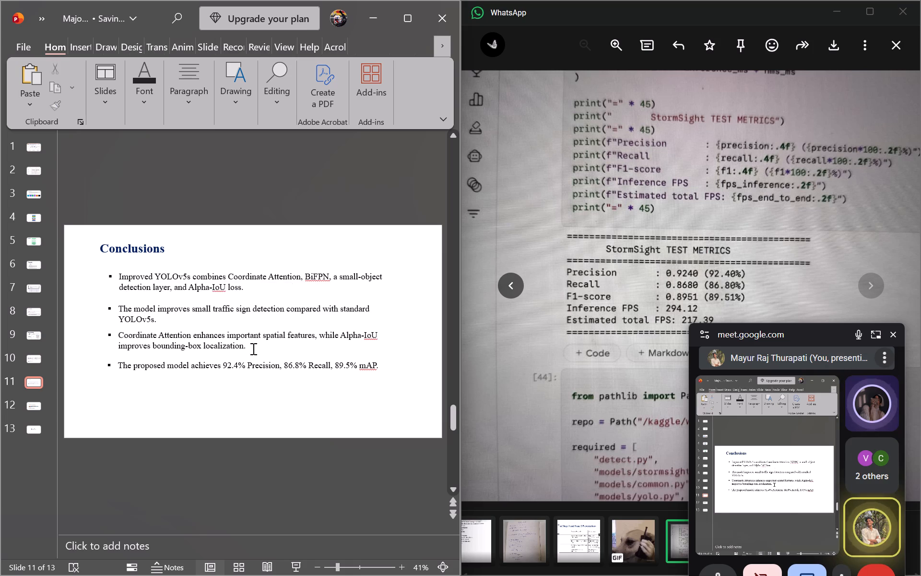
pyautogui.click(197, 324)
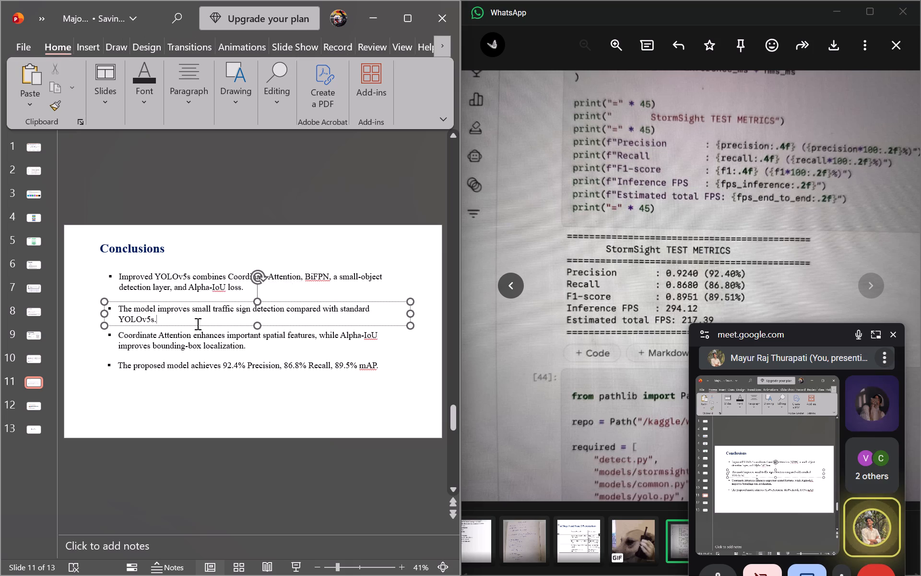
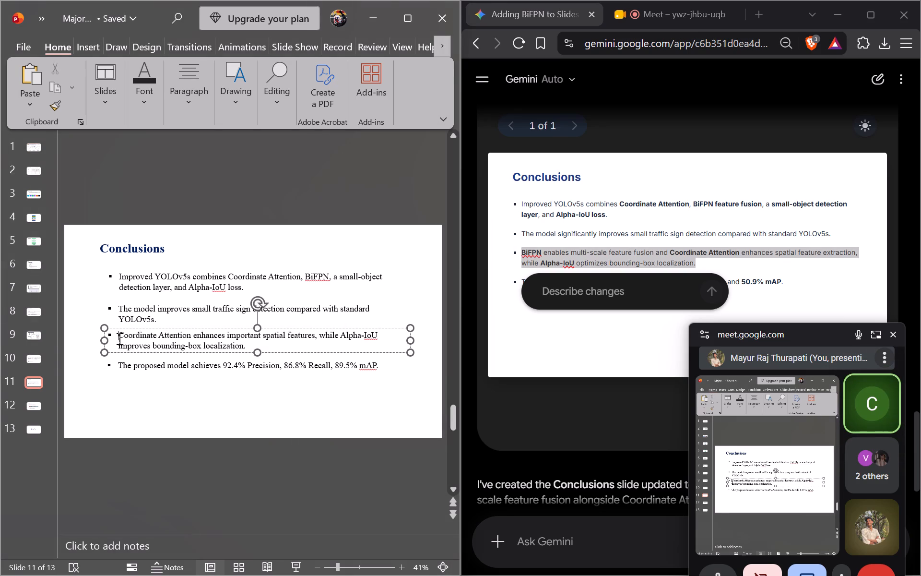
pyautogui.moveTo(118, 338); pyautogui.dragTo(241, 348)
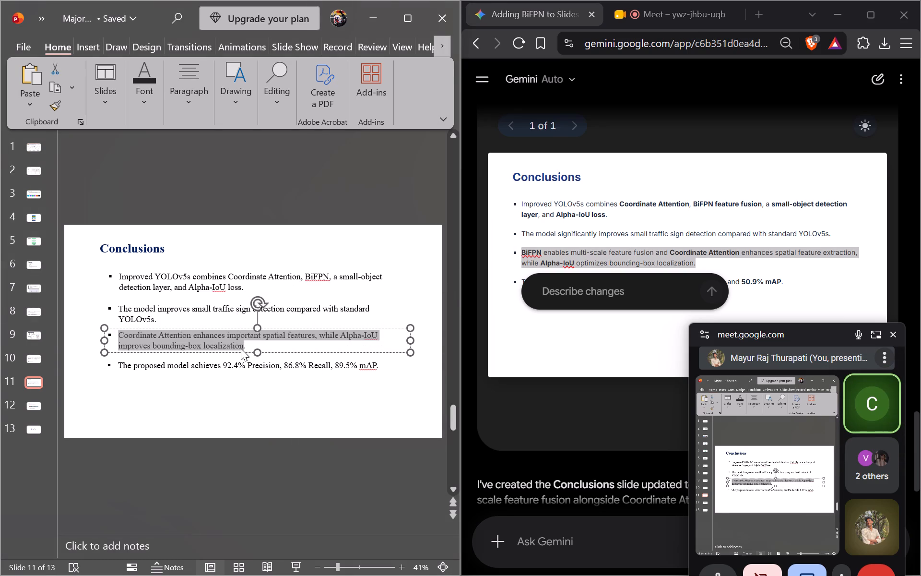
pyautogui.hotkey('ctrl', 'v')
pyautogui.moveTo(310, 348); pyautogui.dragTo(248, 348)
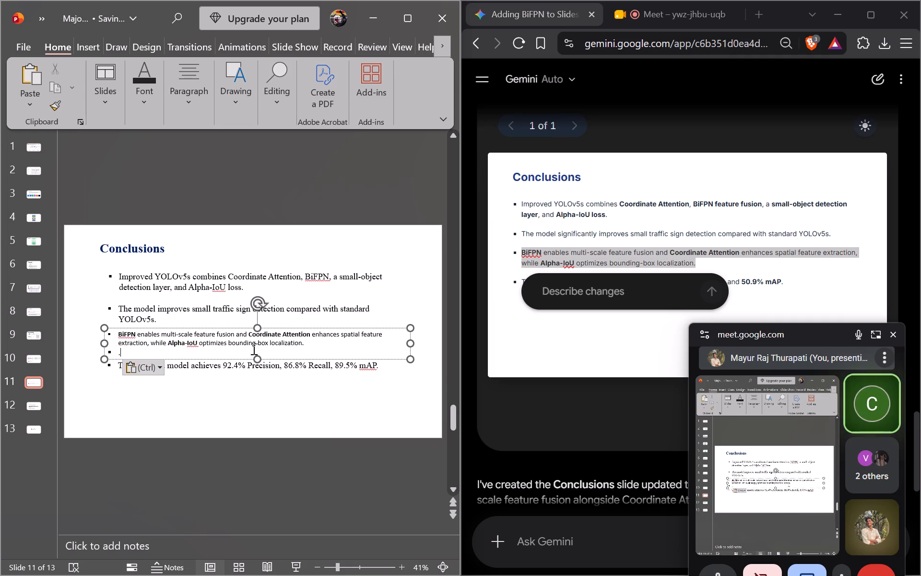
pyautogui.moveTo(248, 348); pyautogui.dragTo(239, 356)
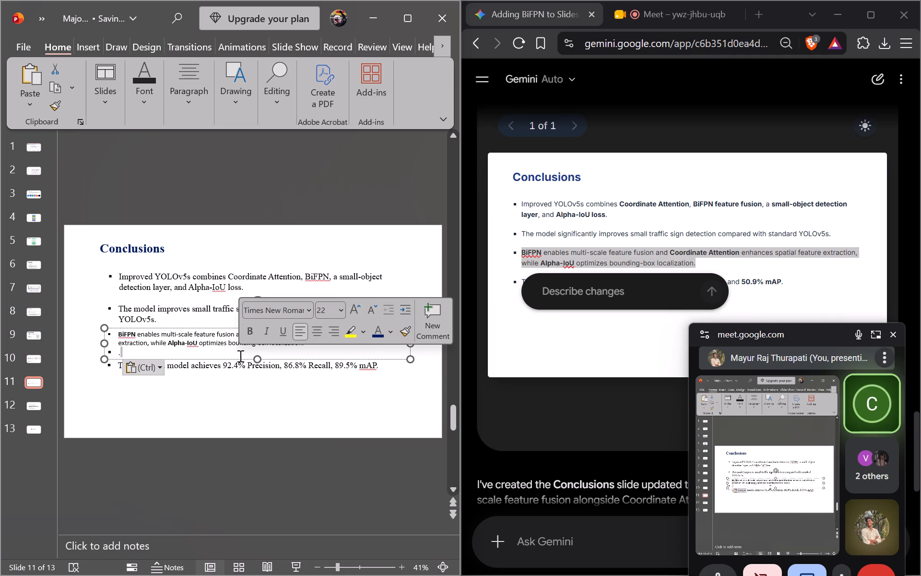
pyautogui.click(239, 356)
pyautogui.press('BackSpace')
pyautogui.press('BackSpace')
pyautogui.press('BackSpace')
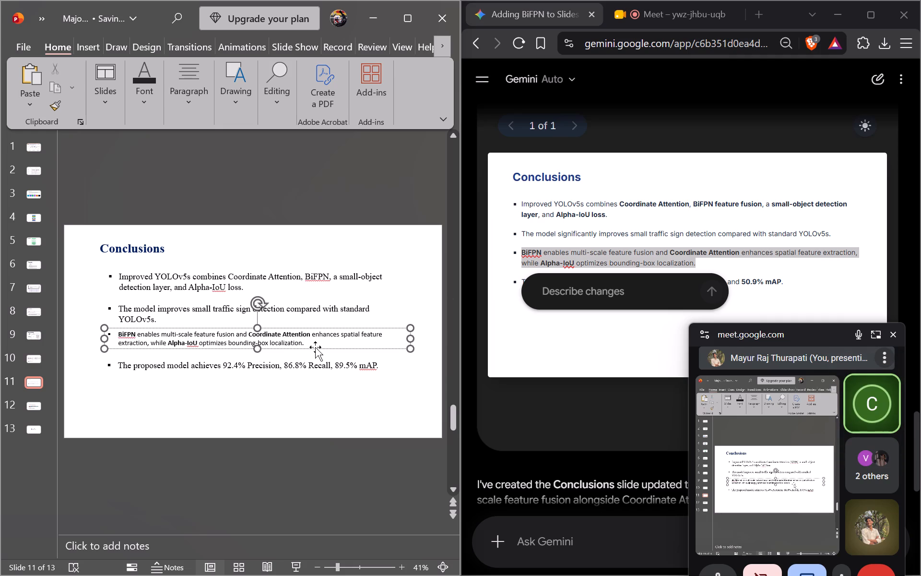
pyautogui.click(313, 363)
pyautogui.click(144, 97)
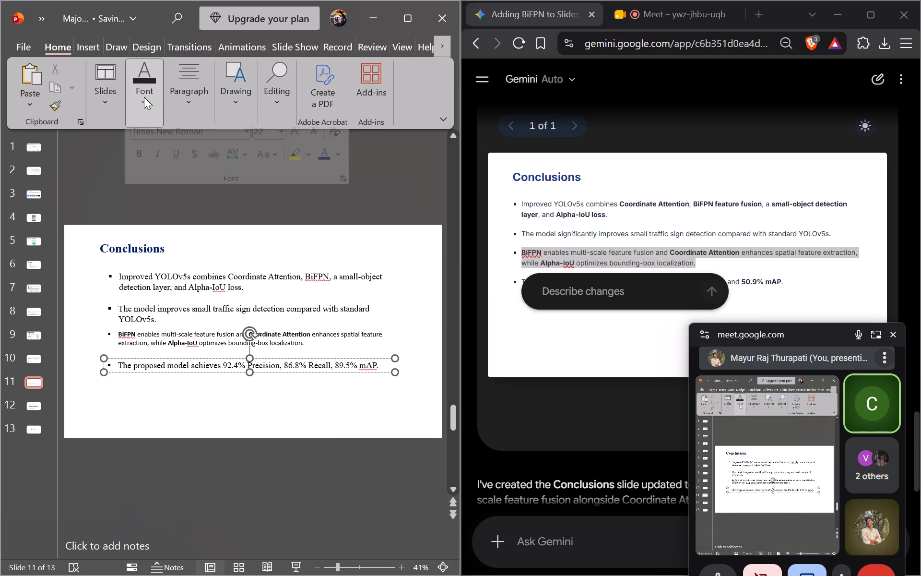
pyautogui.click(144, 97)
pyautogui.click(298, 347)
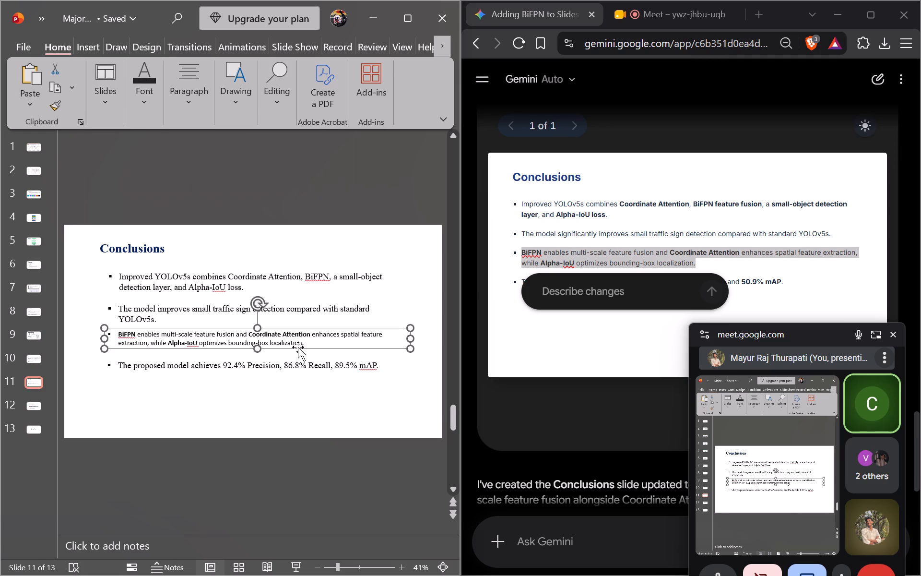
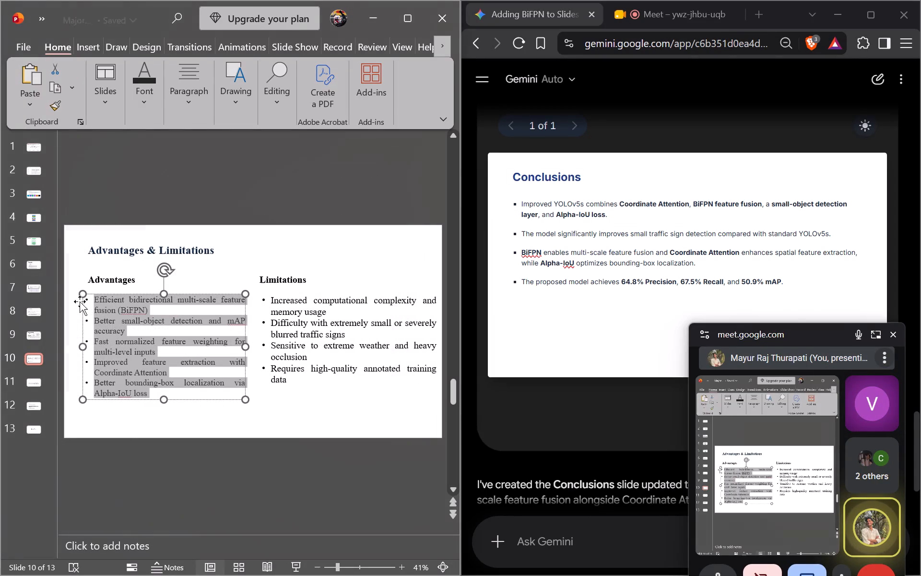
# Set the font size of all the Limitations bullets on the Advantages & Limitations slide to 22.
pyautogui.moveTo(295, 381); pyautogui.dragTo(282, 342)
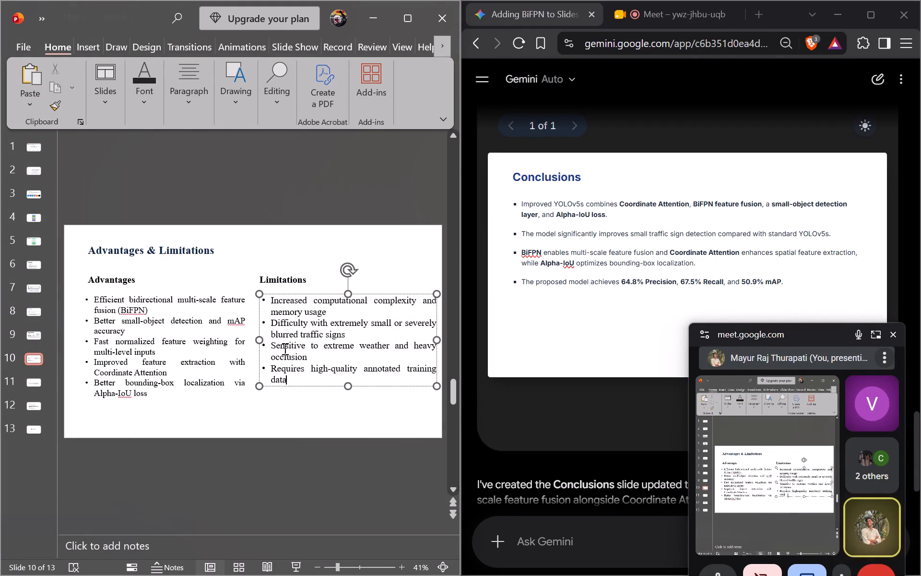
pyautogui.moveTo(282, 342); pyautogui.dragTo(262, 296)
pyautogui.hotkey('ctrl', 'shift', 'p')
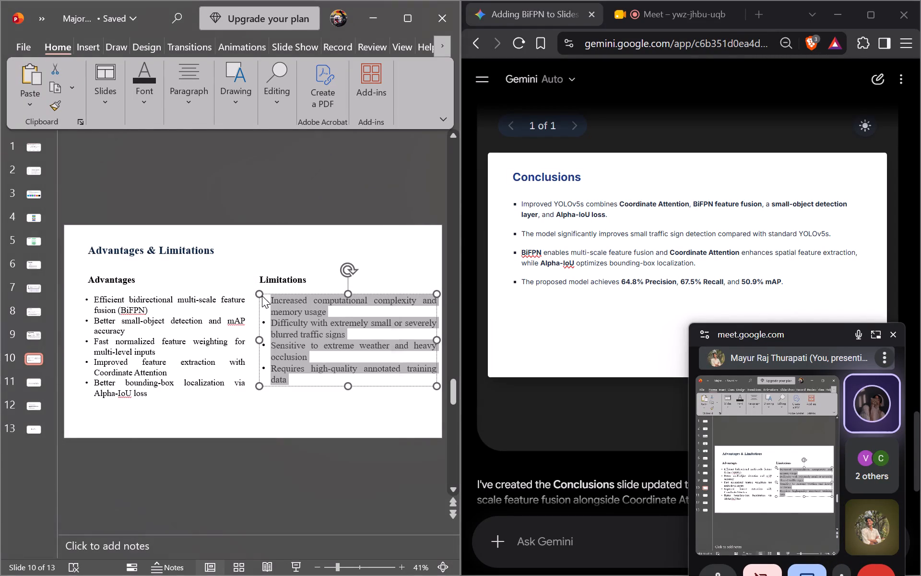
pyautogui.press('Tab')
pyautogui.press('Tab')
pyautogui.press('Tab')
pyautogui.write('22')
pyautogui.press('Return')
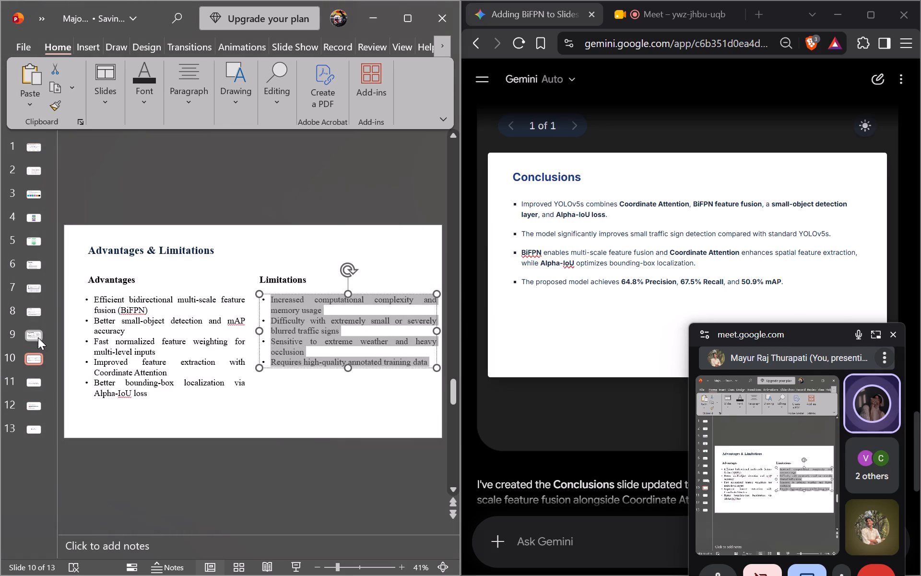
# Change the font of all text in the Proposed System slide's flow diagram to Times New Roman.
pyautogui.click(35, 387)
pyautogui.click(35, 384)
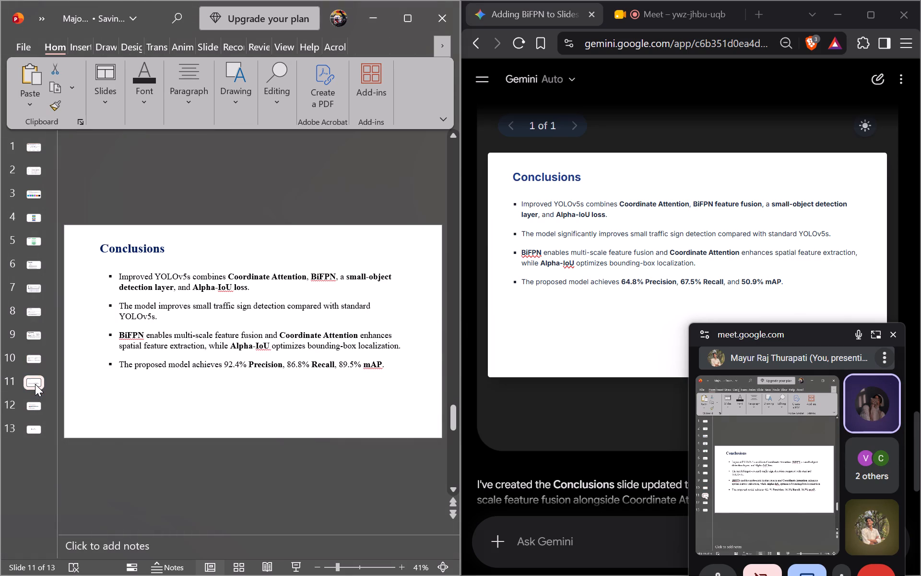
pyautogui.click(36, 219)
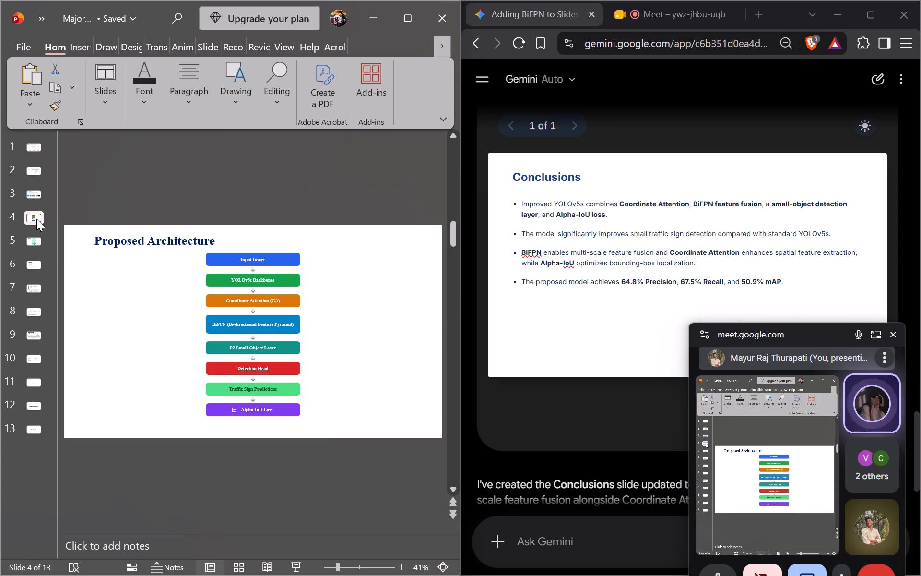
pyautogui.click(32, 194)
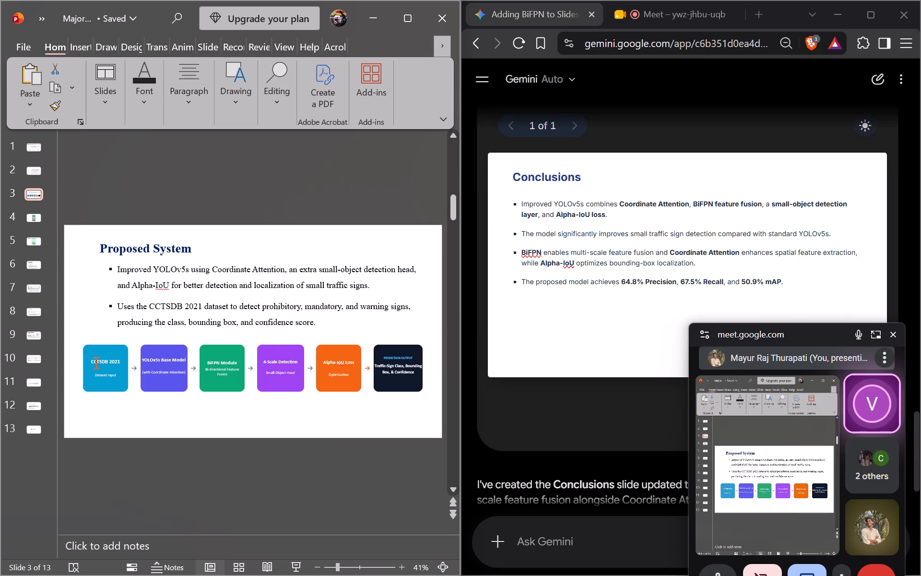
pyautogui.moveTo(78, 335); pyautogui.dragTo(162, 373)
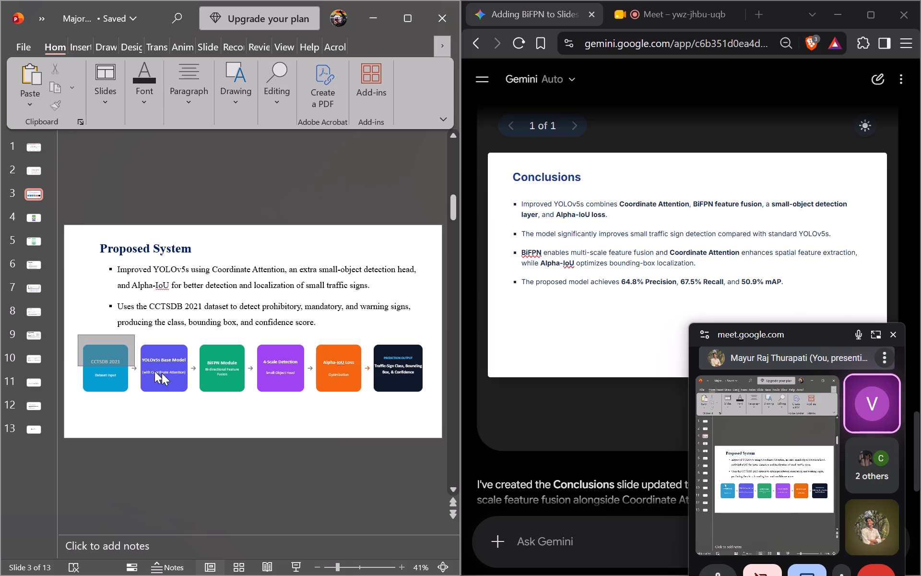
pyautogui.moveTo(162, 373); pyautogui.dragTo(428, 420)
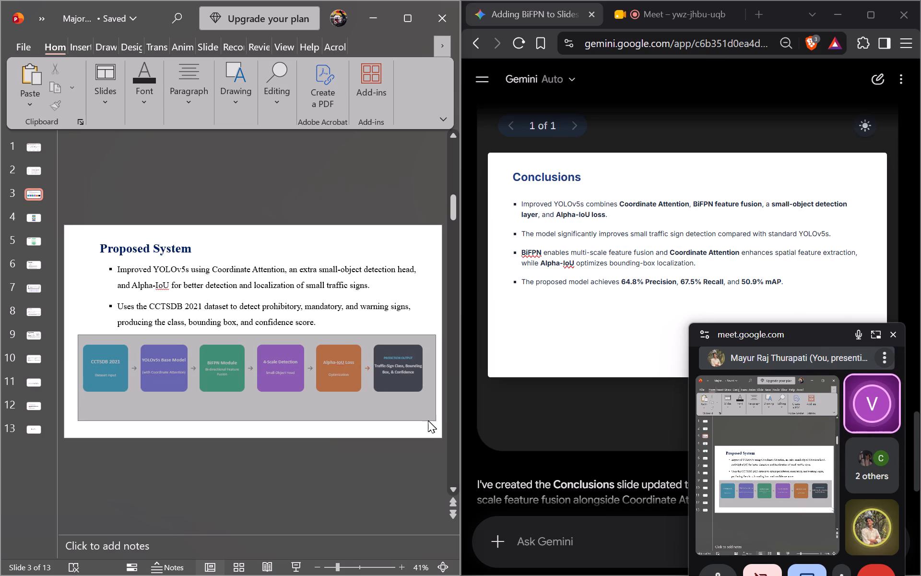
pyautogui.moveTo(428, 420); pyautogui.dragTo(430, 416)
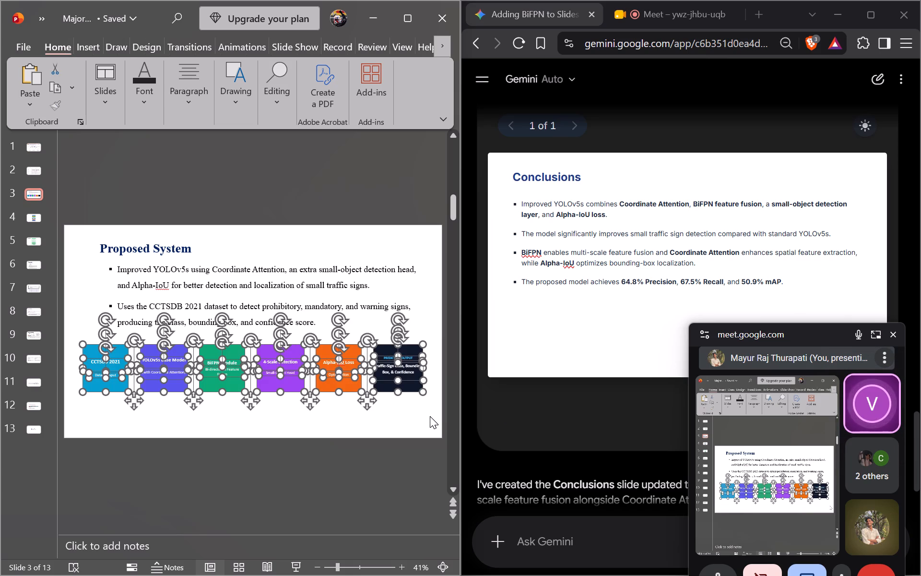
pyautogui.click(142, 104)
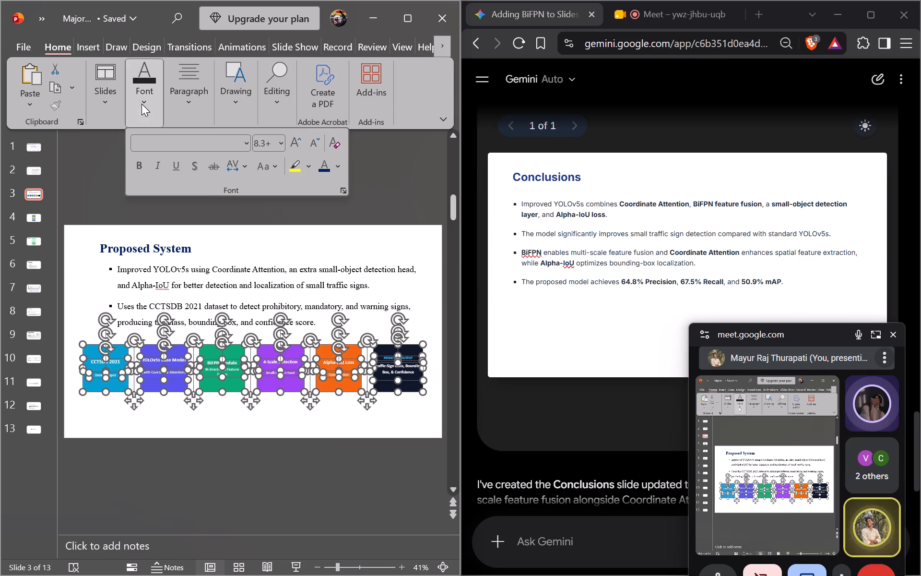
pyautogui.click(221, 144)
pyautogui.write('tim')
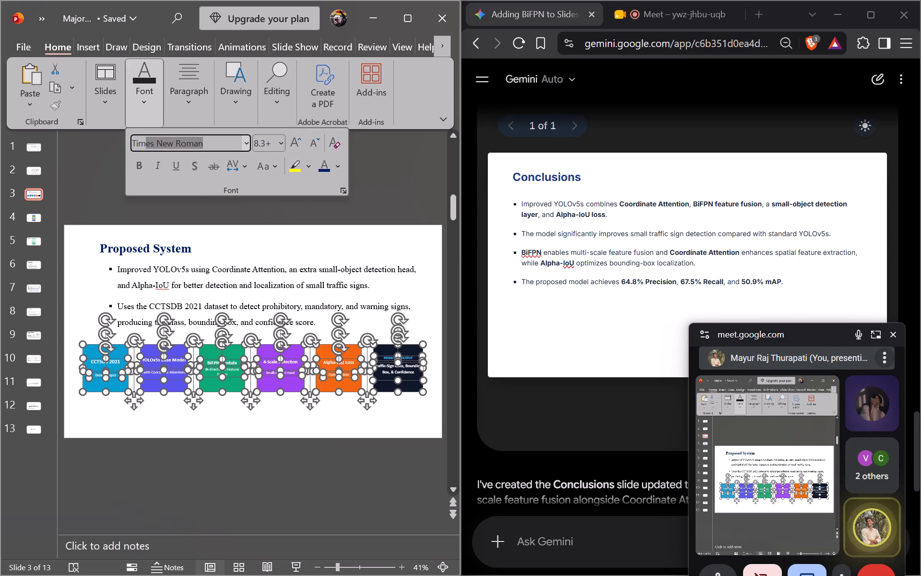
pyautogui.press('Return')
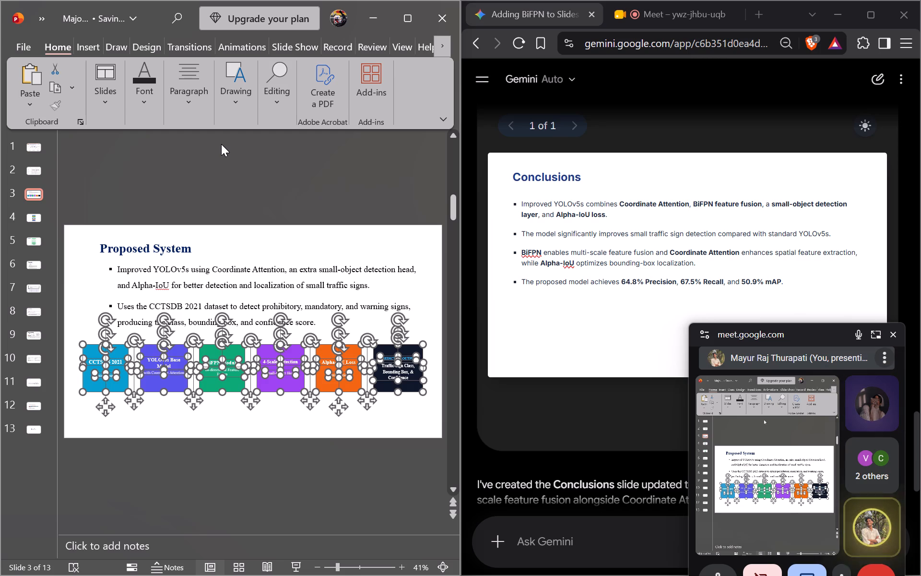
pyautogui.click(214, 414)
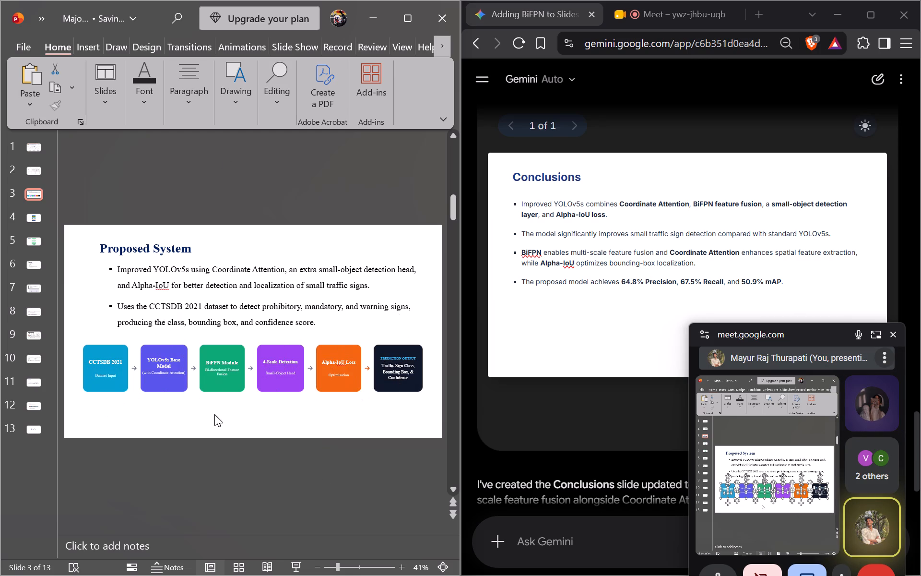
# Fine-adjust the position of the "Optimization" and "Dataset Input" captions within their flow diagram boxes on the Proposed System slide.
pyautogui.click(352, 375)
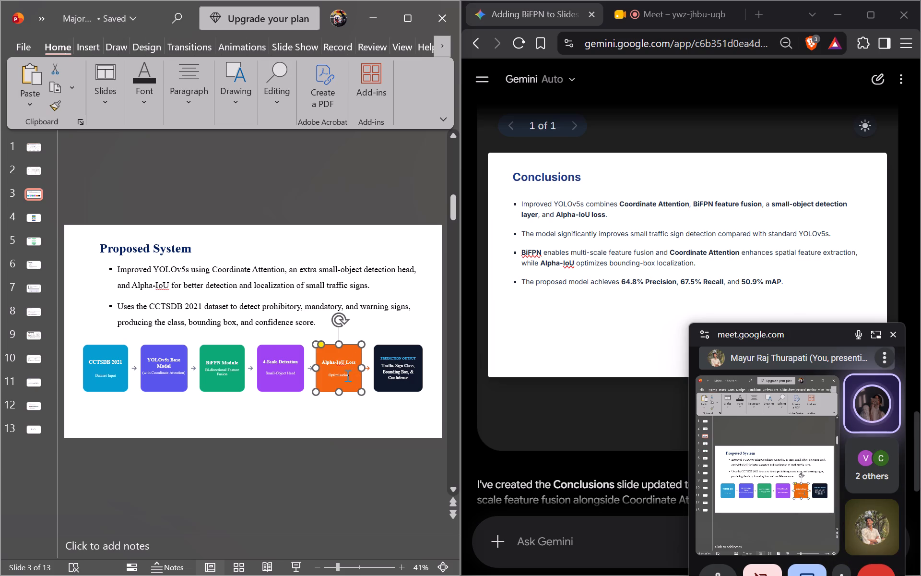
pyautogui.click(347, 375)
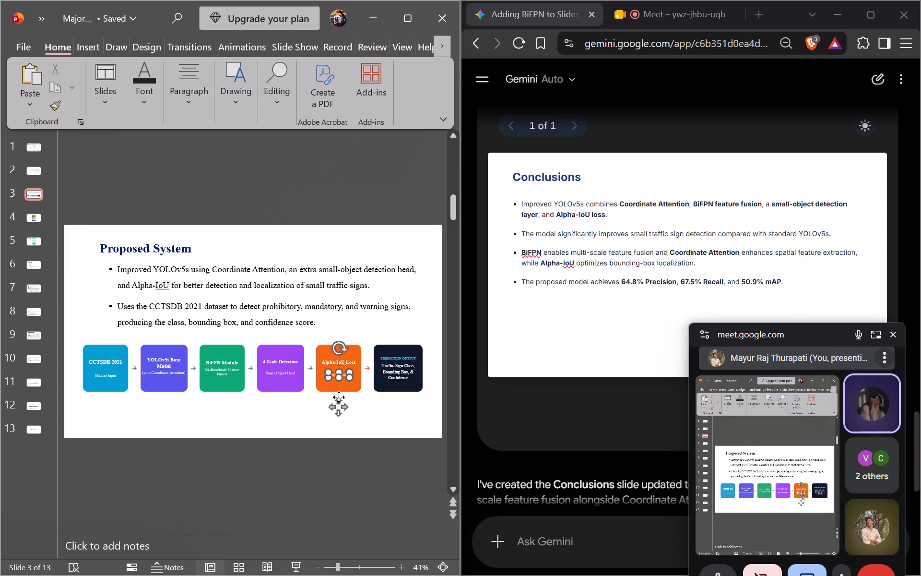
pyautogui.click(338, 401)
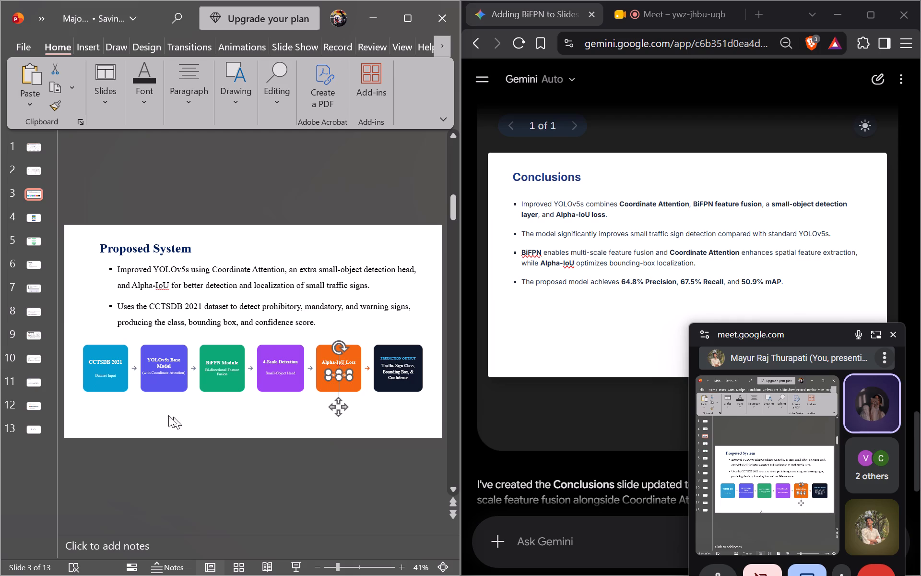
pyautogui.click(112, 376)
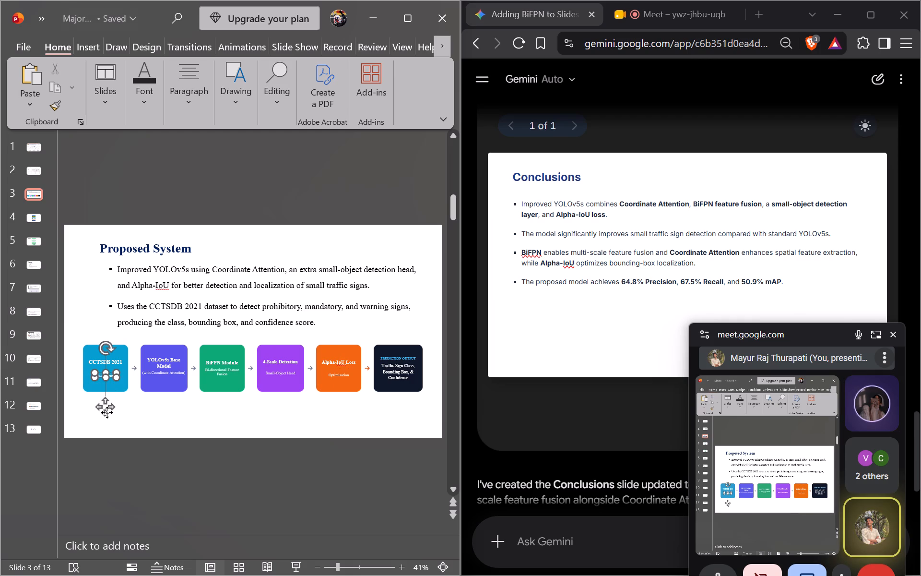
pyautogui.click(107, 412)
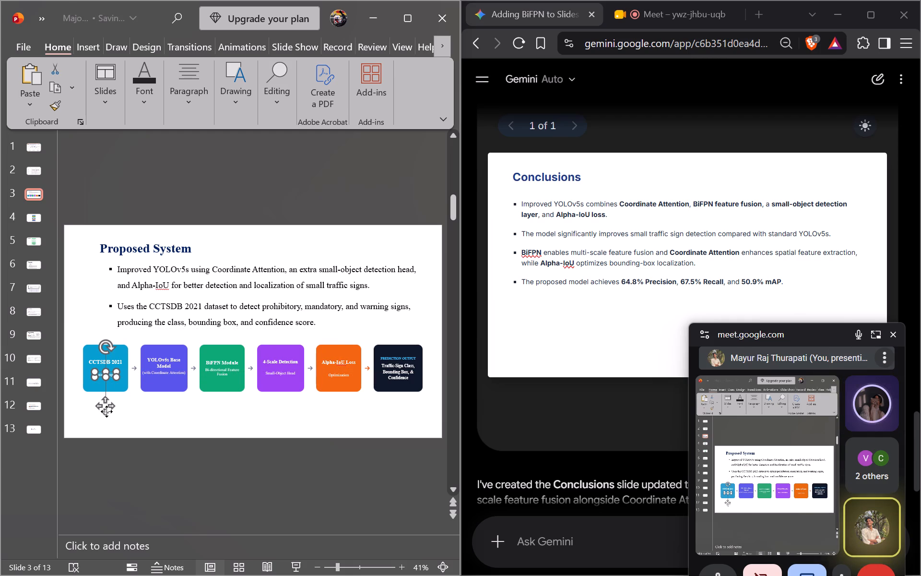
pyautogui.click(168, 431)
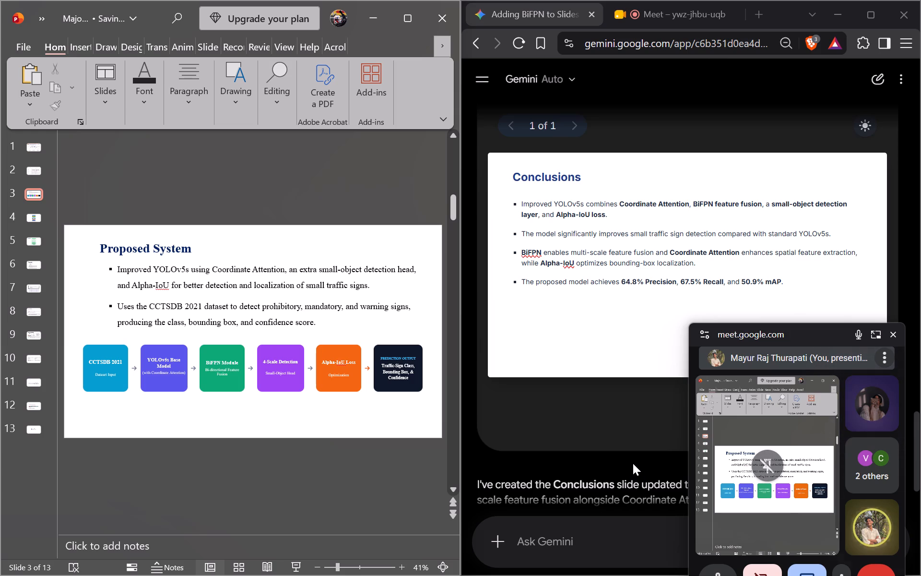
pyautogui.click(227, 508)
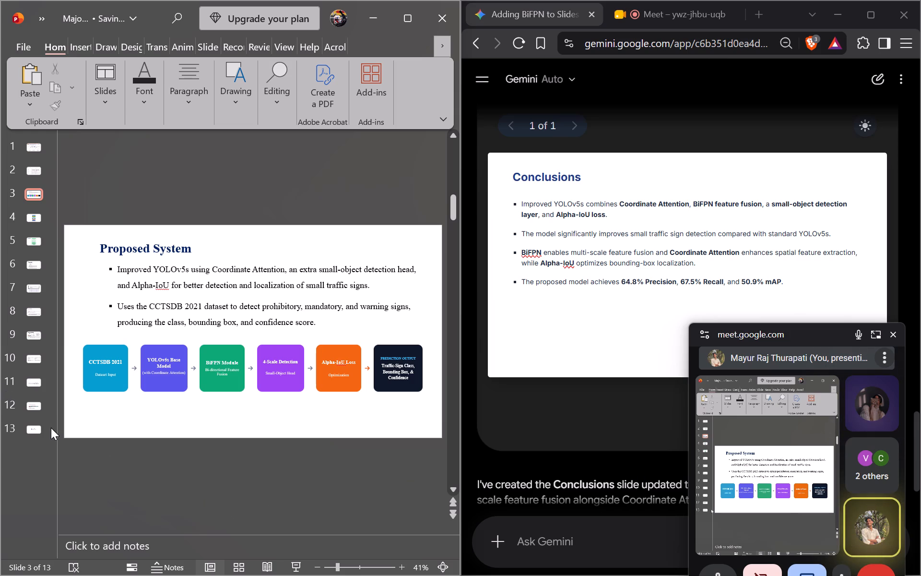
# Set the font size of all text in the Modifications Done Based on Phase-1 and Phase-2 Review table to 22.
pyautogui.click(27, 407)
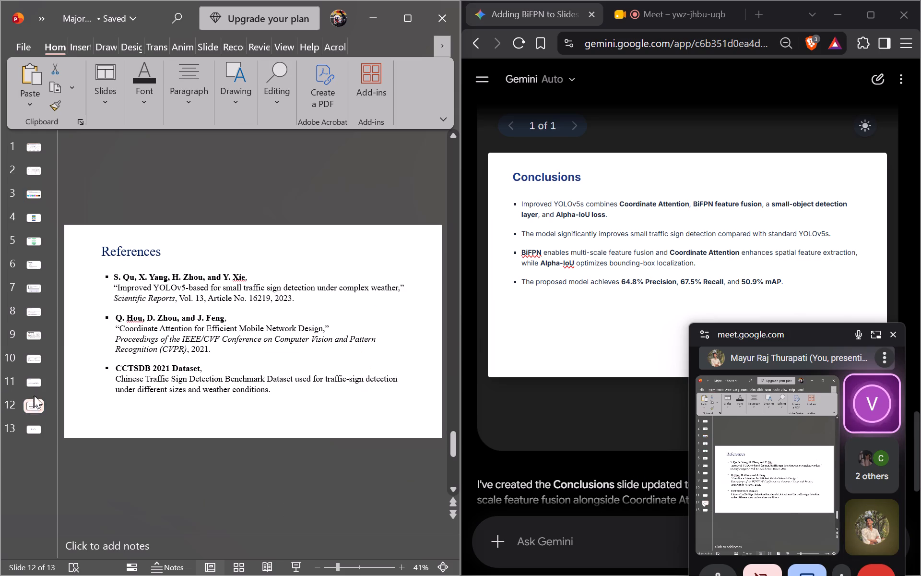
pyautogui.click(32, 331)
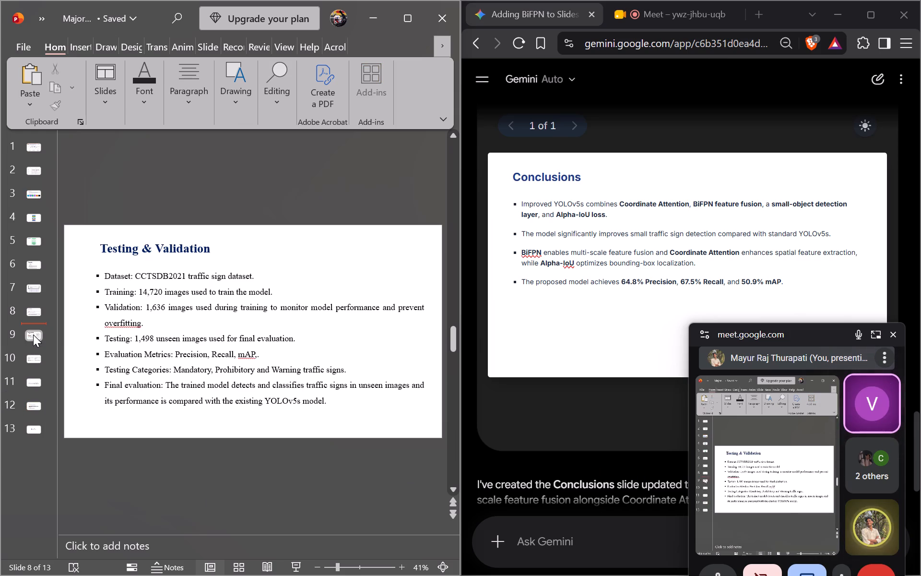
pyautogui.click(34, 335)
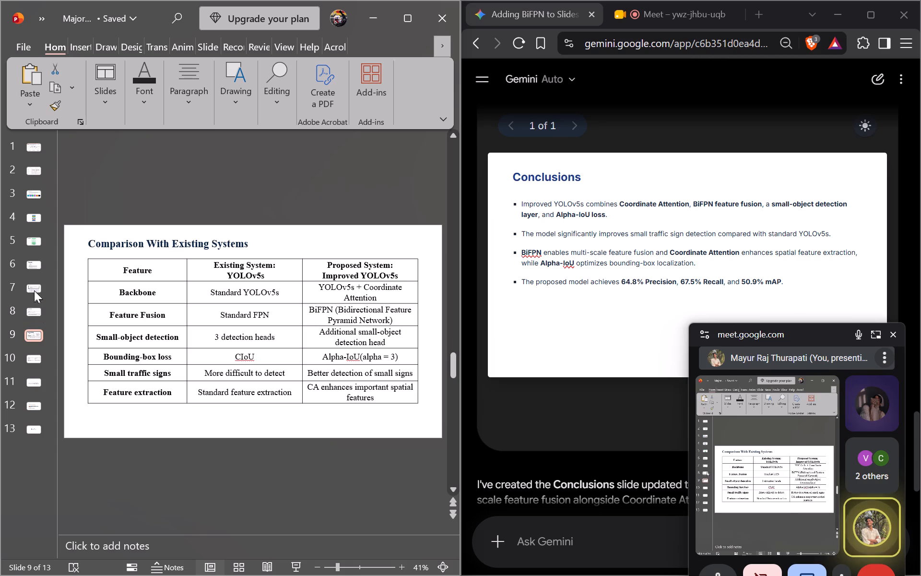
pyautogui.click(32, 263)
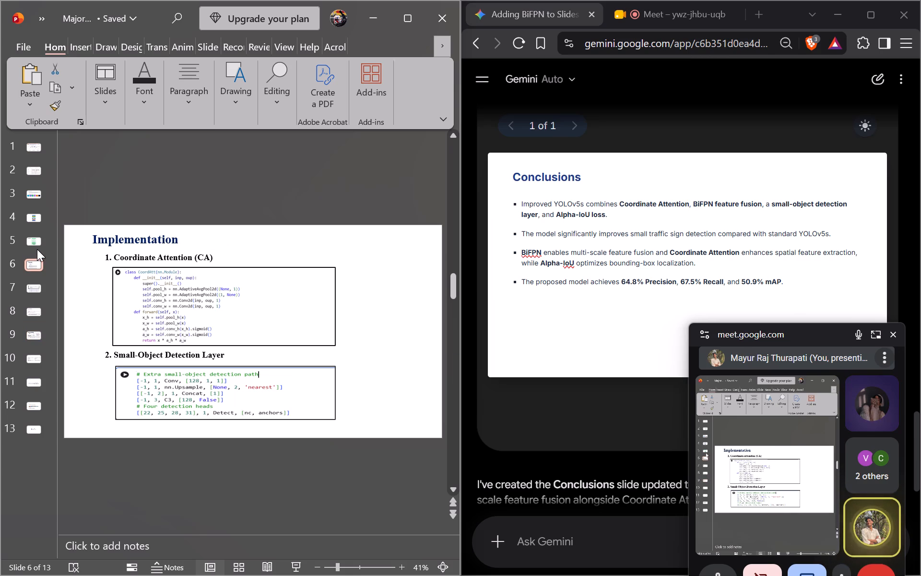
pyautogui.click(37, 241)
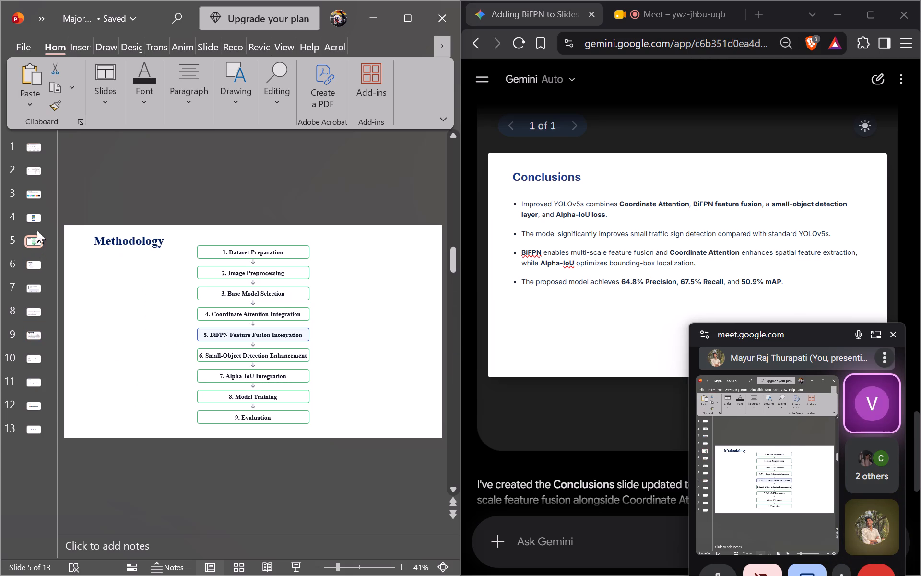
pyautogui.click(35, 168)
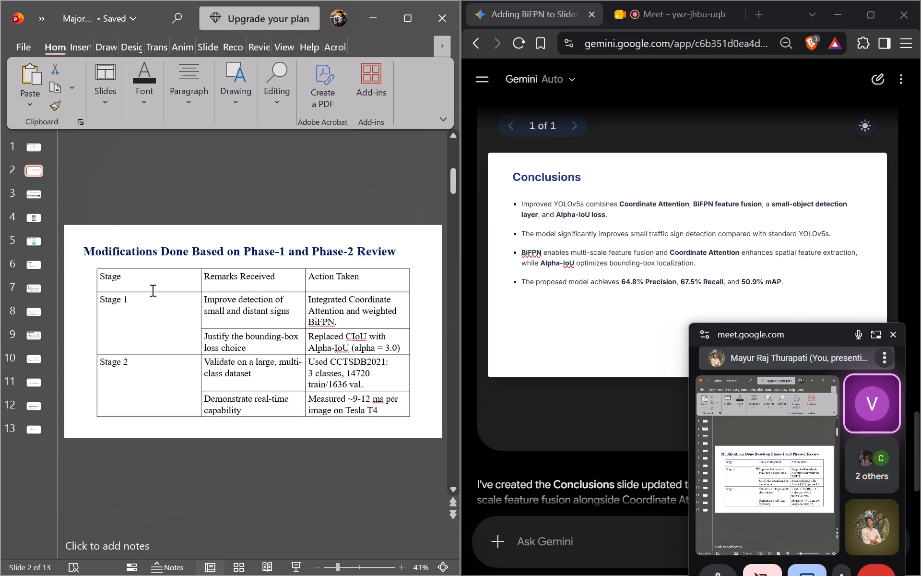
pyautogui.moveTo(100, 276); pyautogui.dragTo(358, 389)
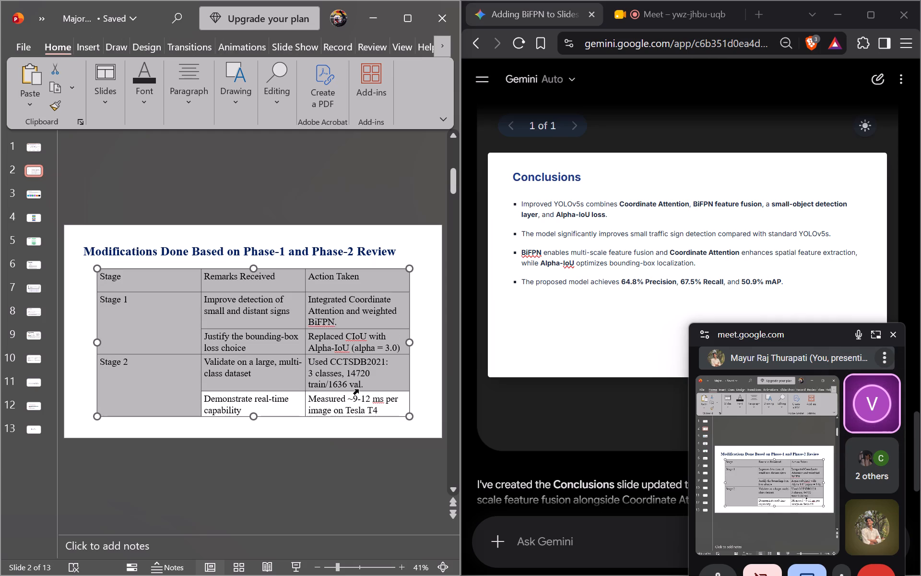
pyautogui.moveTo(358, 389); pyautogui.dragTo(366, 397)
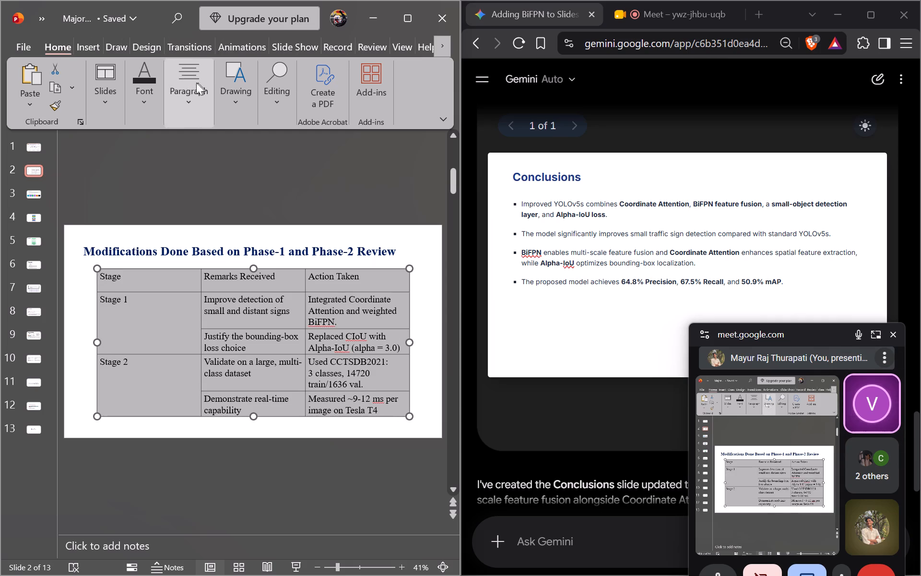
pyautogui.click(155, 106)
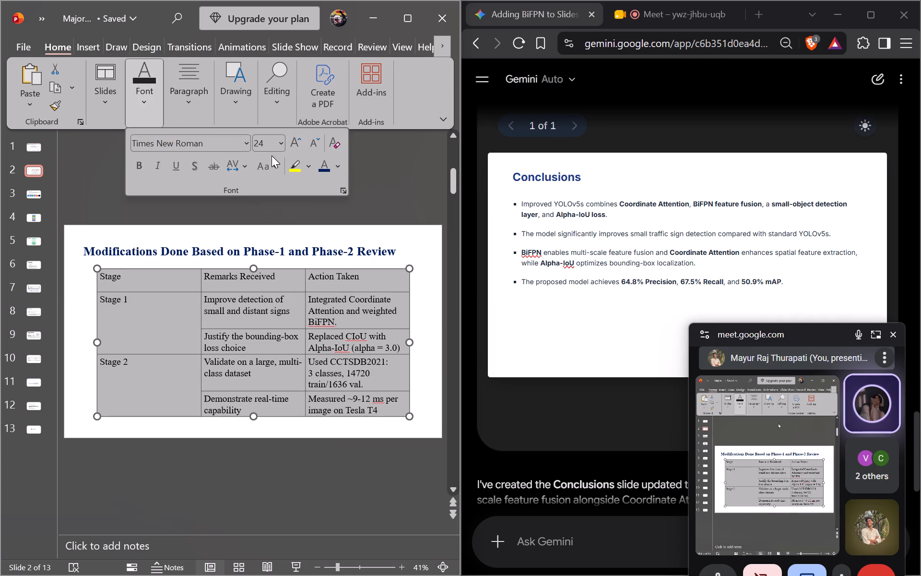
pyautogui.click(266, 148)
pyautogui.write('22')
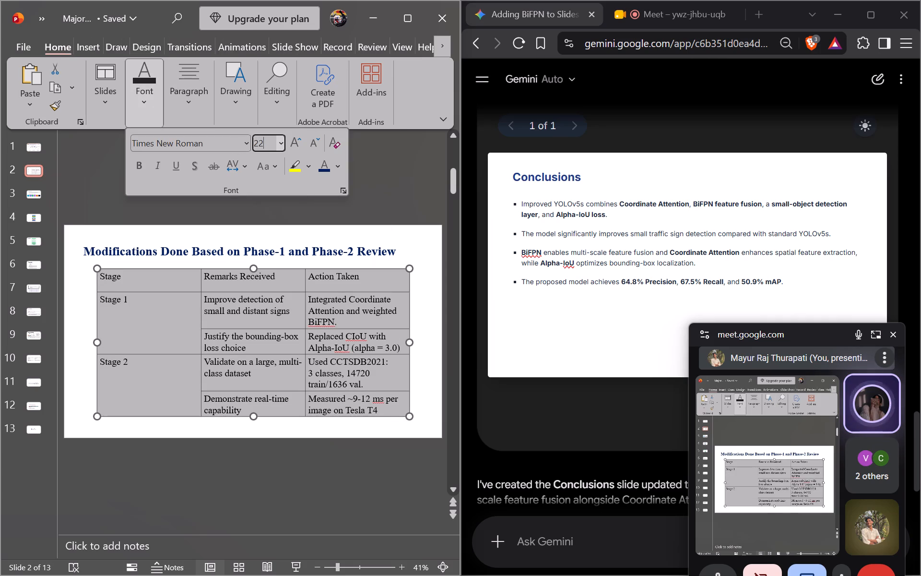
pyautogui.press('Return')
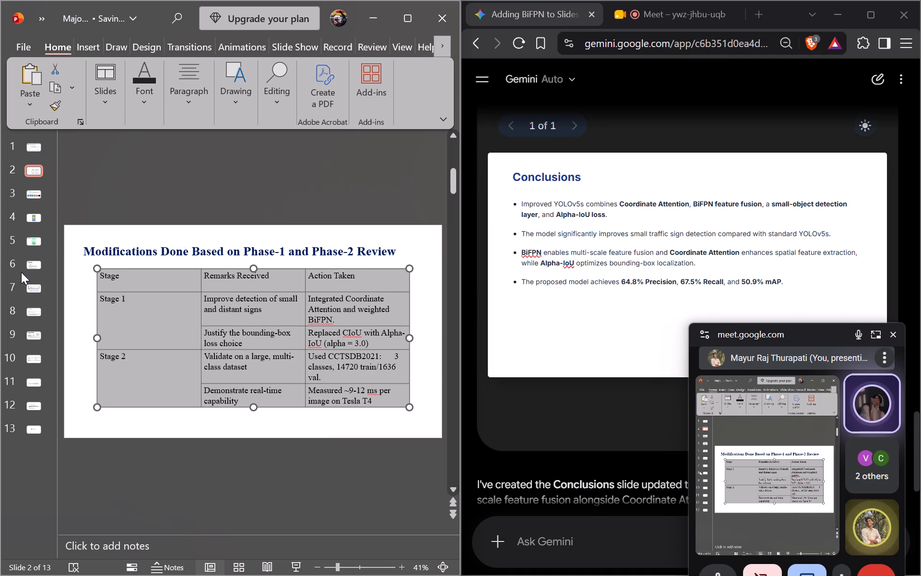
# Cut the Results heading and the Performance Metric table from the Alpha-IoU implementation slide.
pyautogui.click(30, 283)
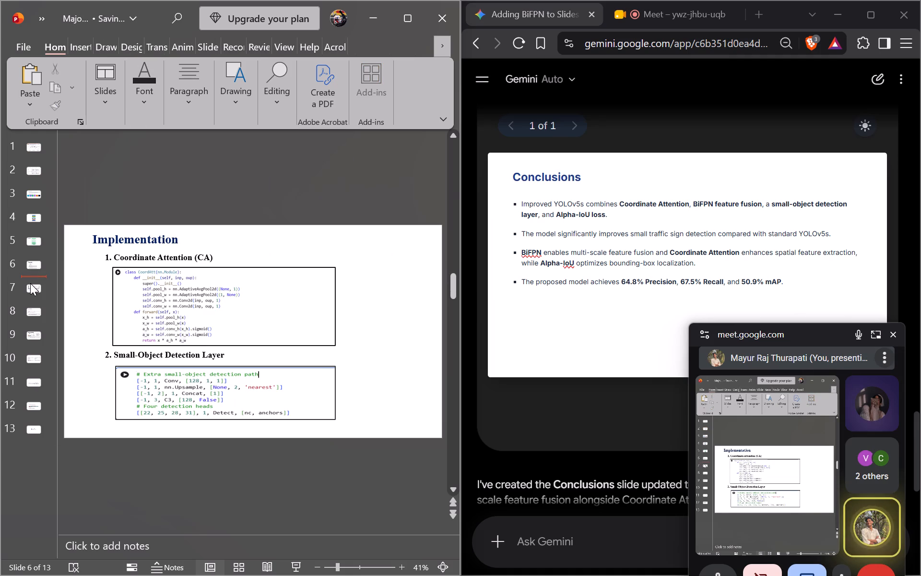
pyautogui.click(31, 286)
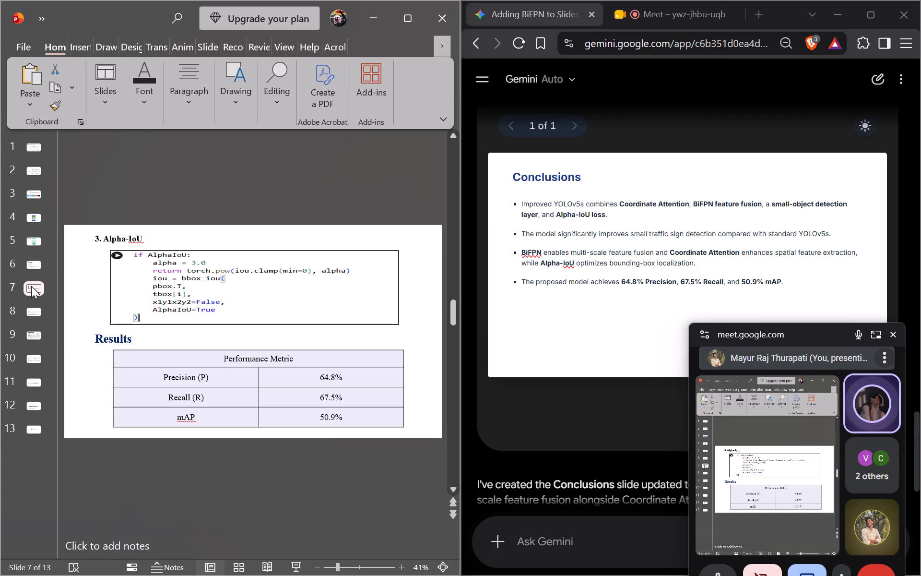
pyautogui.click(96, 339)
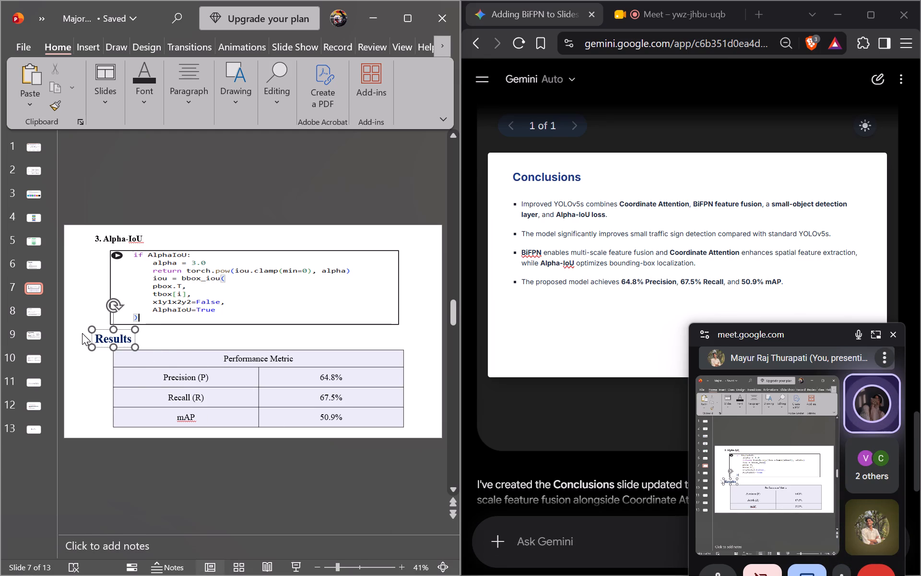
pyautogui.keyDown('ctrl'); pyautogui.click(144, 357); pyautogui.keyUp('ctrl')
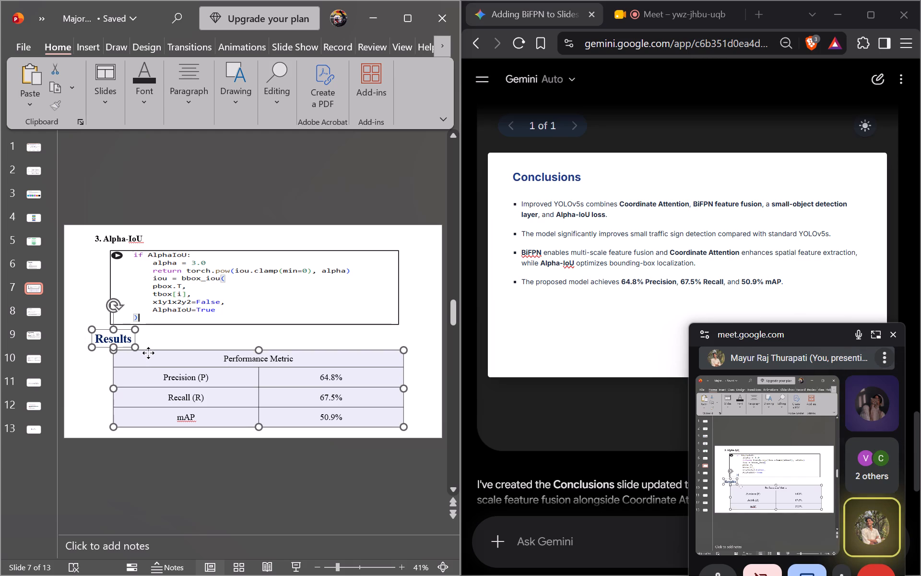
pyautogui.hotkey('ctrl', 'x')
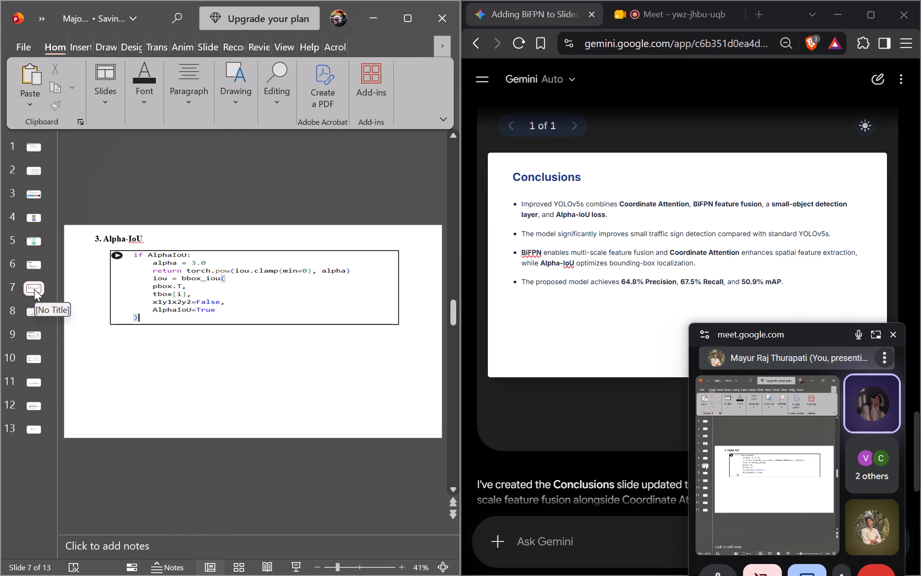
# Duplicate the Proposed Architecture slide and place the copy directly after the Alpha-IoU slide, as slide 8.
pyautogui.click(36, 192)
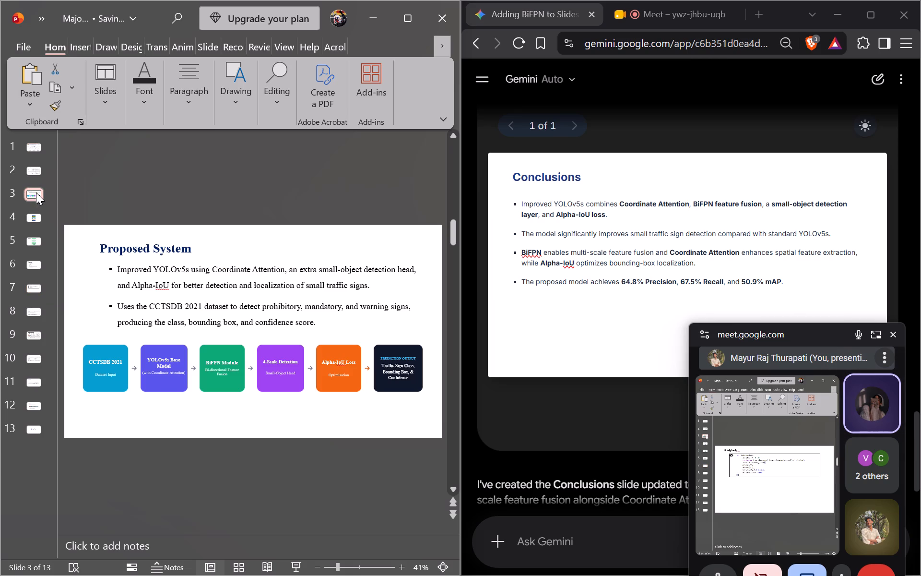
pyautogui.click(35, 216)
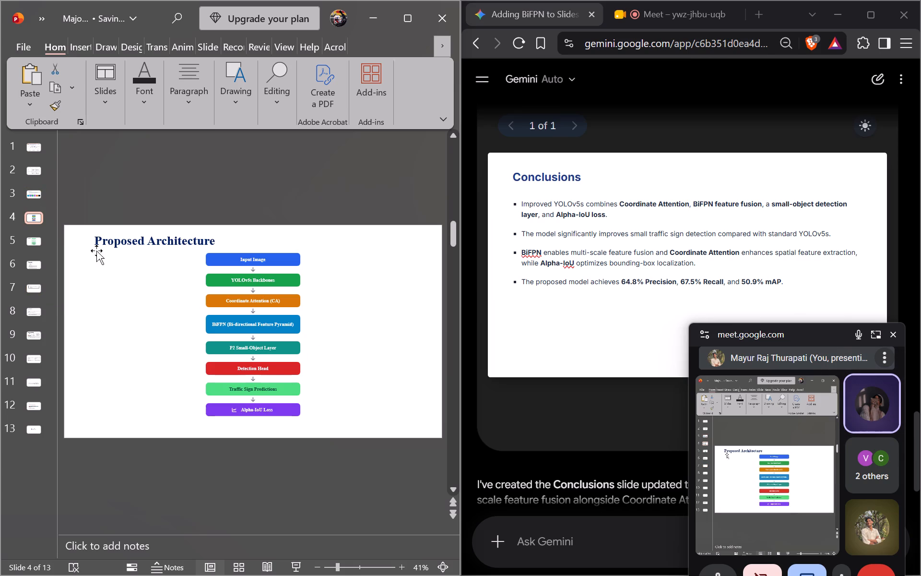
pyautogui.click(35, 217)
pyautogui.hotkey('ctrl', 'd')
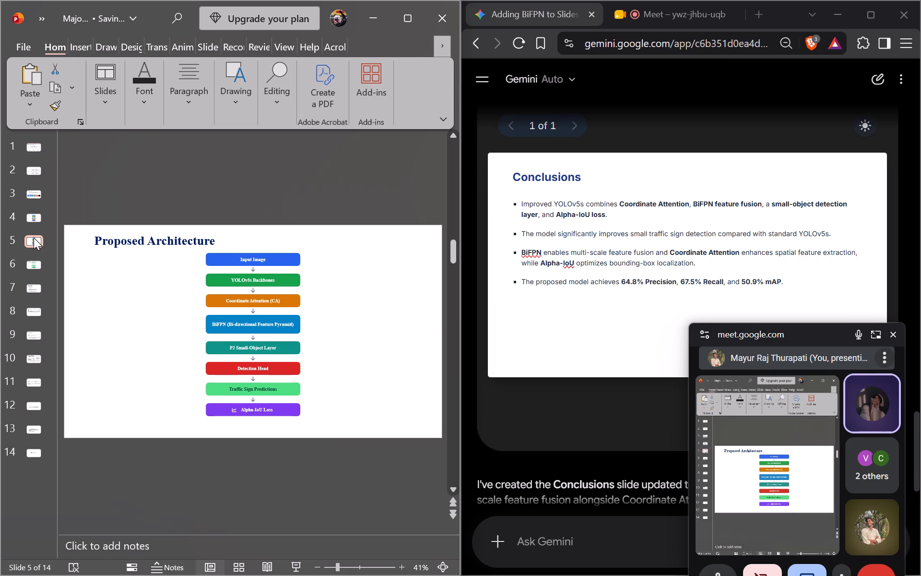
pyautogui.moveTo(34, 240); pyautogui.dragTo(37, 307)
pyautogui.click(37, 288)
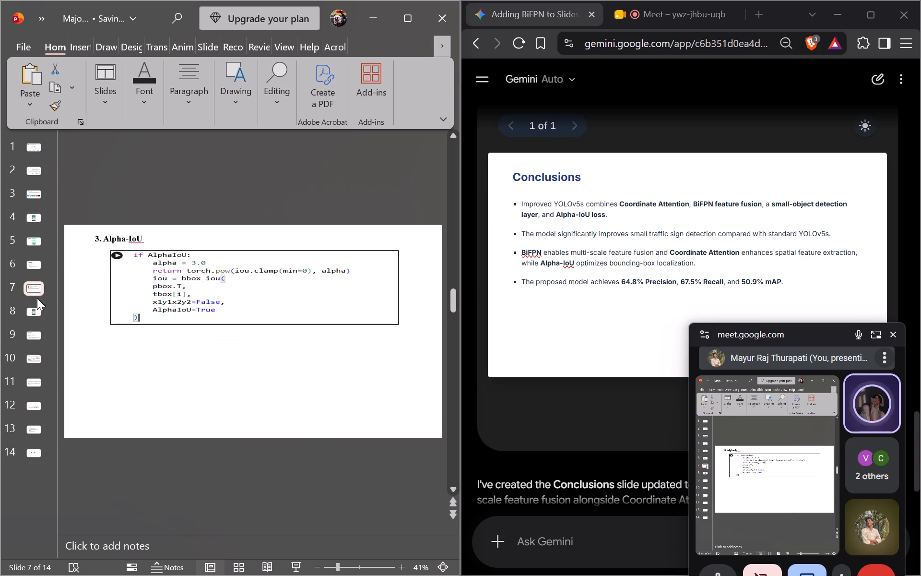
pyautogui.click(38, 312)
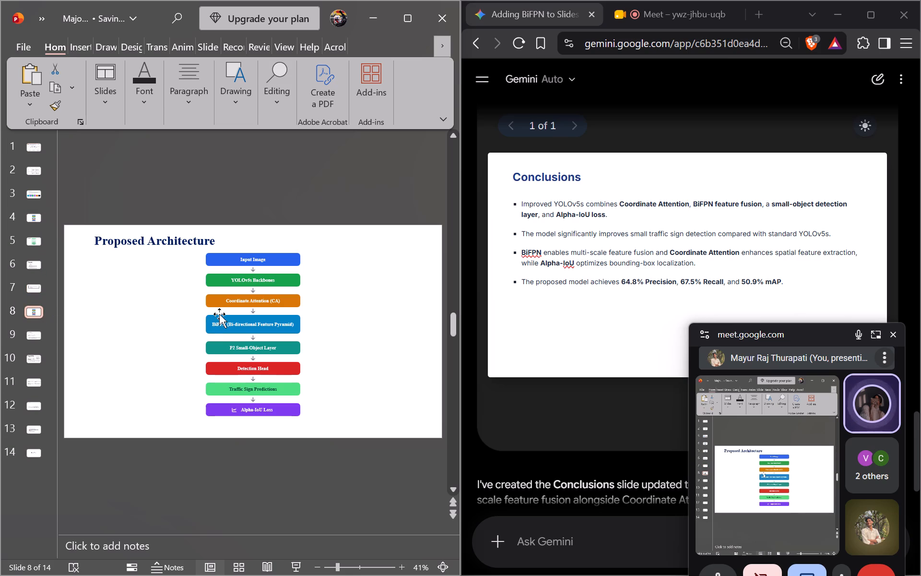
# Delete the whole architecture flow diagram from the duplicated slide 8, keeping only its title.
pyautogui.click(219, 314)
pyautogui.moveTo(184, 254); pyautogui.dragTo(310, 360)
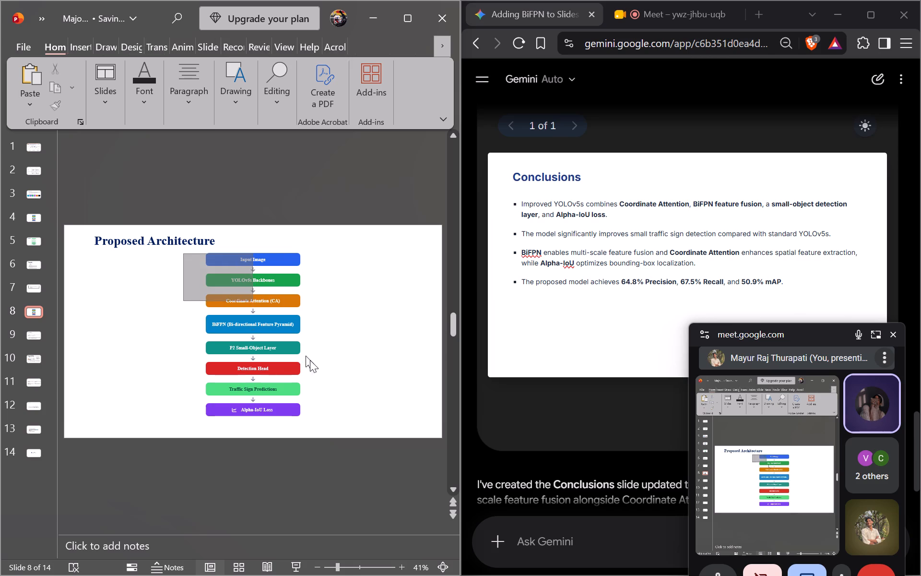
pyautogui.moveTo(310, 360); pyautogui.dragTo(343, 433)
pyautogui.press('Delete')
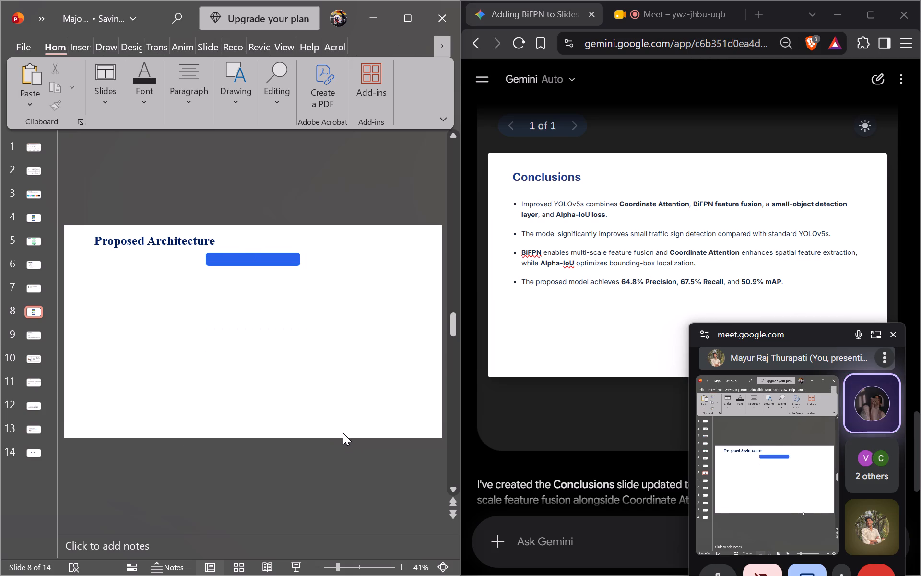
pyautogui.click(292, 256)
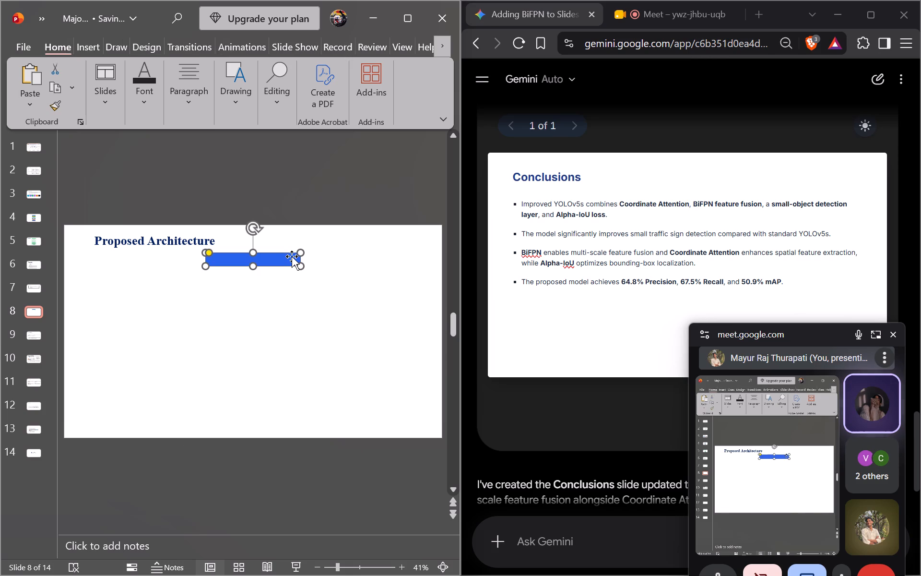
pyautogui.press('Delete')
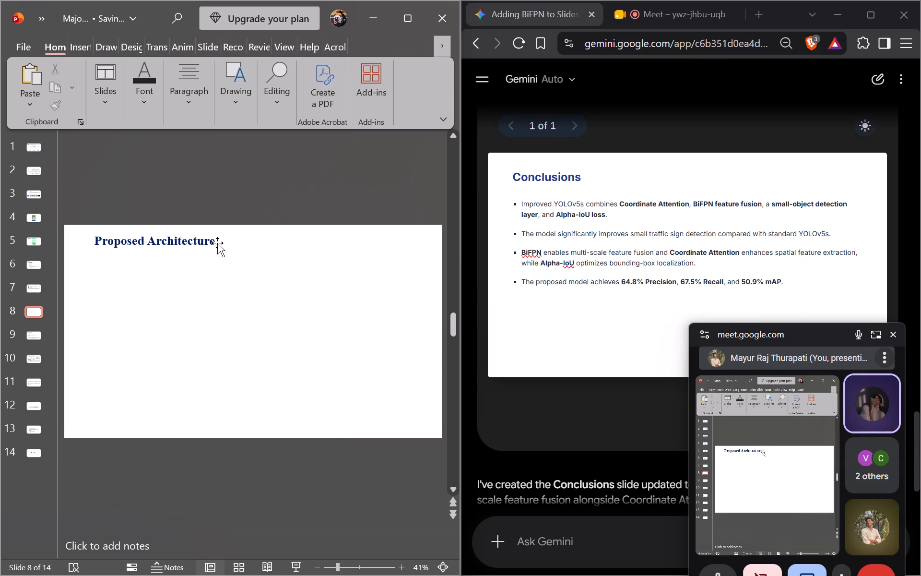
# Replace the "Proposed Architecture" title on slide 8 with "Results".
pyautogui.click(217, 242)
pyautogui.click(215, 242)
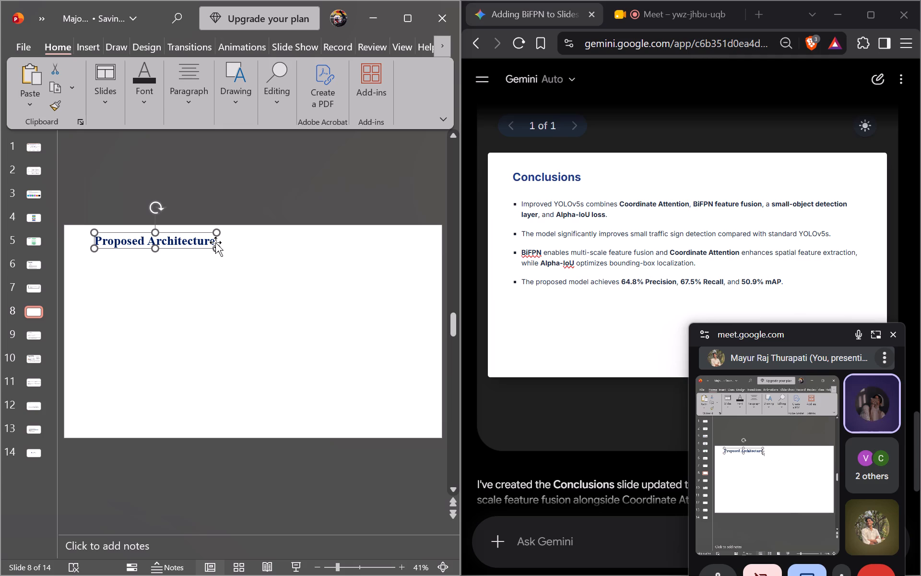
pyautogui.click(212, 243)
pyautogui.press('Right')
pyautogui.press('BackSpace')
pyautogui.press('BackSpace')
pyautogui.press('BackSpace')
pyautogui.press('BackSpace')
pyautogui.press('BackSpace')
pyautogui.press('BackSpace')
pyautogui.press('BackSpace')
pyautogui.press('BackSpace')
pyautogui.press('BackSpace')
pyautogui.press('BackSpace')
pyautogui.press('BackSpace')
pyautogui.press('BackSpace')
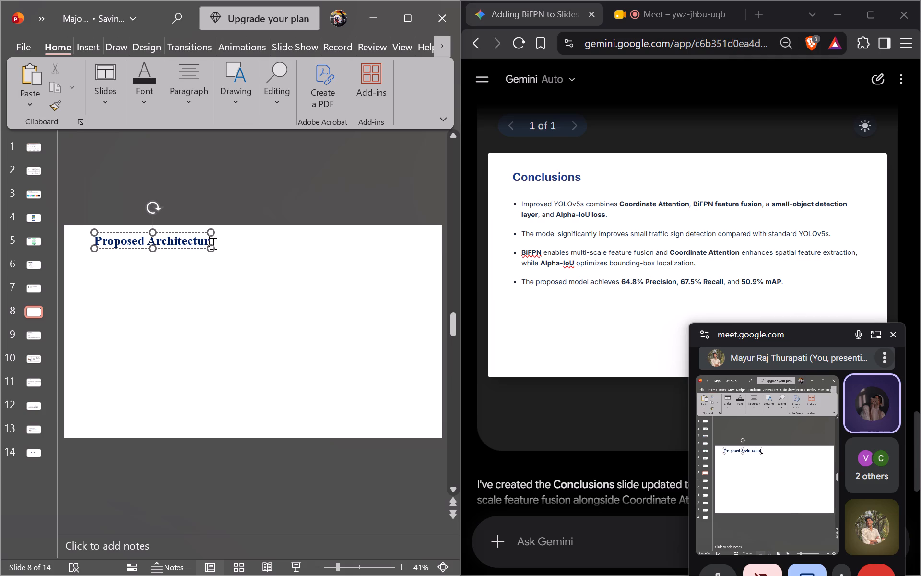
pyautogui.press('BackSpace')
pyautogui.press('BackSpace')
pyautogui.press('BackSpace')
pyautogui.press('BackSpace')
pyautogui.press('BackSpace')
pyautogui.press('BackSpace')
pyautogui.press('BackSpace')
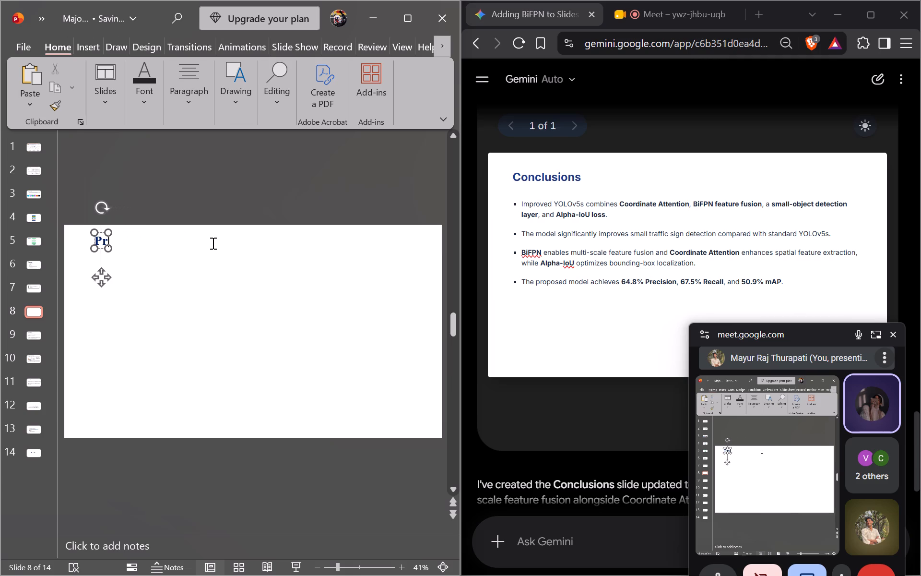
pyautogui.press('BackSpace')
pyautogui.press('BackSpace')
pyautogui.write('Resut')
pyautogui.press('BackSpace')
pyautogui.write('lt')
pyautogui.press('s')
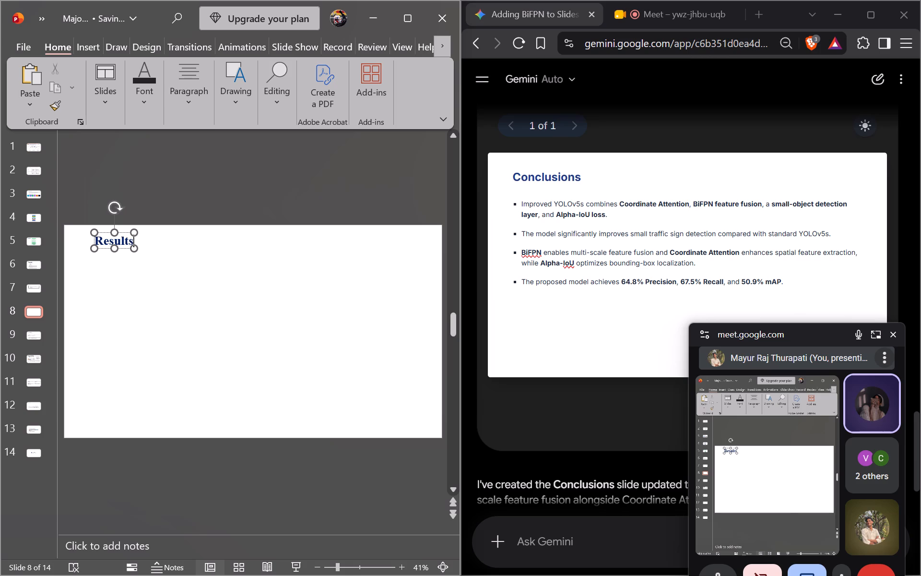
# Paste the cut Results heading and Performance Metric table onto slide 8.
pyautogui.click(269, 333)
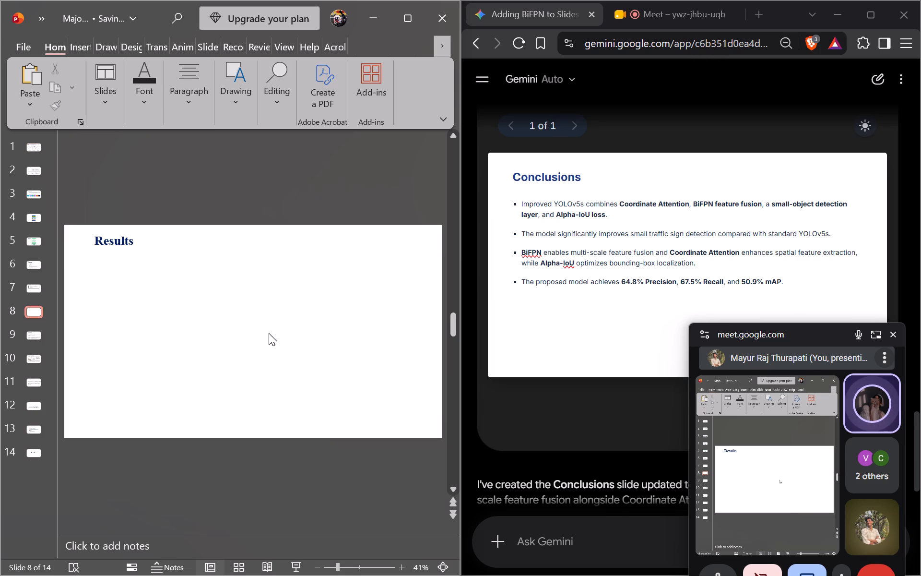
pyautogui.hotkey('ctrl', 'v')
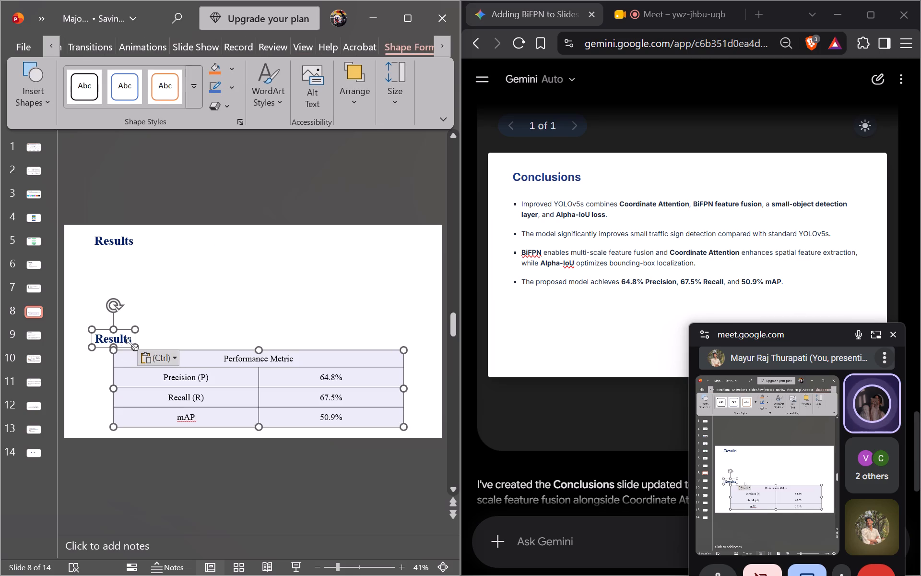
# Delete the duplicate Results heading directly above the pasted table on slide 8.
pyautogui.click(122, 339)
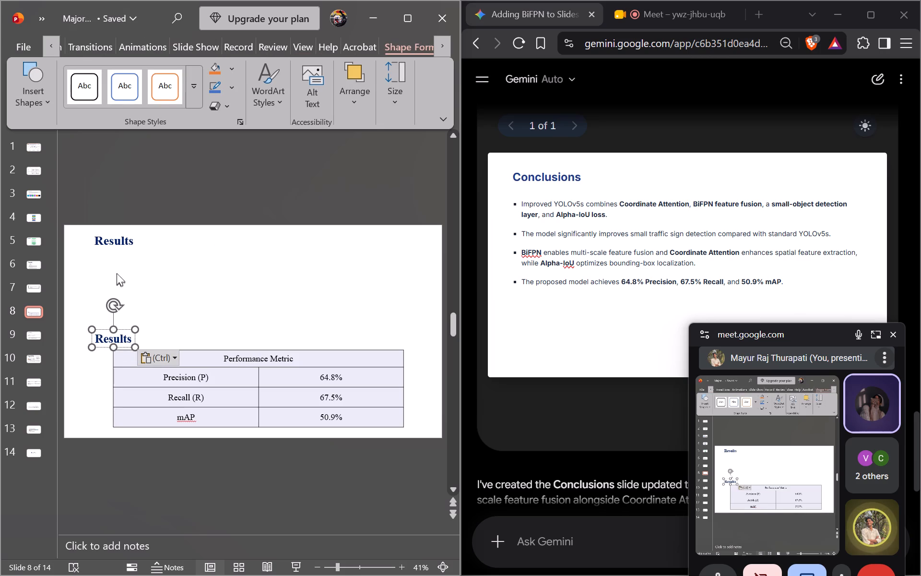
pyautogui.click(117, 239)
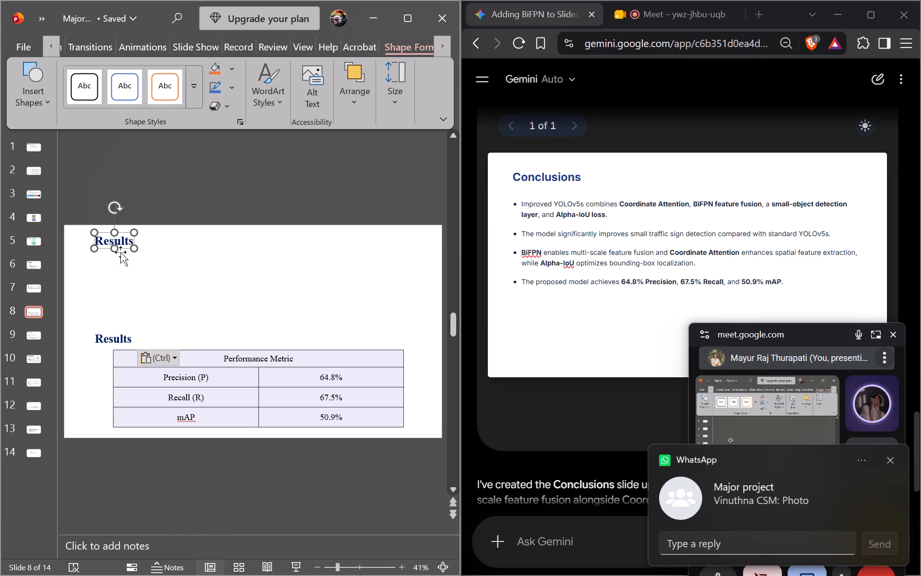
pyautogui.click(112, 334)
pyautogui.press('Delete')
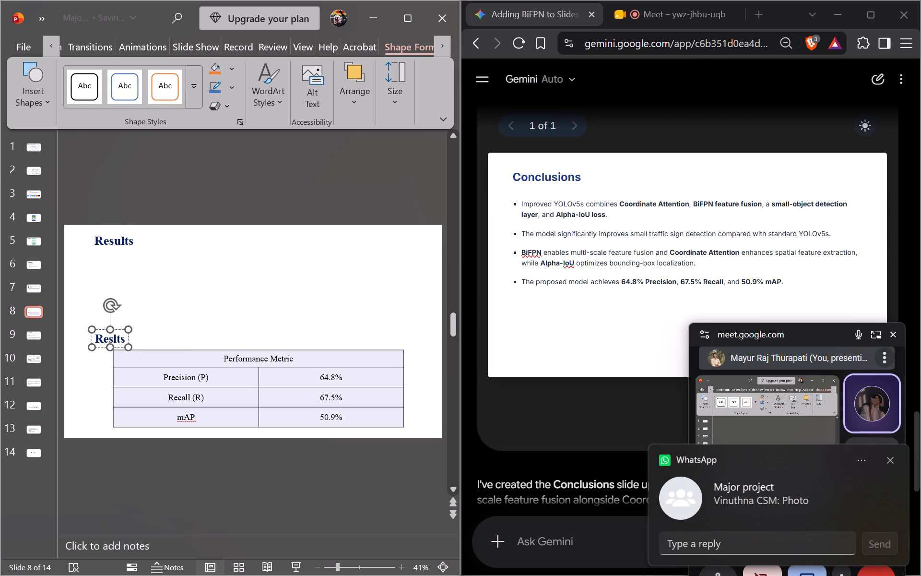
pyautogui.click(117, 330)
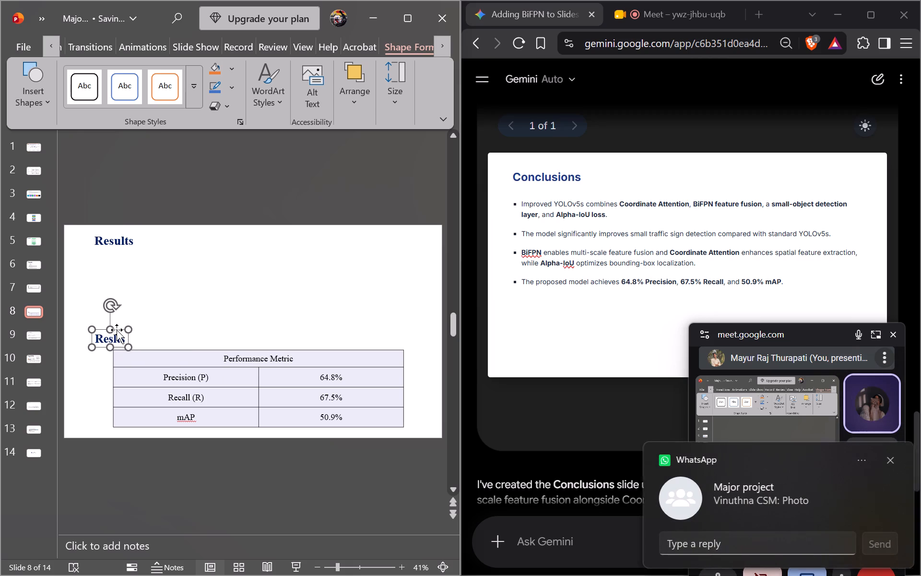
pyautogui.press('Delete')
# Move the Performance Metric table up to just below the Results title, centred horizontally on the slide.
pyautogui.click(173, 353)
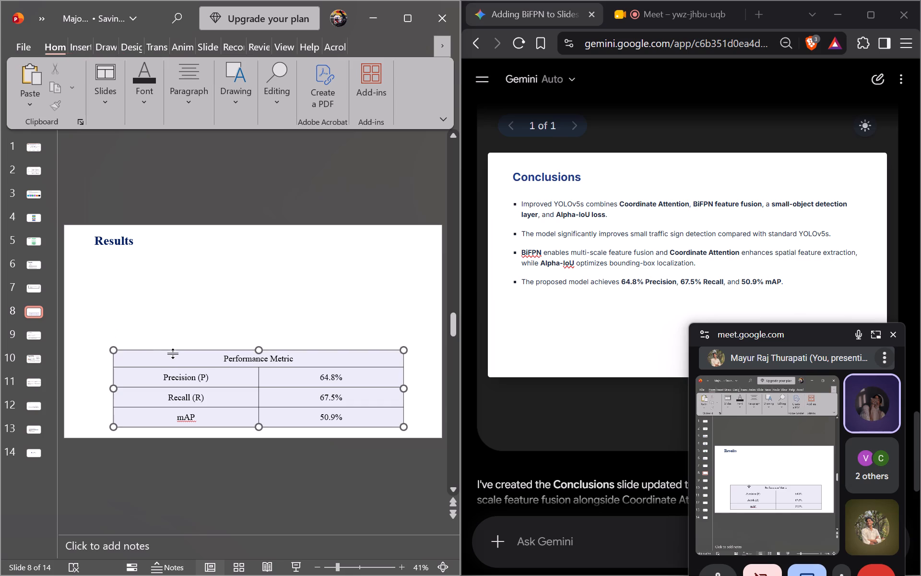
pyautogui.moveTo(174, 350); pyautogui.dragTo(167, 296)
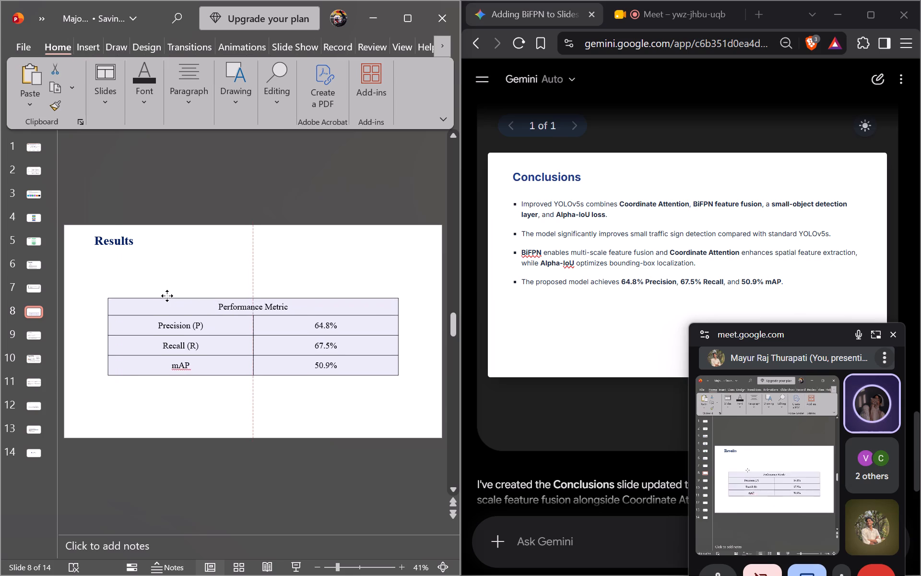
pyautogui.moveTo(167, 296); pyautogui.dragTo(165, 263)
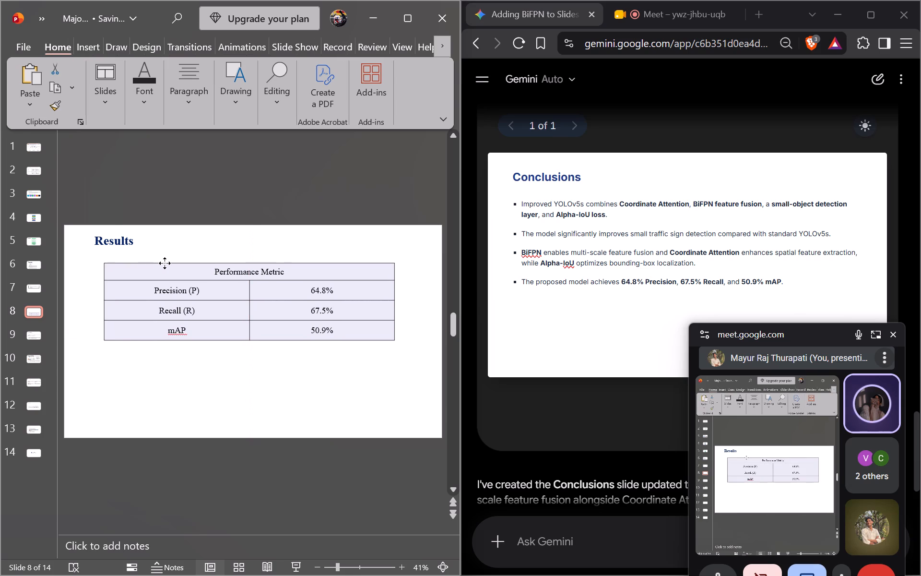
pyautogui.moveTo(165, 263); pyautogui.dragTo(167, 257)
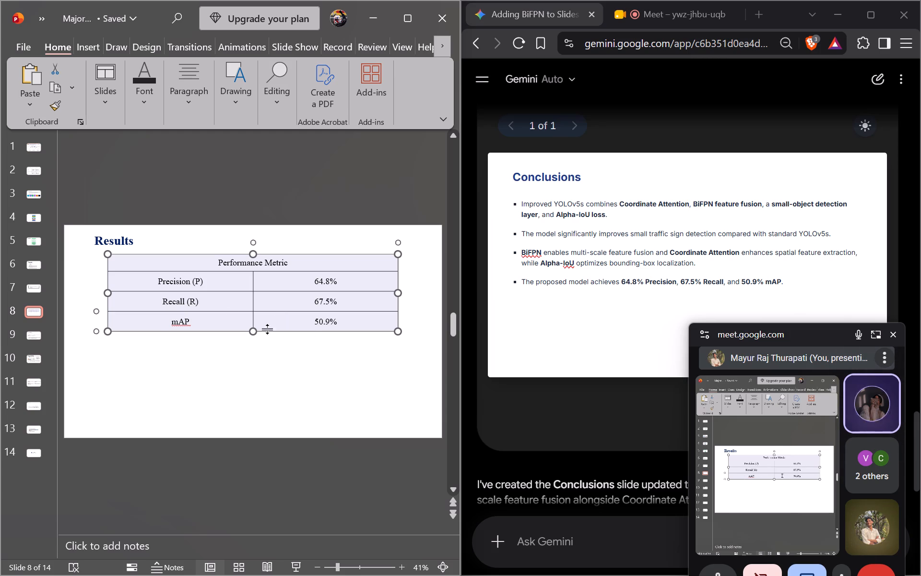
# Narrow the Performance Metric table by moving its left edge slightly inward.
pyautogui.moveTo(106, 294); pyautogui.dragTo(112, 293)
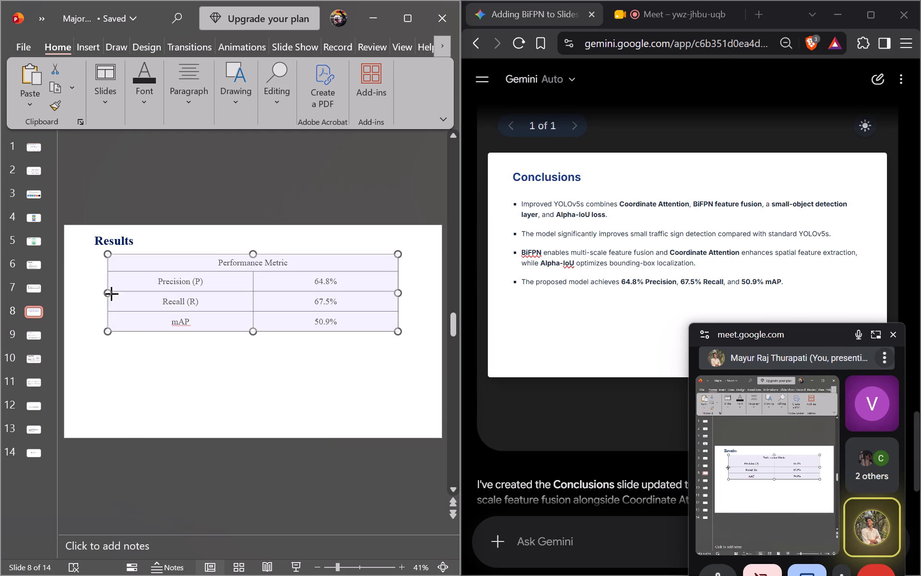
pyautogui.moveTo(112, 293); pyautogui.dragTo(136, 292)
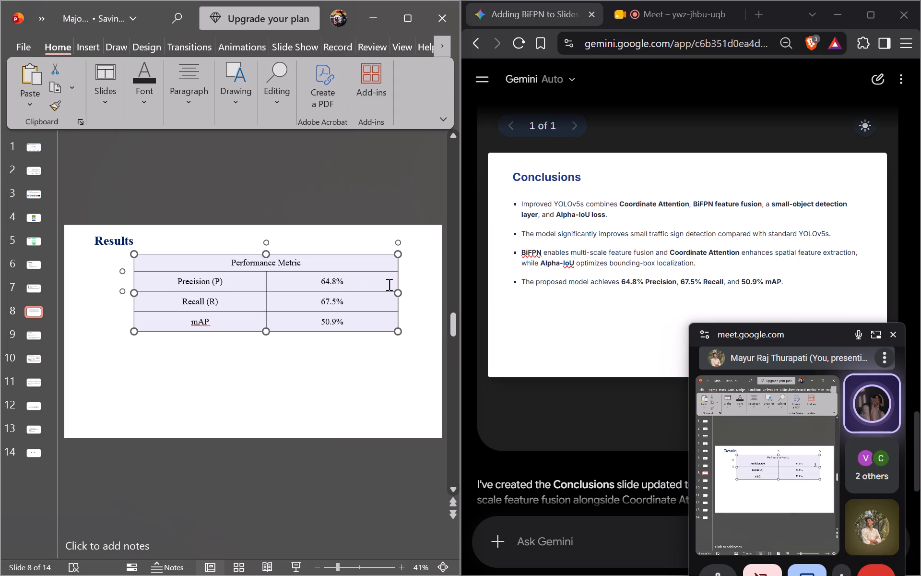
# Narrow the Performance Metric table on slide 8 further by moving its right edge inward.
pyautogui.moveTo(398, 292); pyautogui.dragTo(378, 297)
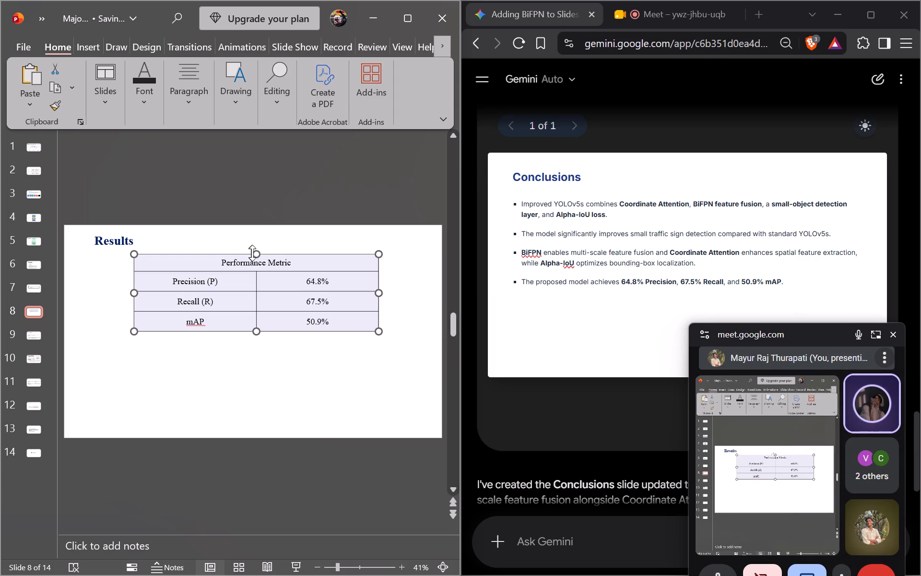
# Set the Precision (P) value in the Performance Metric table to 92.4%, using the StormSight test metrics photo in WhatsApp behind the browser.
pyautogui.click(311, 284)
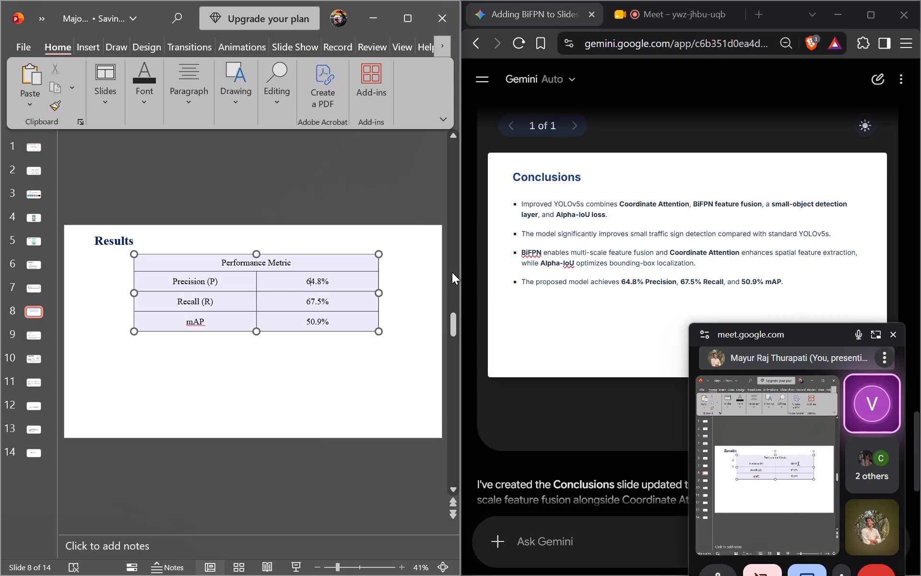
pyautogui.press('Right')
pyautogui.press('Right')
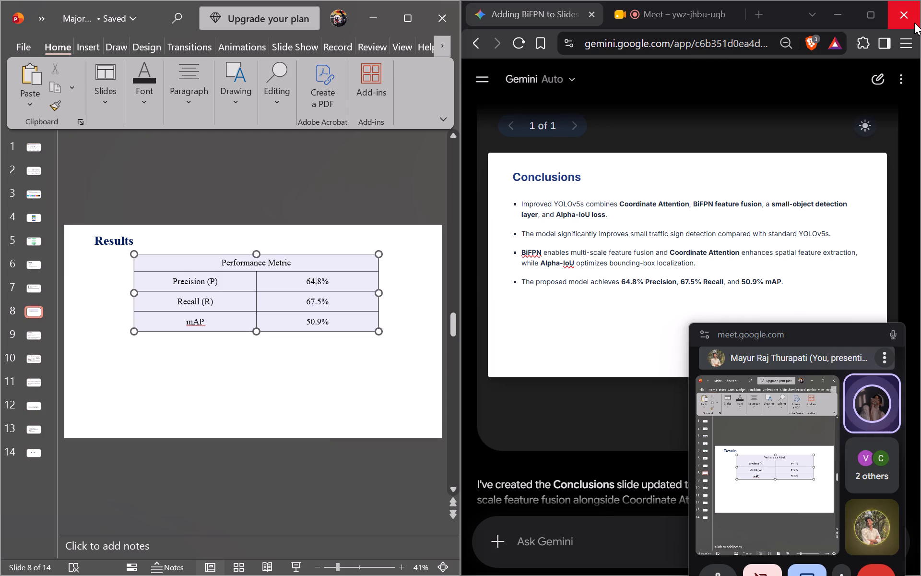
pyautogui.click(840, 18)
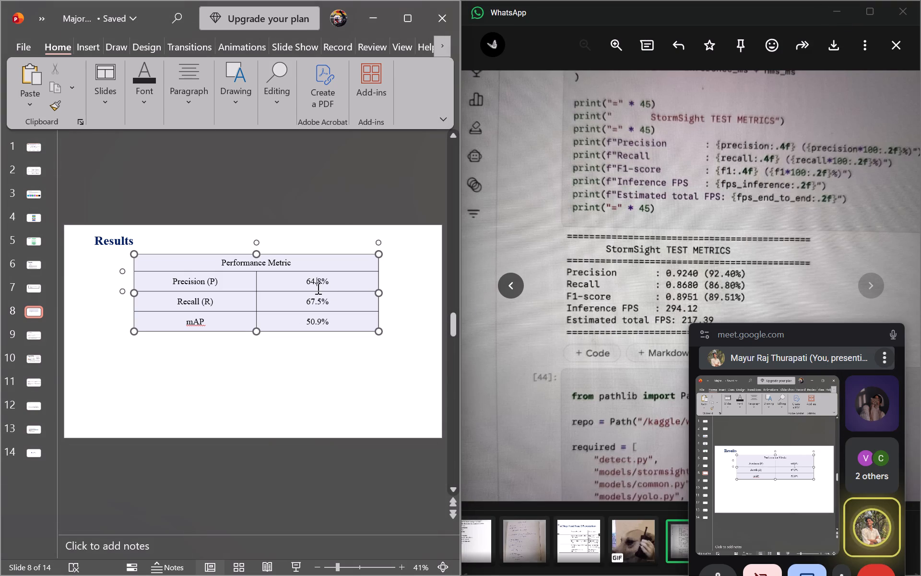
pyautogui.press('Right')
pyautogui.press('BackSpace')
pyautogui.press('BackSpace')
pyautogui.press('BackSpace')
pyautogui.press('BackSpace')
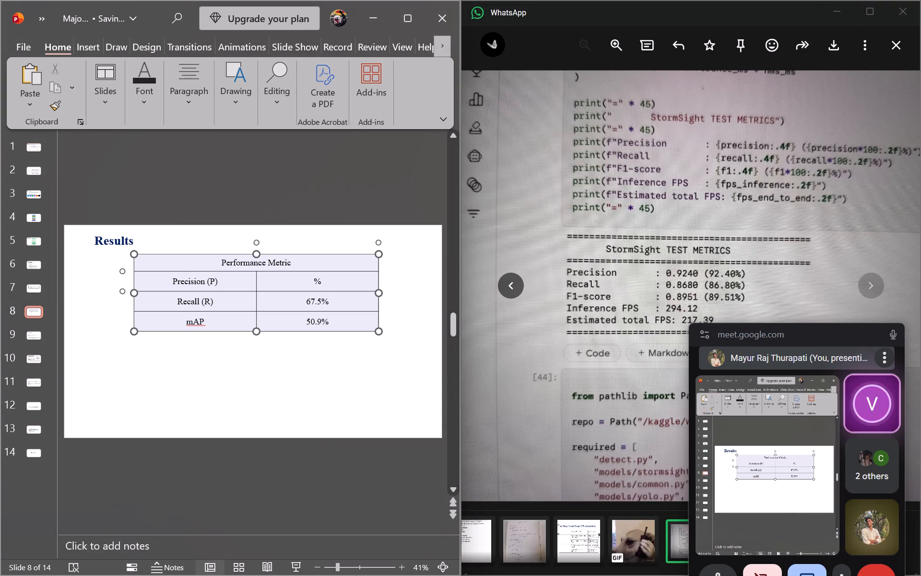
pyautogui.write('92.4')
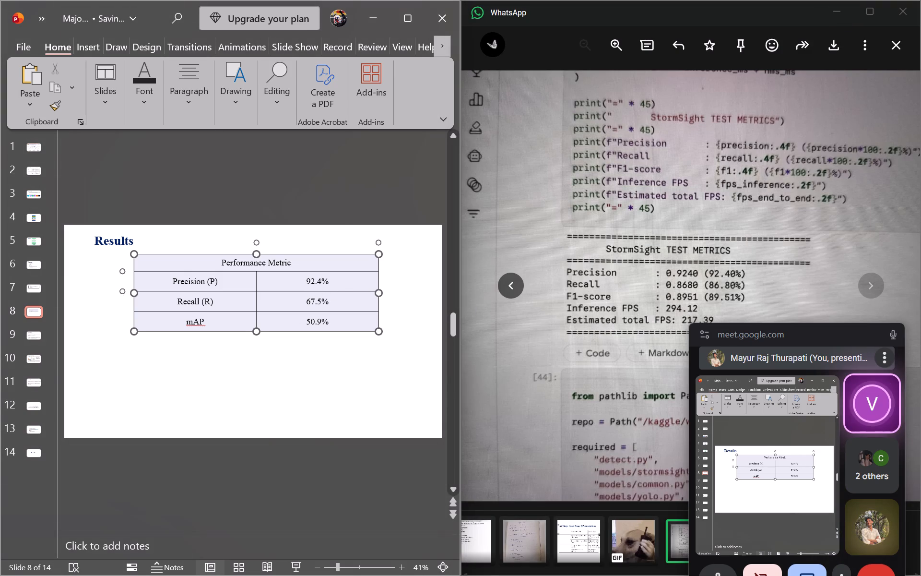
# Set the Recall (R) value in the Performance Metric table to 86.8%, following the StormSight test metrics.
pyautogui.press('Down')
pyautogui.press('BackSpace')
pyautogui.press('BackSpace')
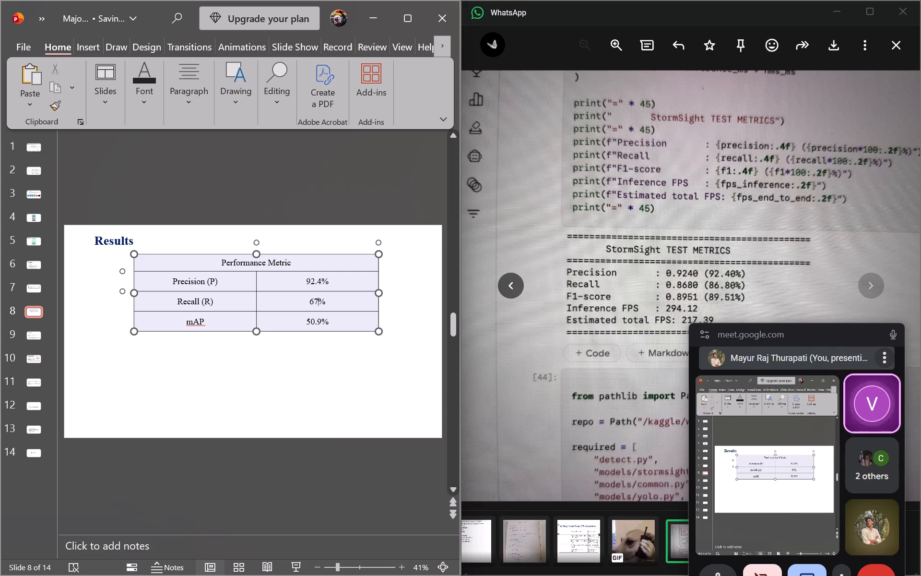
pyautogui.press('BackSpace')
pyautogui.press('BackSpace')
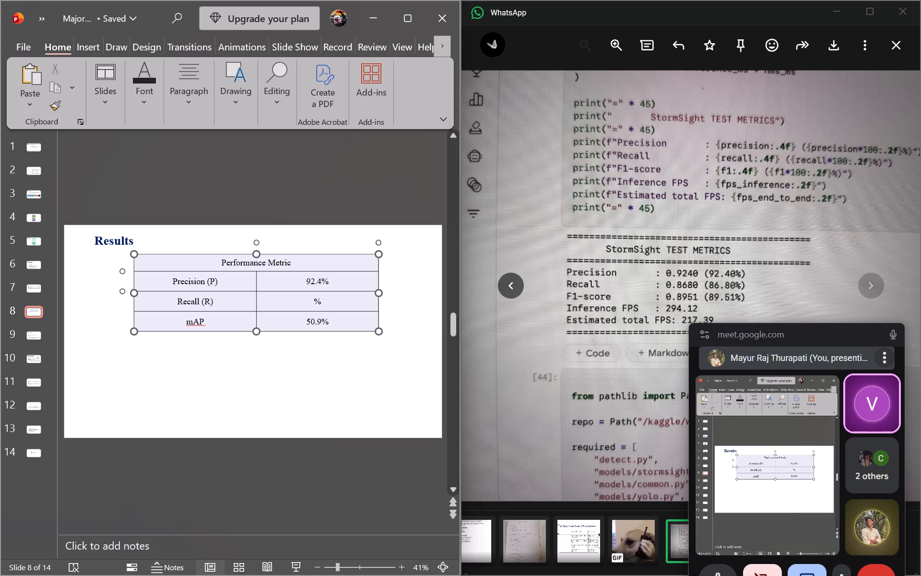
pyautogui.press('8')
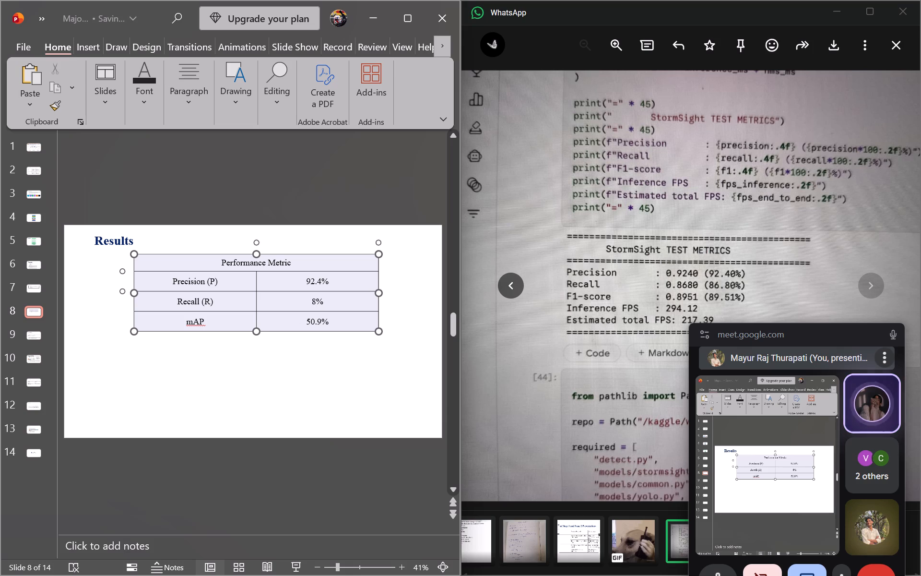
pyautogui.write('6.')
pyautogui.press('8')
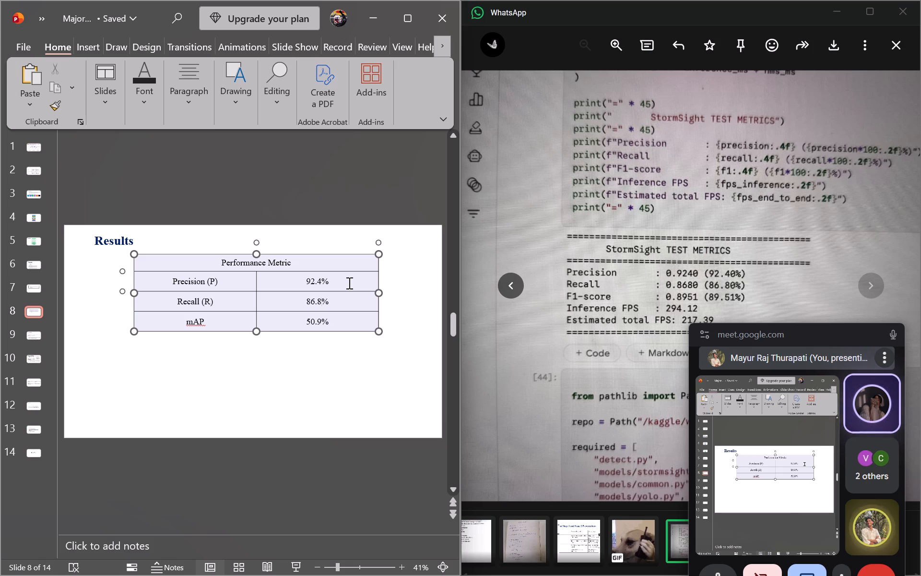
# Delete the Recall (R) row, including its contents, from the Performance Metric table on slide 8.
pyautogui.moveTo(175, 302); pyautogui.dragTo(311, 295)
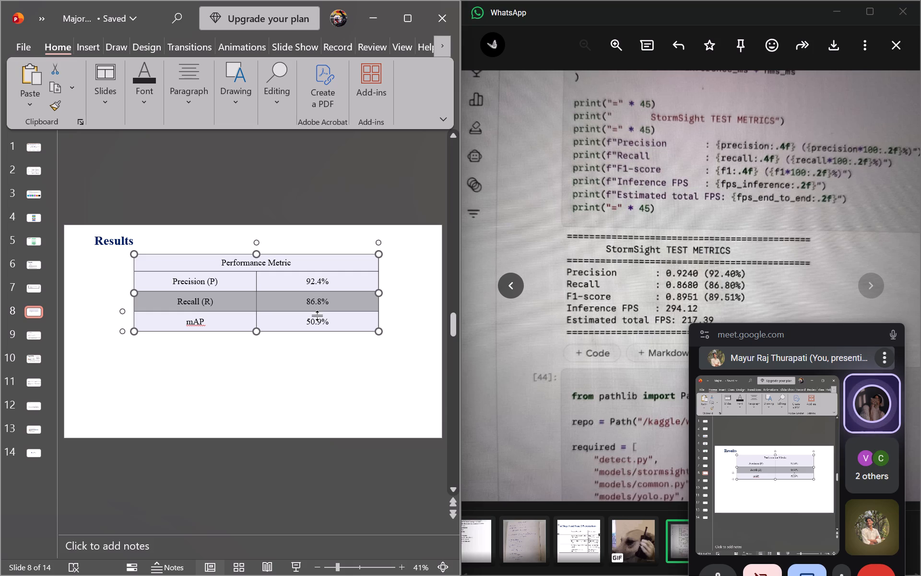
pyautogui.press('Delete')
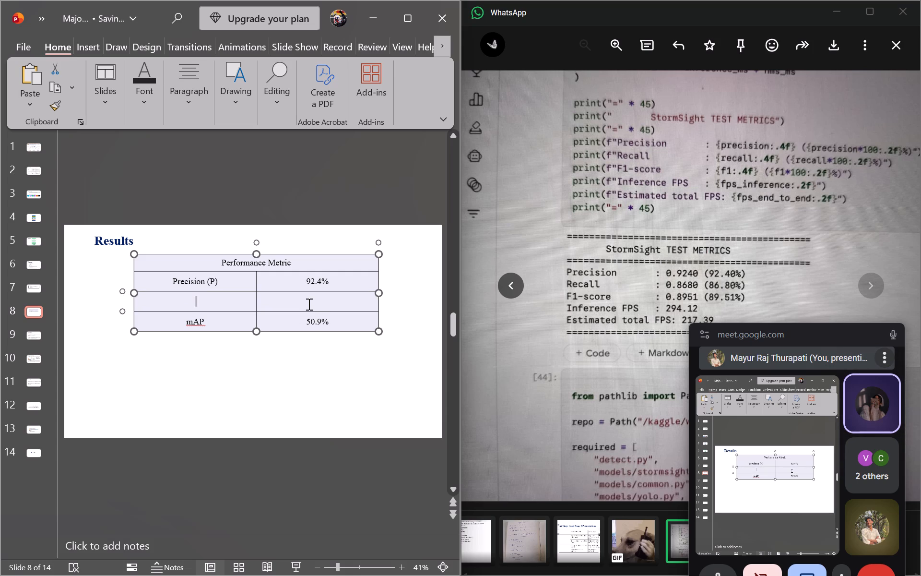
pyautogui.rightClick(308, 304)
pyautogui.click(558, 178)
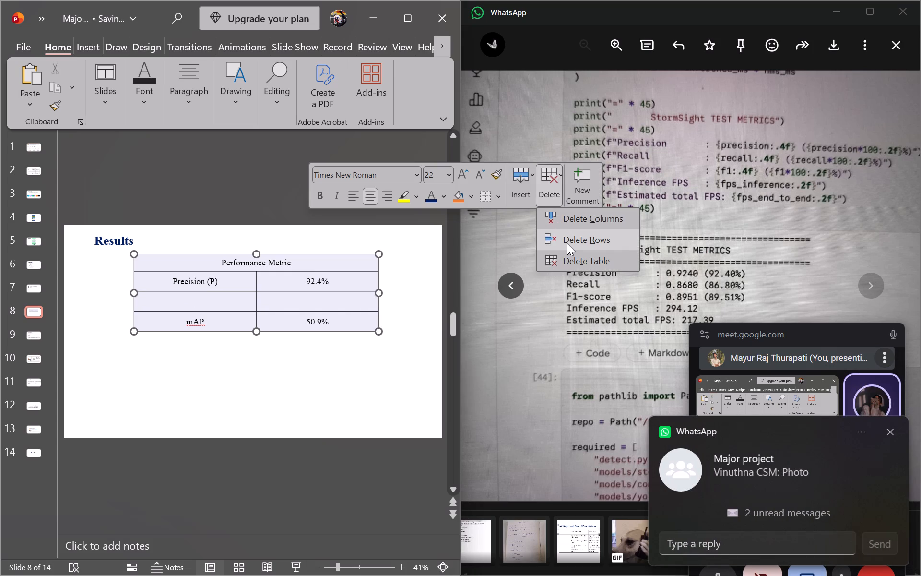
pyautogui.click(567, 243)
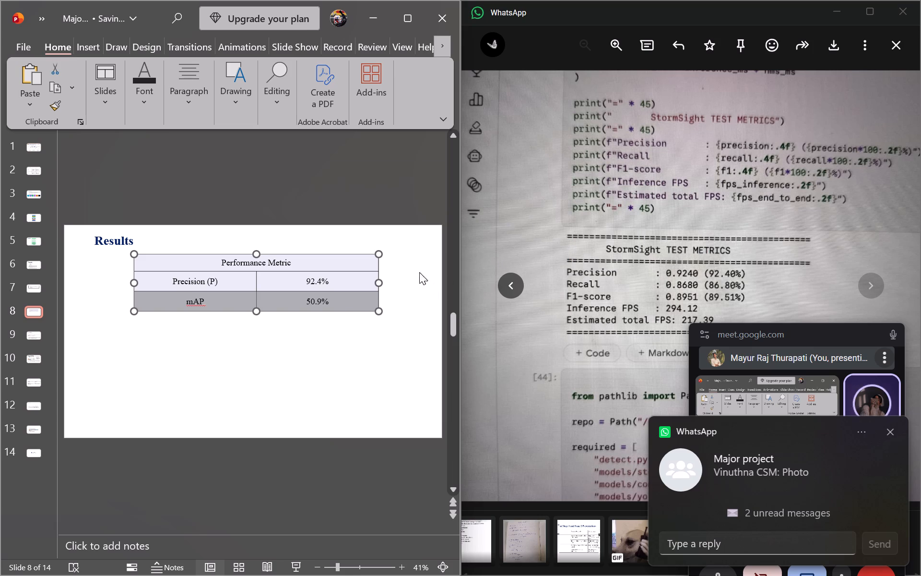
# Delete the mAP row from the Performance Metric table on slide 8.
pyautogui.click(359, 308)
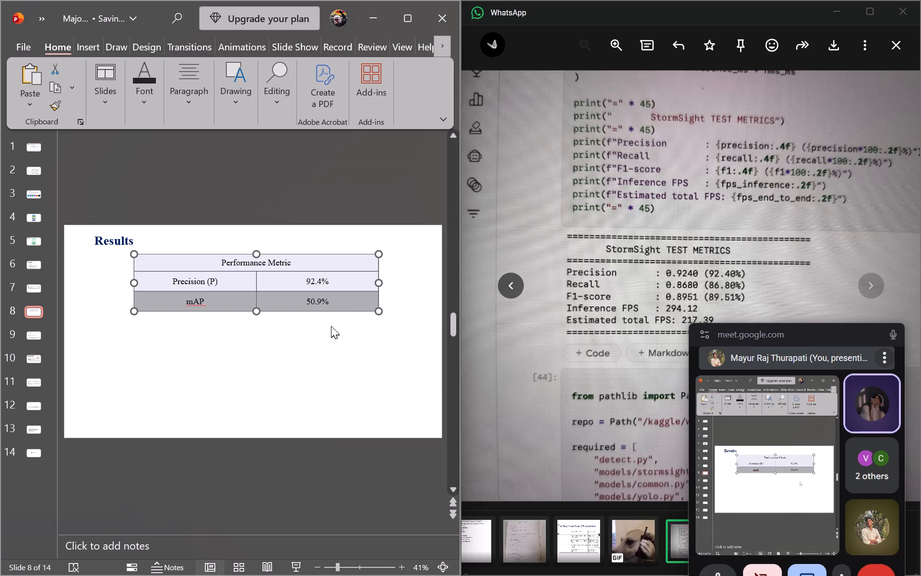
pyautogui.rightClick(347, 300)
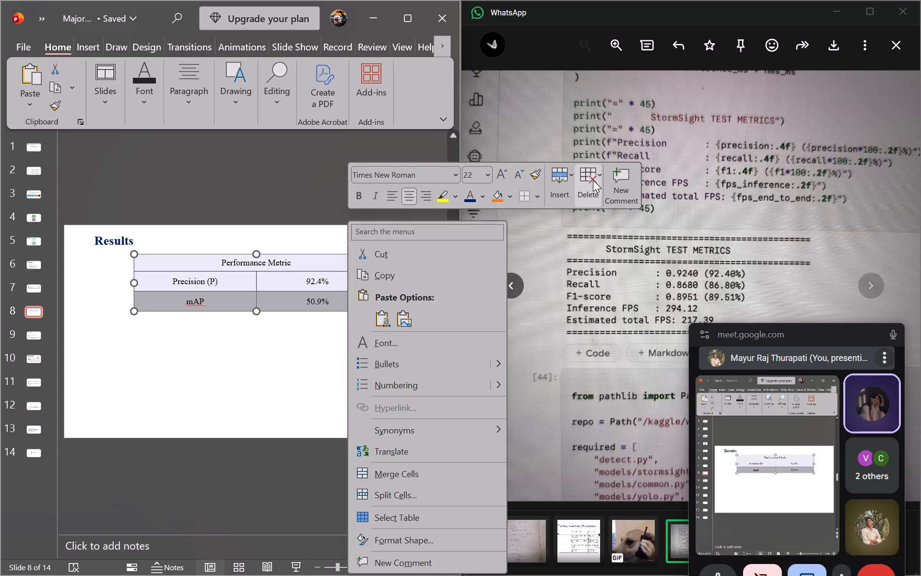
pyautogui.click(593, 180)
pyautogui.click(618, 239)
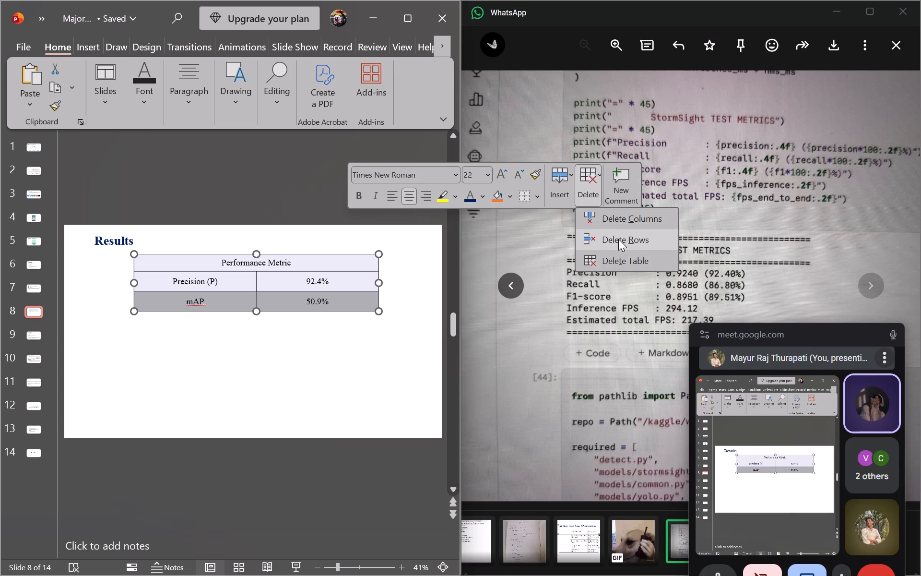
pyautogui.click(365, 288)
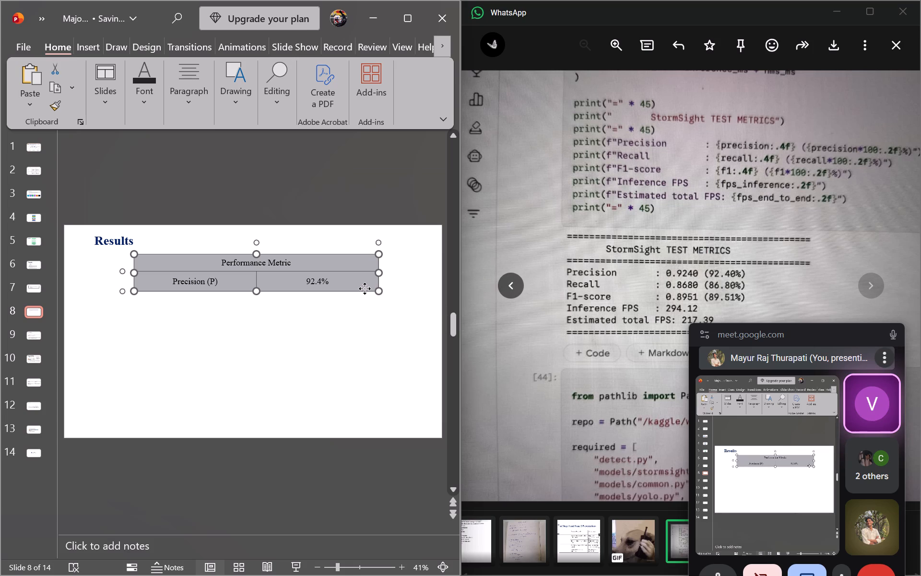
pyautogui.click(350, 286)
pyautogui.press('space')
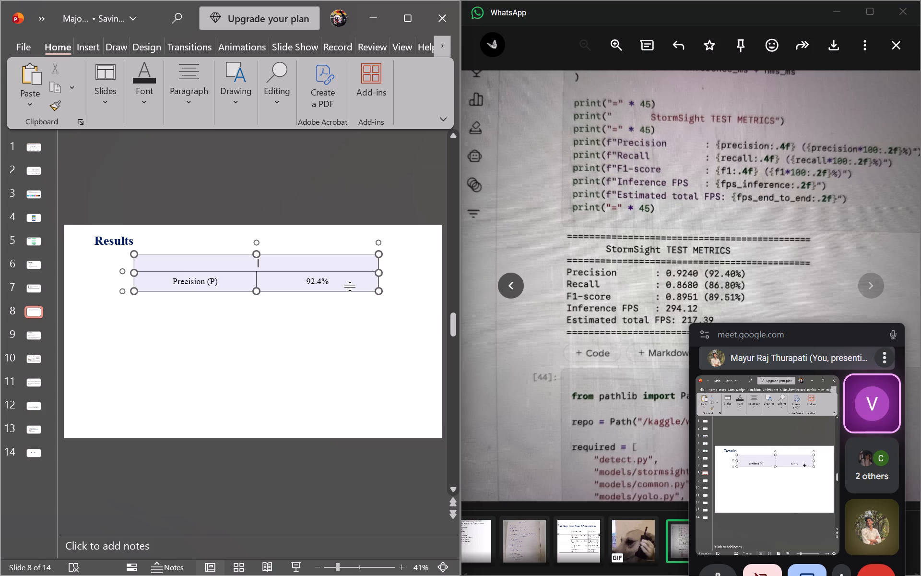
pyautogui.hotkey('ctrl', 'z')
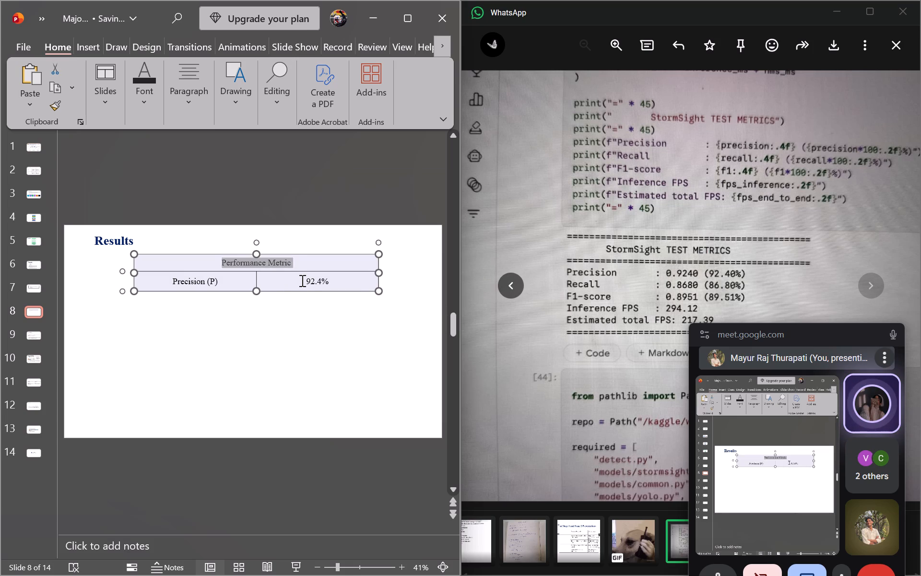
# Remove the percent sign from the Precision (P) value in the Performance Metric table.
pyautogui.click(301, 282)
pyautogui.click(326, 282)
pyautogui.press('BackSpace')
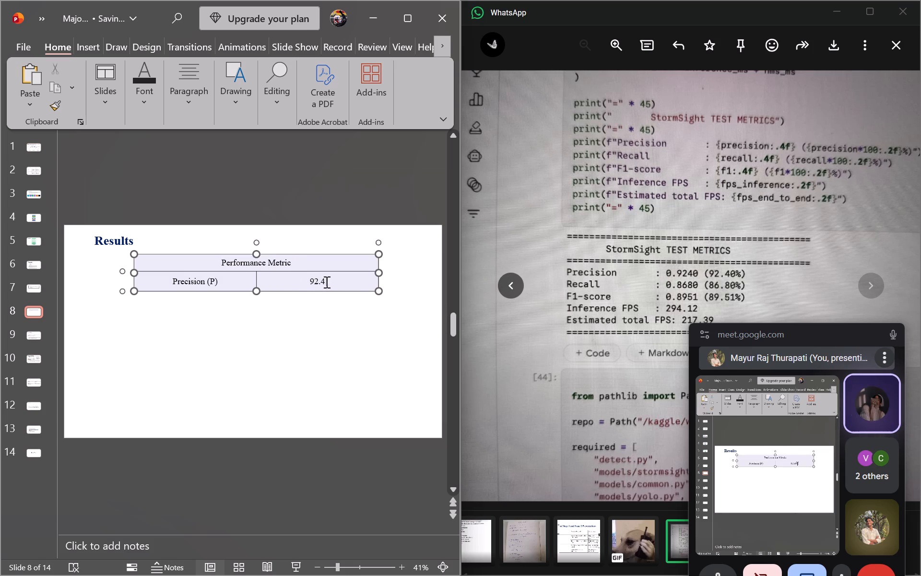
# Replace the value in the cell beside "Precision (P)" with the label "Recall (R)", keeping the R in plain parentheses.
pyautogui.press('BackSpace')
pyautogui.press('BackSpace')
pyautogui.press('BackSpace')
pyautogui.press('BackSpace')
pyautogui.write('Recall (')
pyautogui.write('R)')
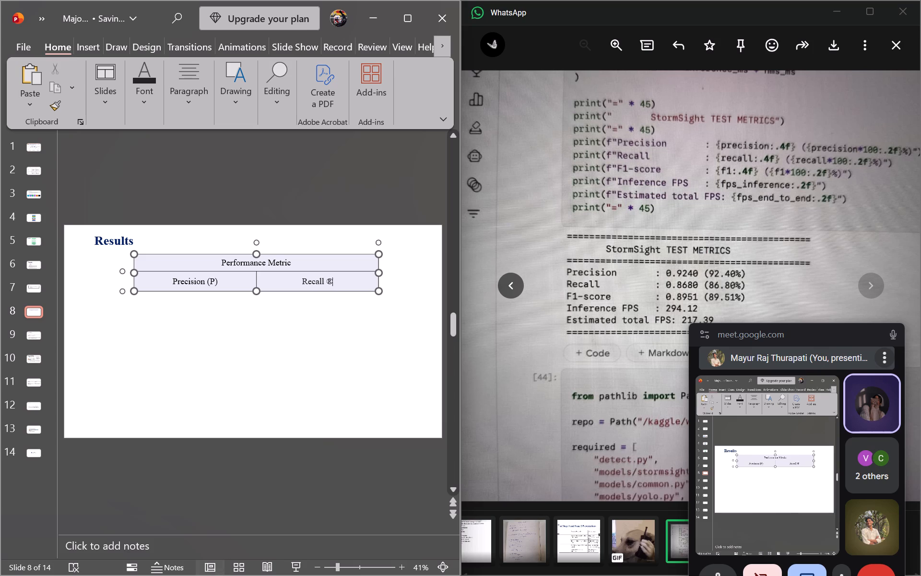
pyautogui.press('BackSpace')
pyautogui.press('BackSpace')
pyautogui.hotkey('shift', ')')
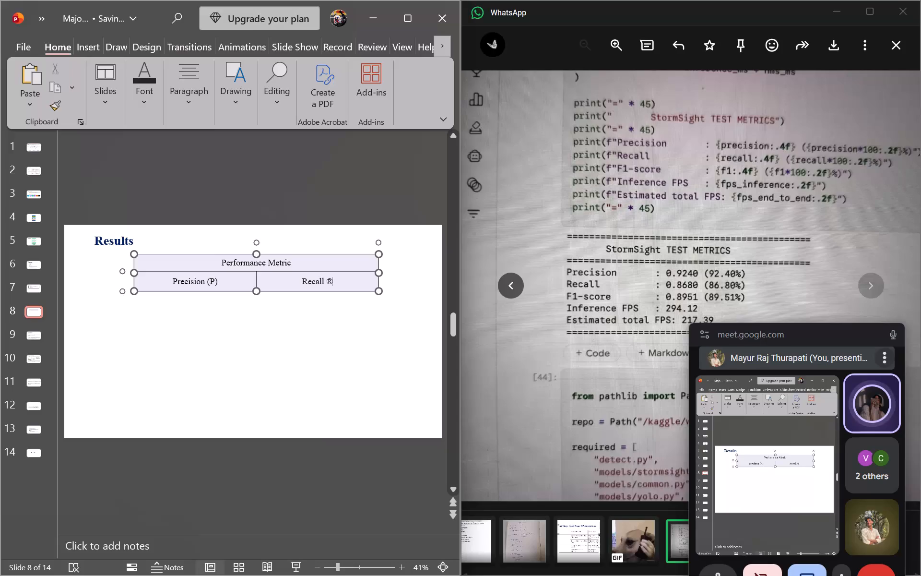
pyautogui.press('BackSpace')
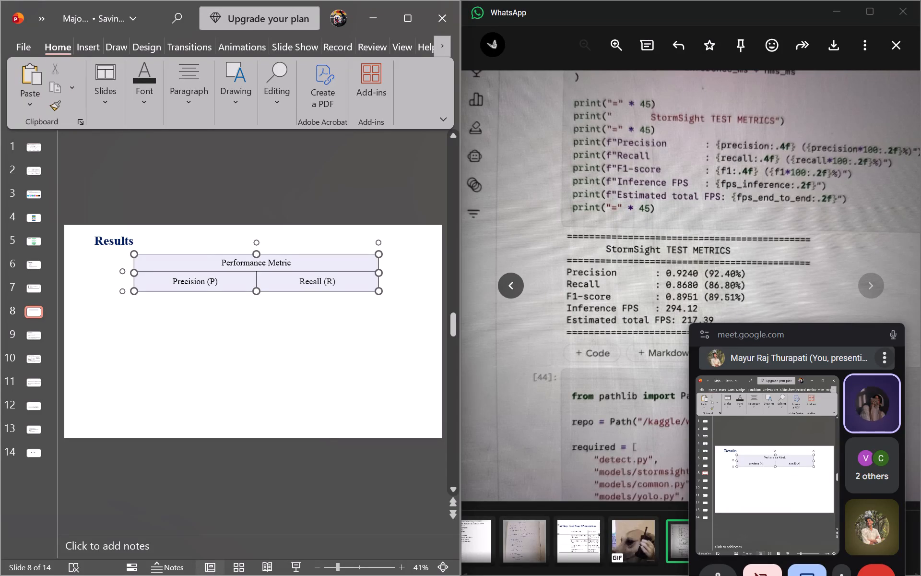
pyautogui.press('space')
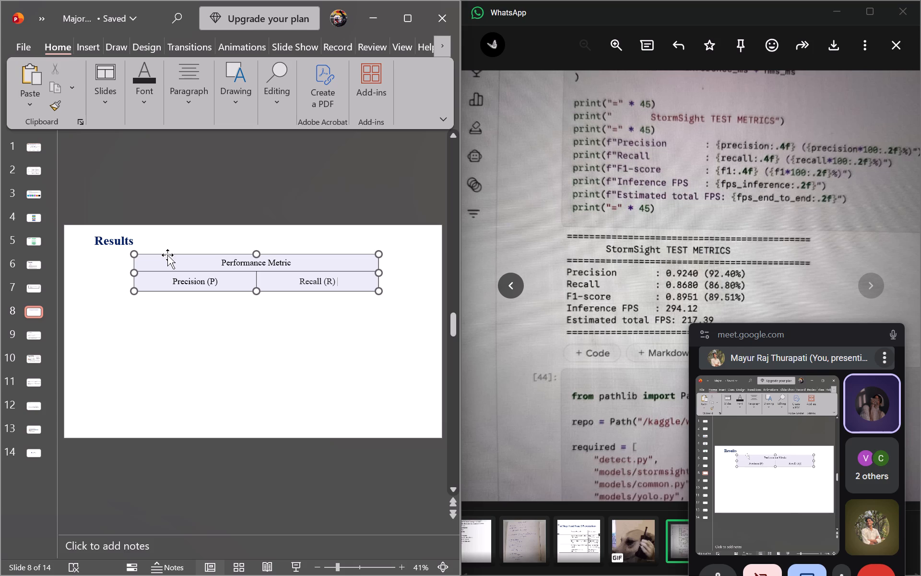
# Move the Performance Metric table so its left edge lines up with the start of the Results title.
pyautogui.moveTo(167, 256); pyautogui.dragTo(140, 258)
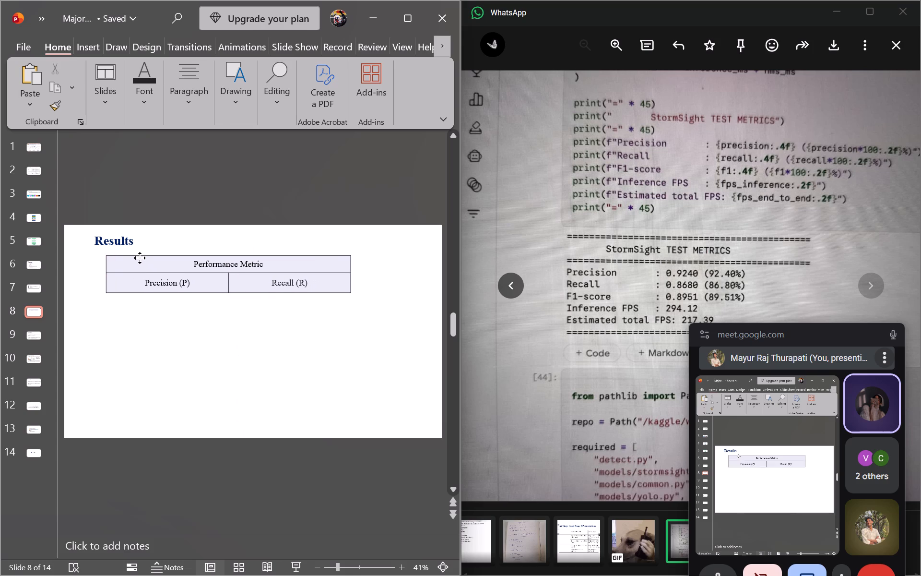
pyautogui.moveTo(140, 258); pyautogui.dragTo(130, 257)
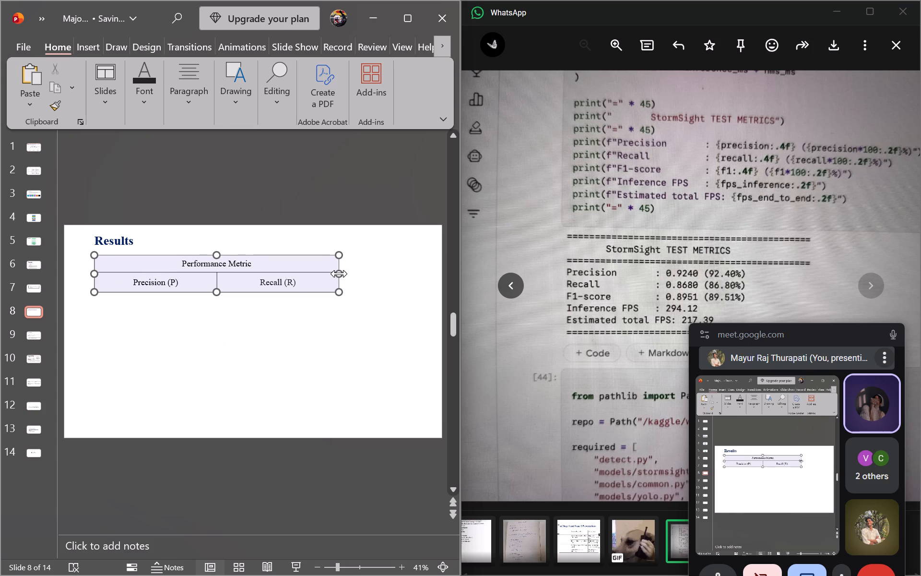
pyautogui.moveTo(340, 274); pyautogui.dragTo(413, 277)
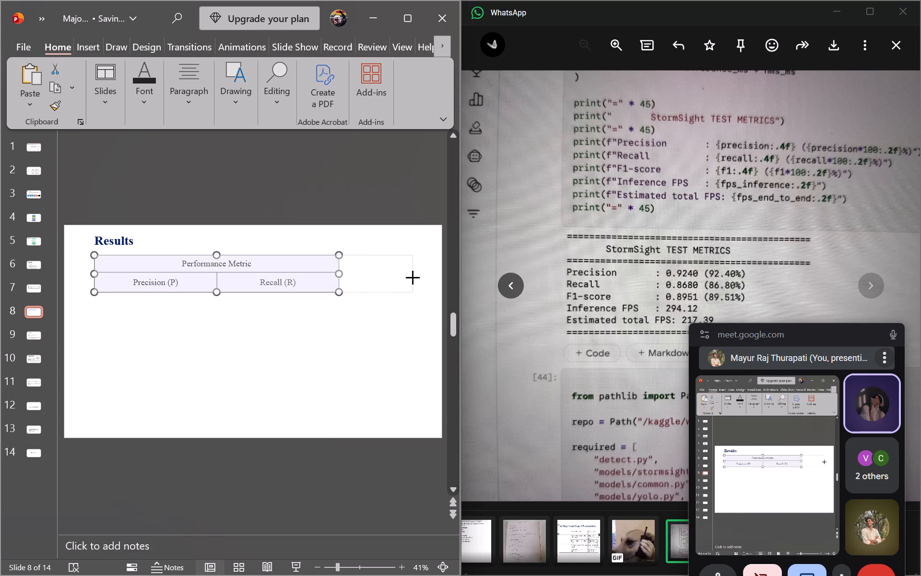
pyautogui.moveTo(413, 277); pyautogui.dragTo(339, 280)
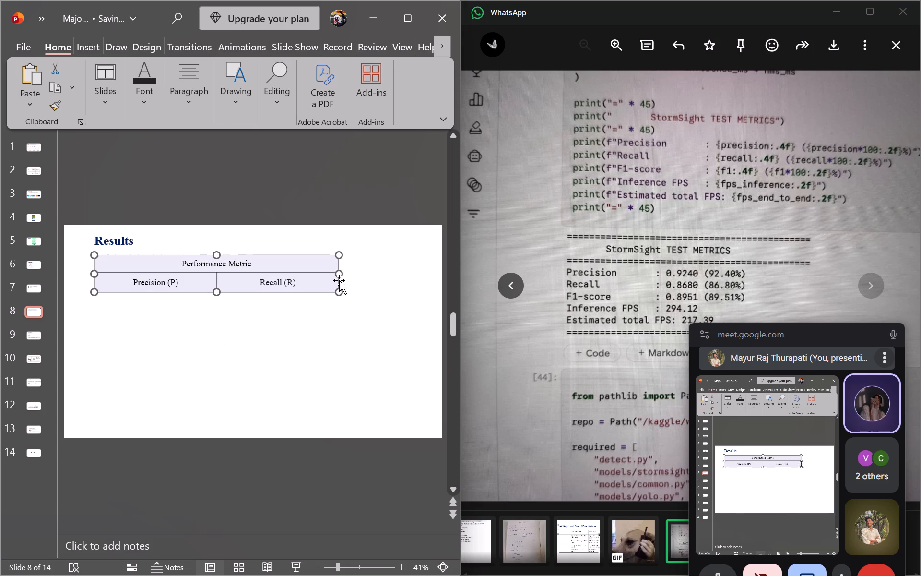
# Add a third column after the Recall (R) column of the Performance Metric table.
pyautogui.click(338, 245)
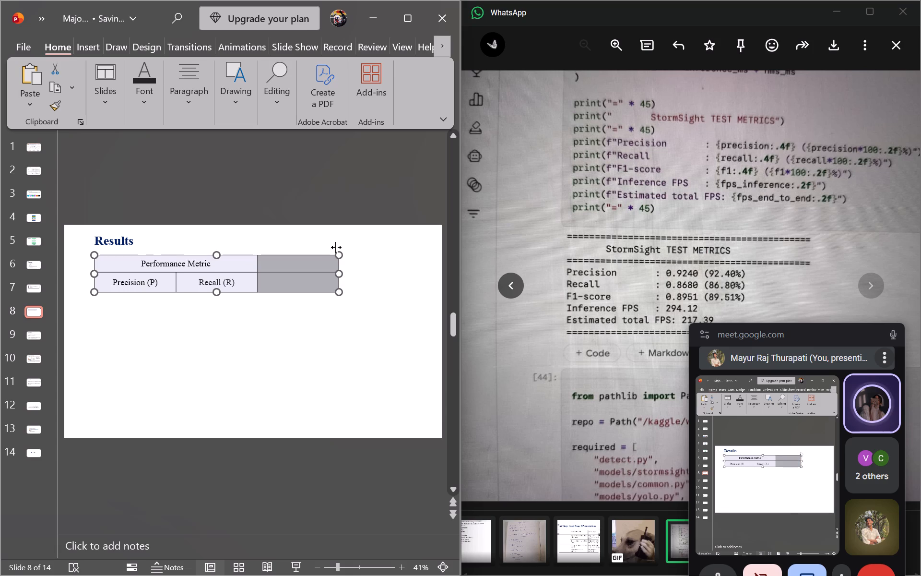
# Erase the border between the Performance Metric header and the empty cell beside it so the header spans all three columns.
pyautogui.click(294, 265)
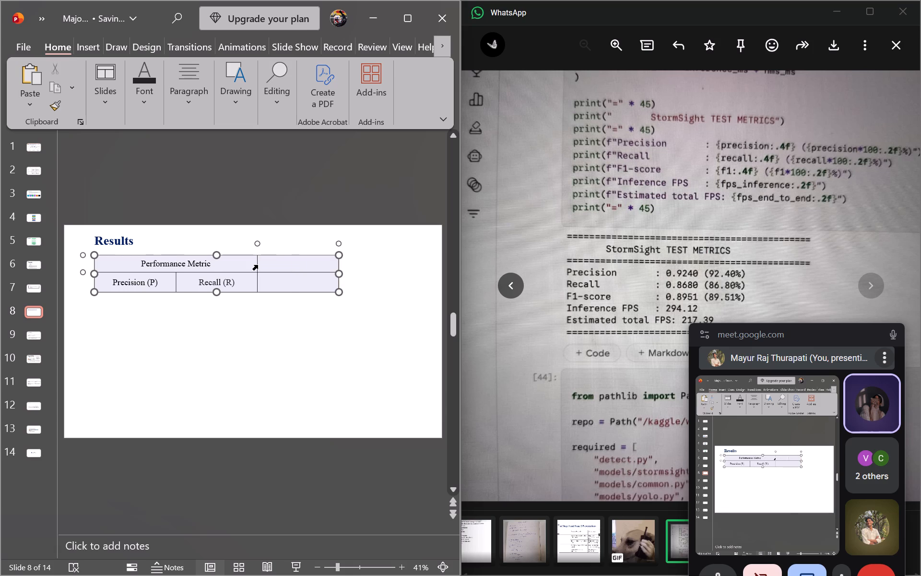
pyautogui.click(258, 265)
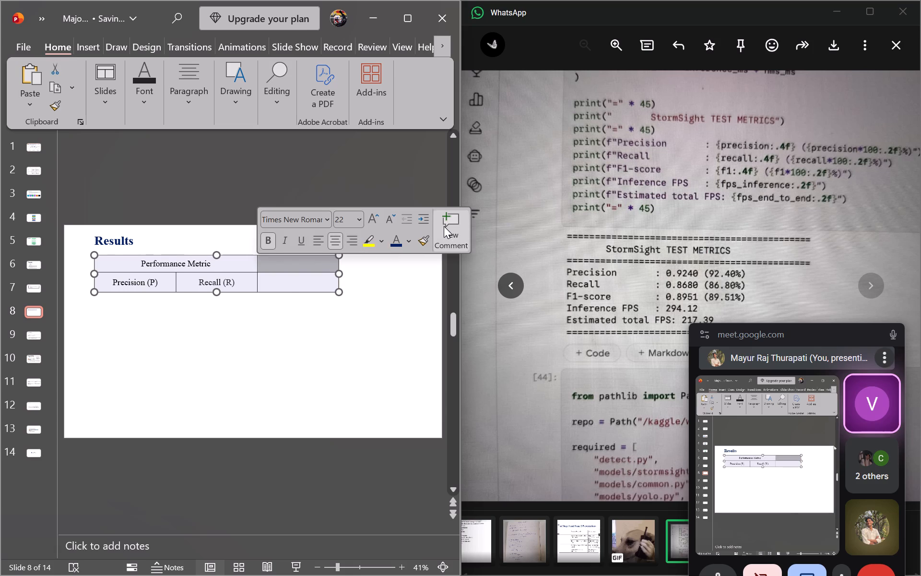
pyautogui.tripleClick(437, 48)
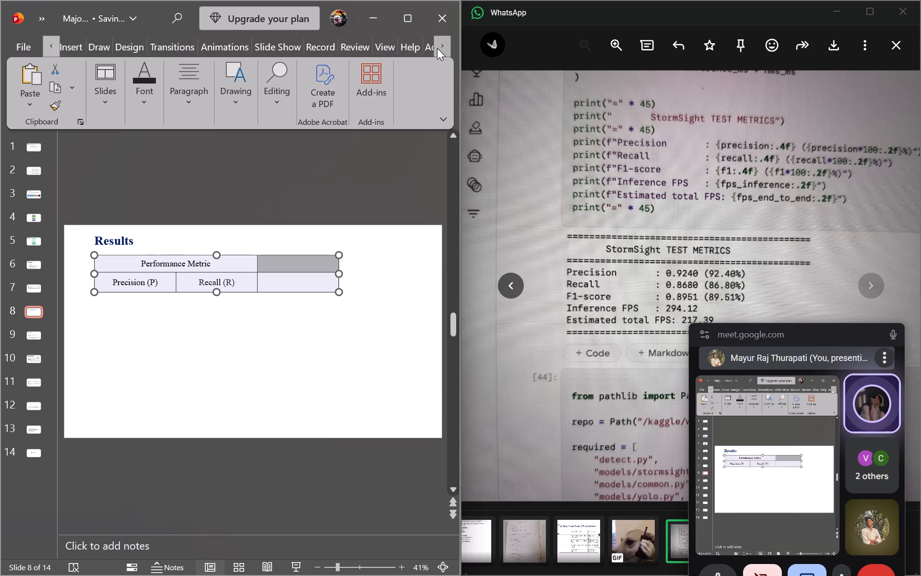
pyautogui.doubleClick(437, 48)
pyautogui.rightClick(437, 48)
pyautogui.tripleClick(437, 48)
pyautogui.click(437, 48)
pyautogui.rightClick(437, 48)
pyautogui.click(437, 48)
pyautogui.rightClick(437, 48)
pyautogui.tripleClick(437, 48)
pyautogui.click(437, 48)
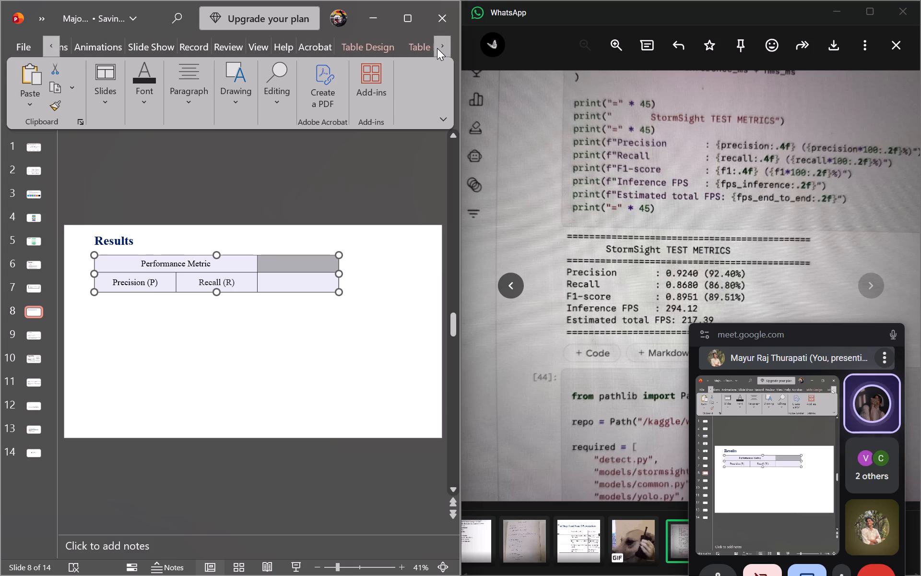
pyautogui.rightClick(437, 48)
pyautogui.rightClick(437, 48)
pyautogui.rightClick(437, 48)
pyautogui.click(377, 45)
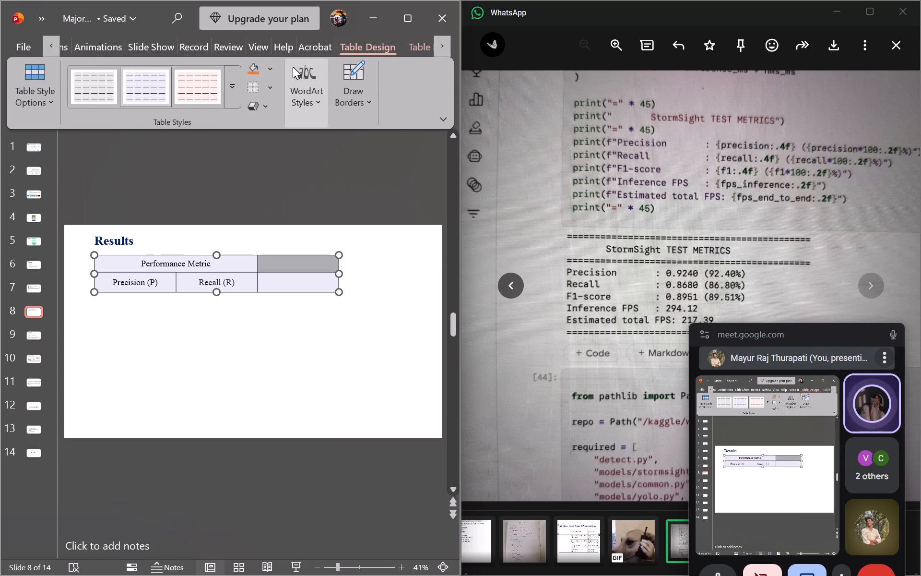
pyautogui.click(360, 107)
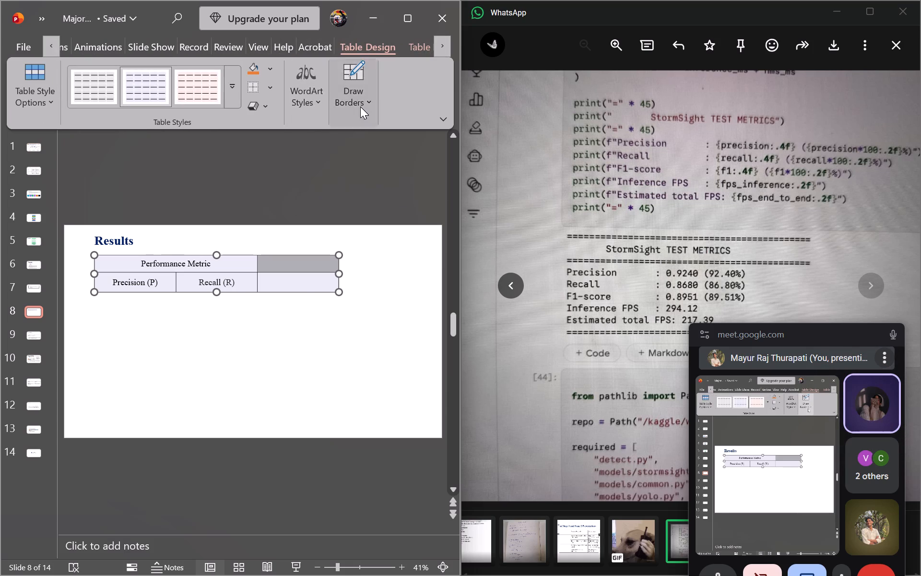
pyautogui.click(443, 149)
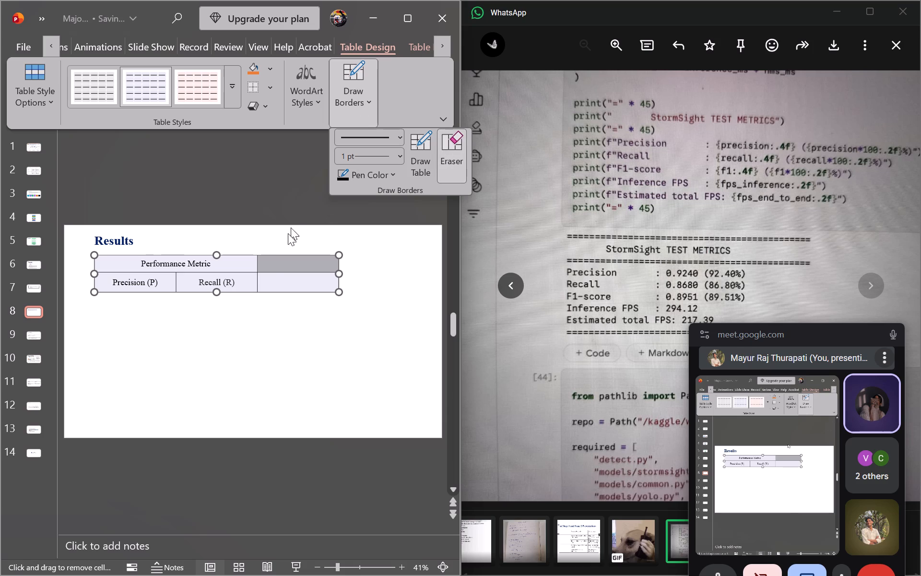
pyautogui.click(452, 169)
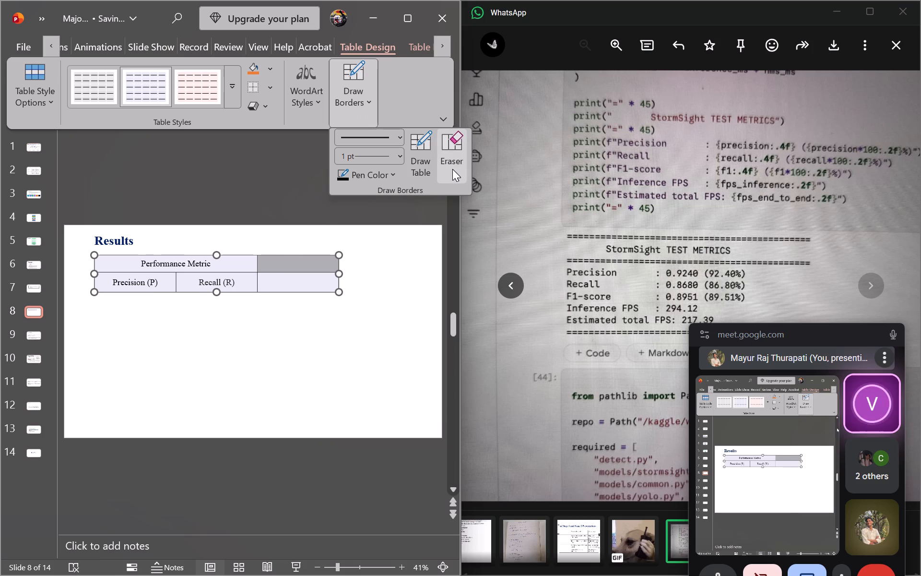
pyautogui.click(413, 246)
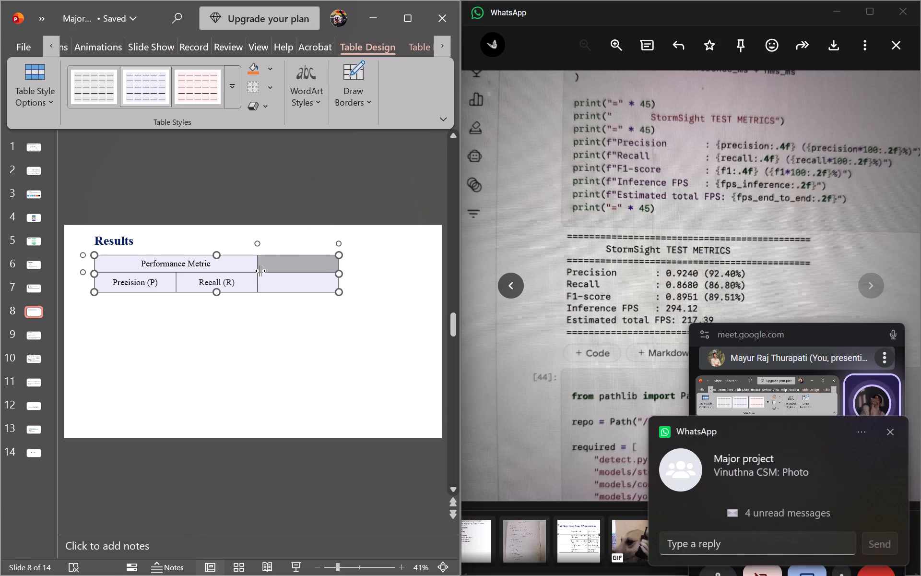
pyautogui.click(409, 16)
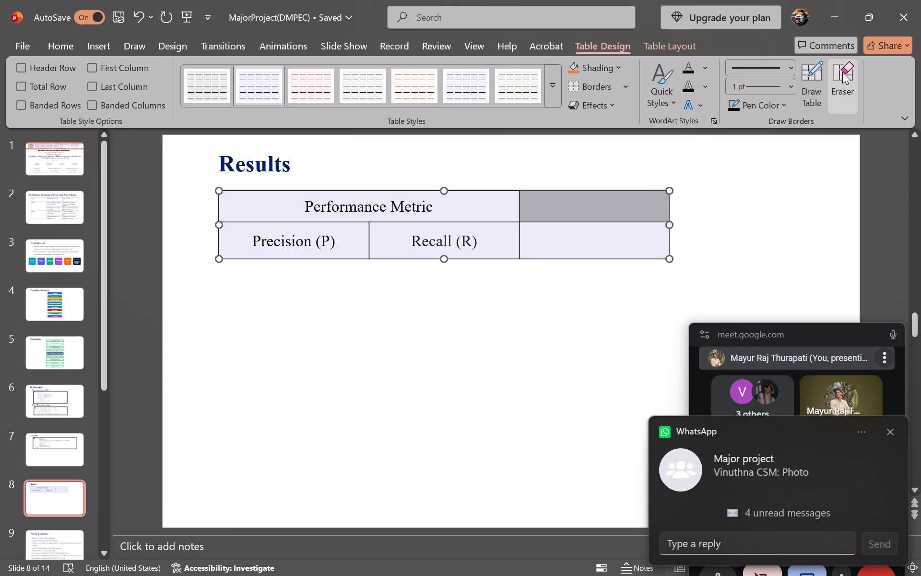
pyautogui.click(842, 72)
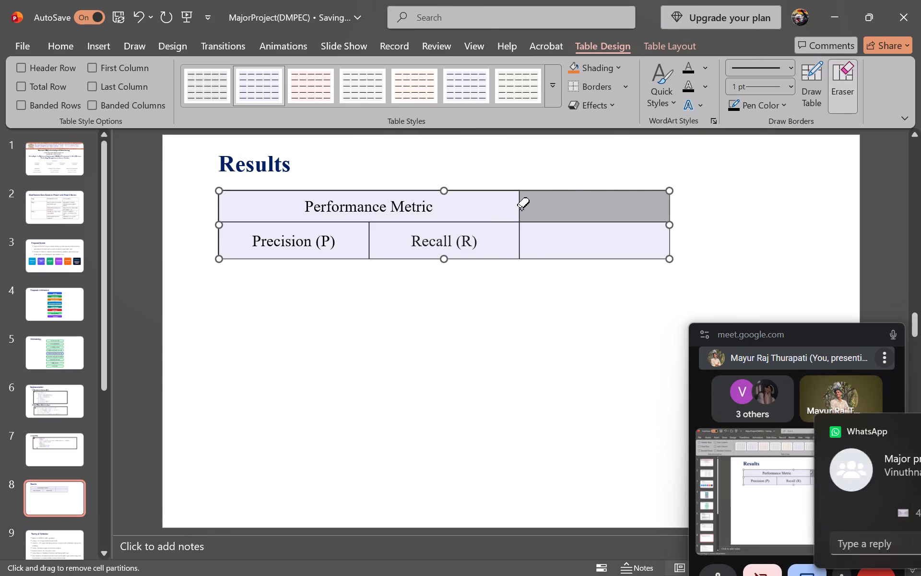
pyautogui.click(519, 210)
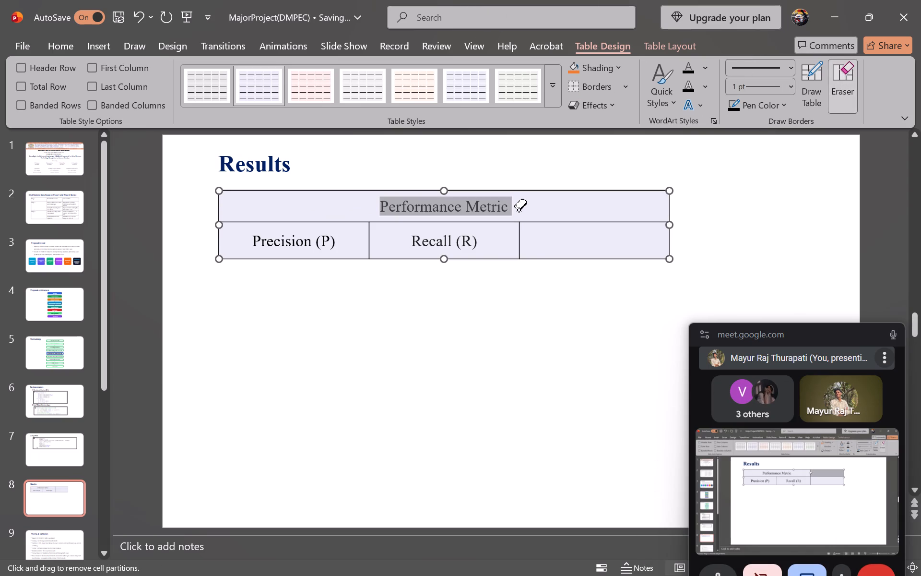
pyautogui.click(868, 158)
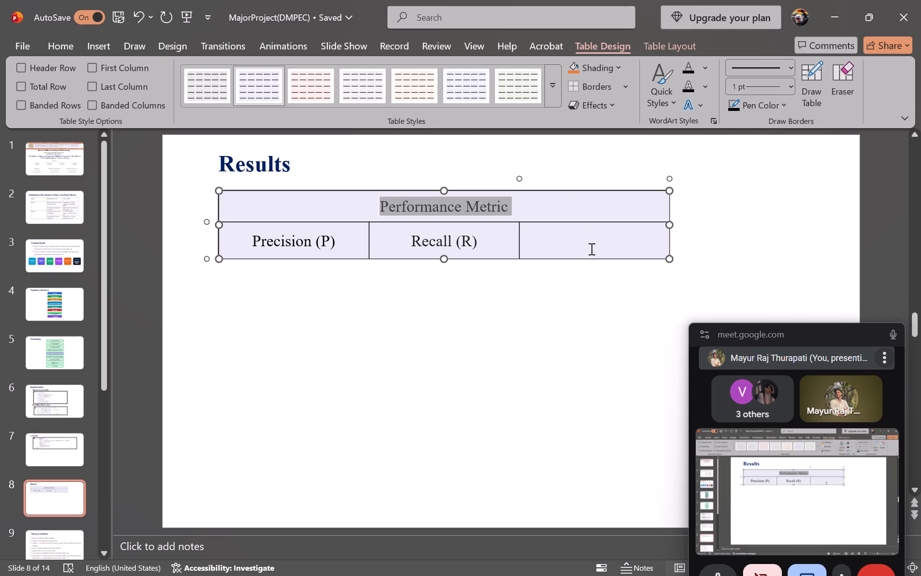
# Enter the label "mAp" in the empty cell beside "Recall (R)".
pyautogui.click(590, 249)
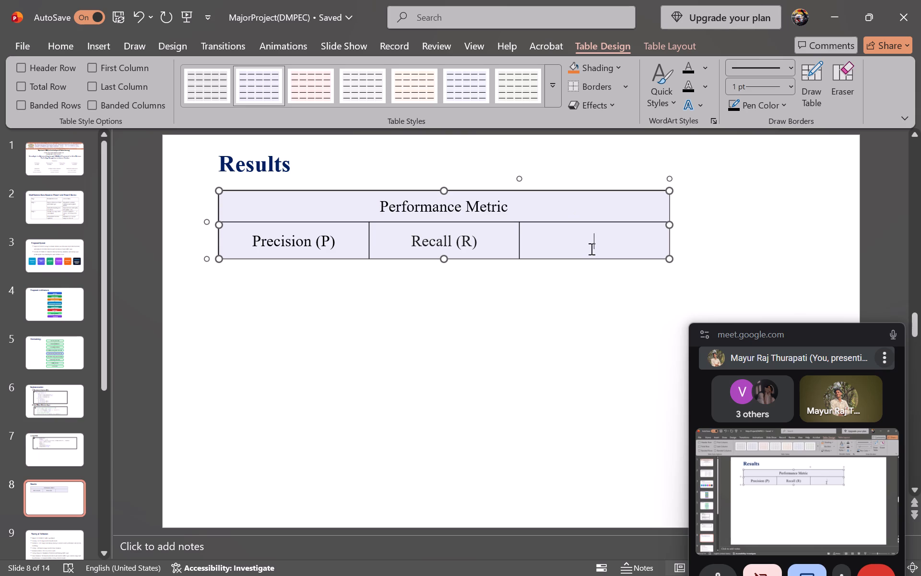
pyautogui.write('Ma')
pyautogui.press('BackSpace')
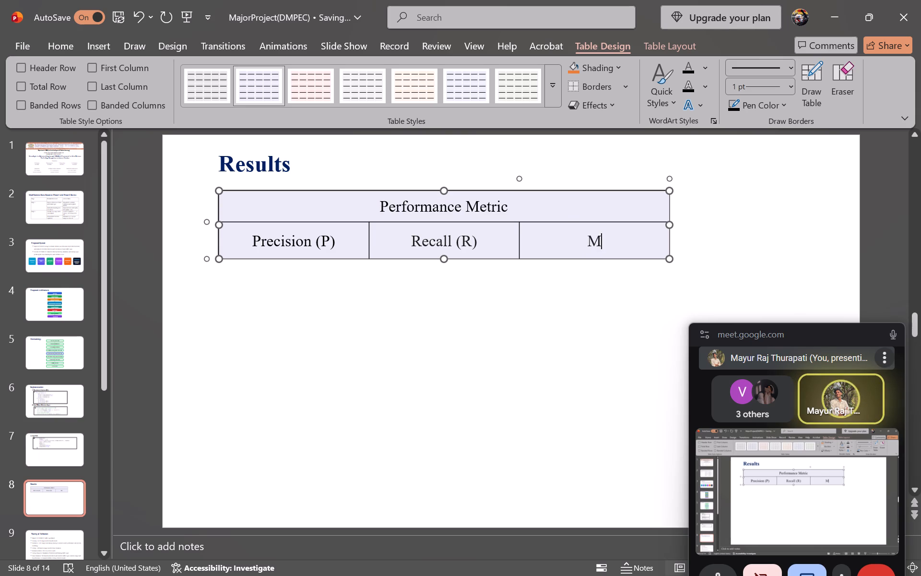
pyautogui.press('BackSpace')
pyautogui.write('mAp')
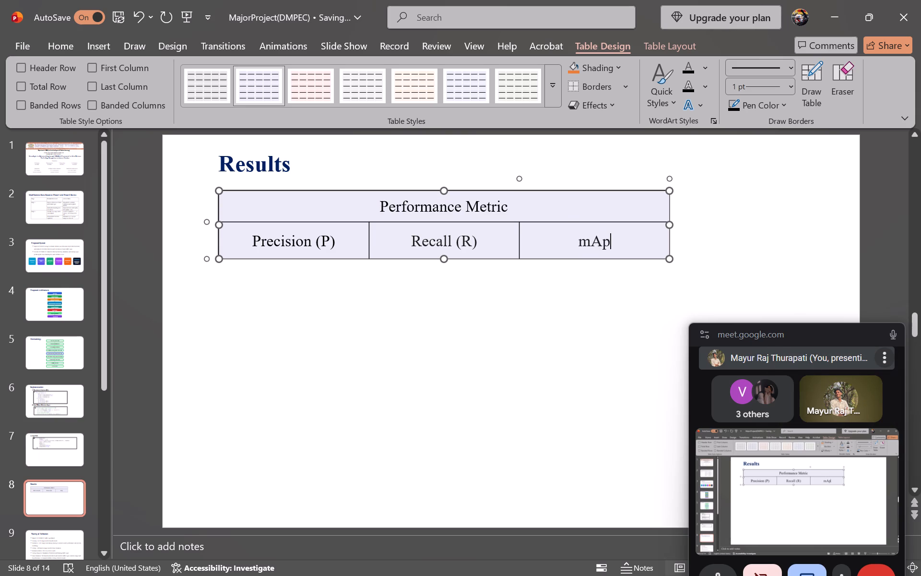
# Correct the third column's label in the Performance Metric table to "mAP:" with a trailing space.
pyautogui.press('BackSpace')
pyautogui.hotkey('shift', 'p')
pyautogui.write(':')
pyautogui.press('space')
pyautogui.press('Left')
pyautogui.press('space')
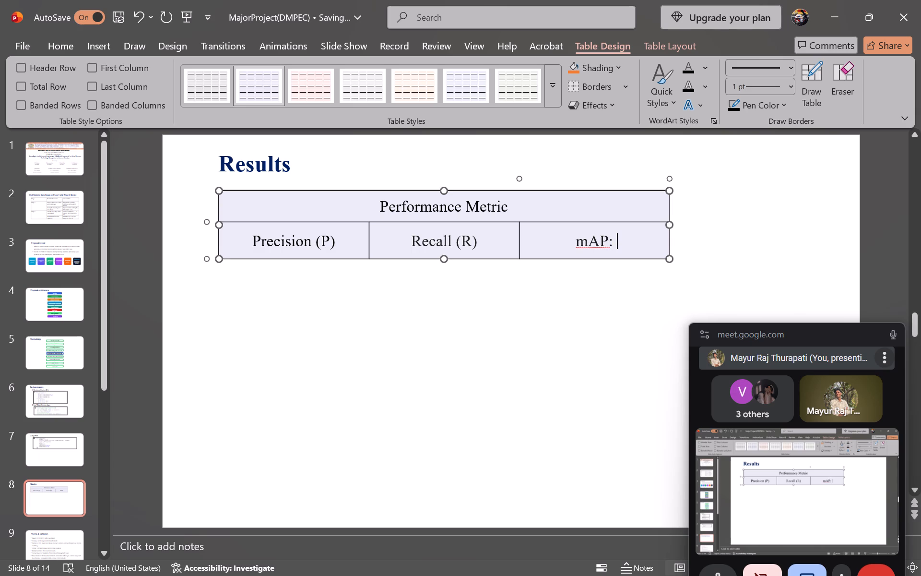
# Add a colon and a space after "Precision (P)" in the Performance Metric table.
pyautogui.click(339, 244)
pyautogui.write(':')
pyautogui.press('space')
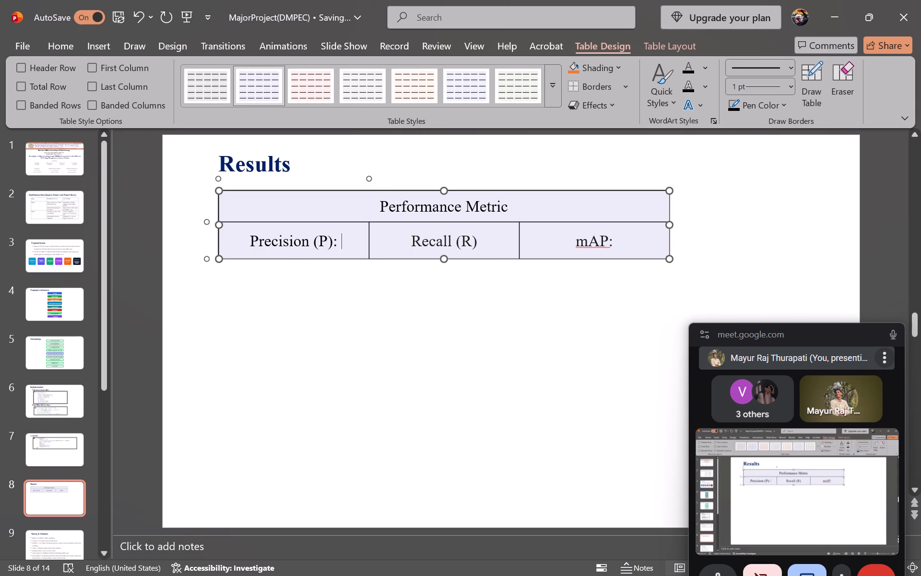
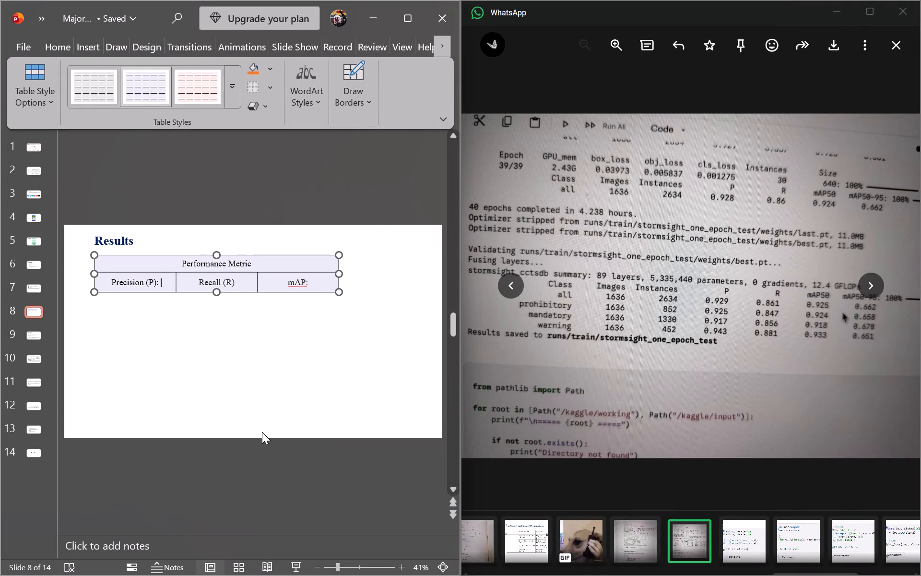
# Enter the value 92.9 after the "Precision (P):" label in the Performance Metric table.
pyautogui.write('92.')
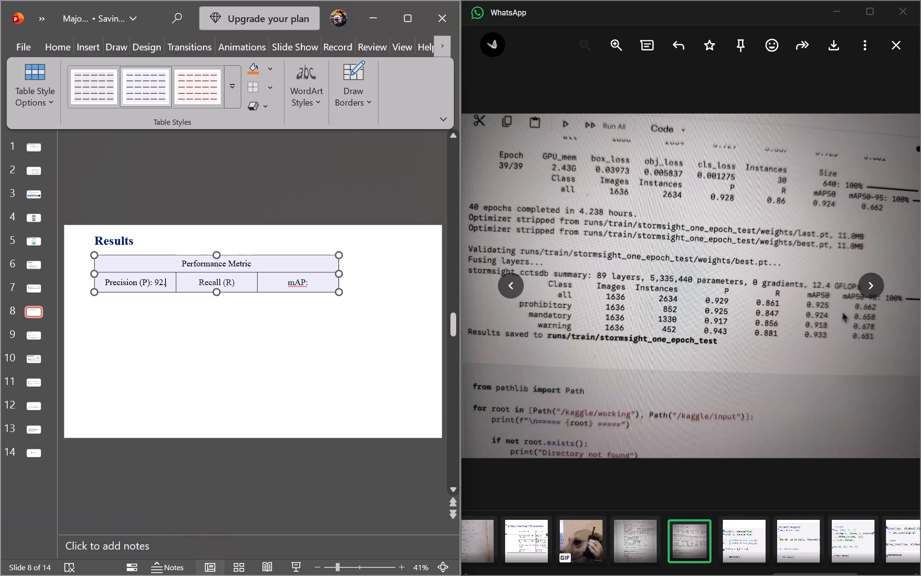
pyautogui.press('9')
# Add a colon and a space after the "Recall (R)" label in the Performance Metric table.
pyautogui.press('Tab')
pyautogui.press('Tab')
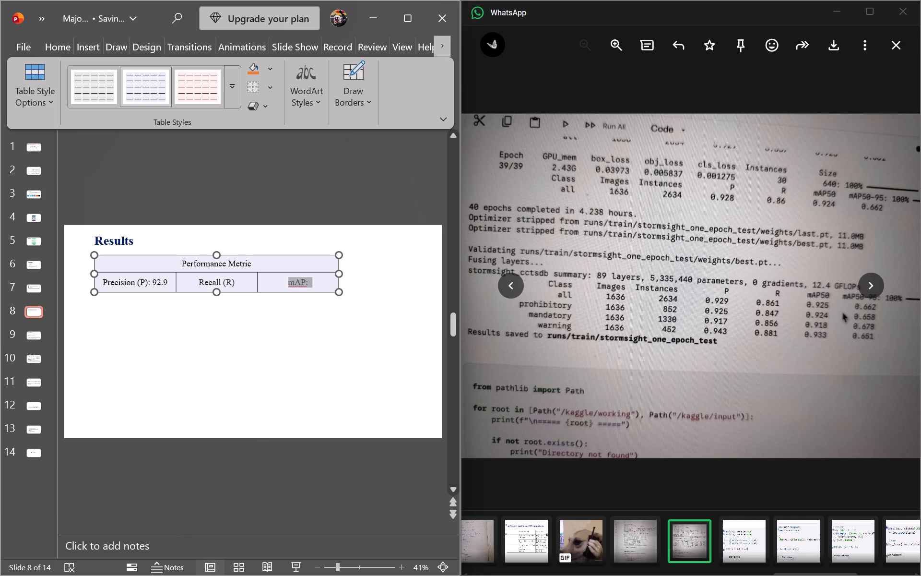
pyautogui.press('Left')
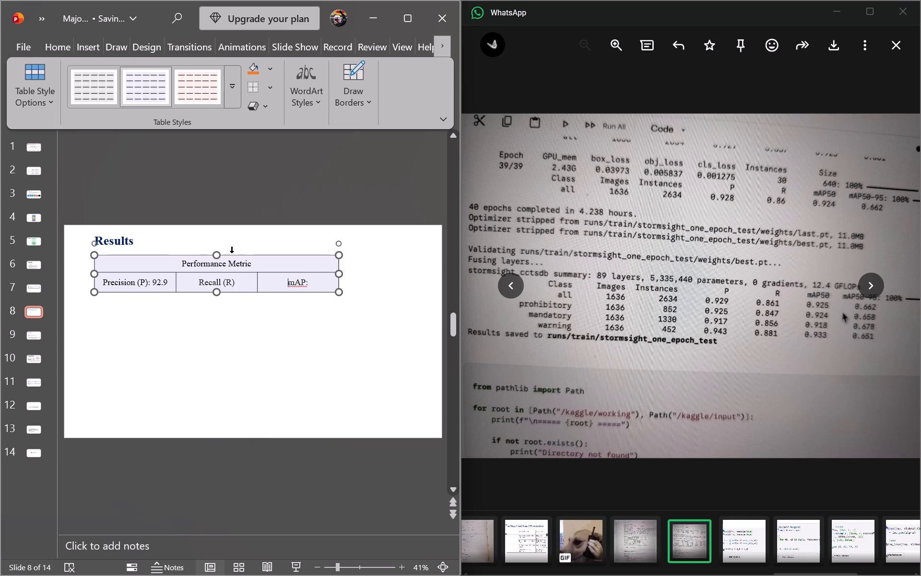
pyautogui.click(241, 286)
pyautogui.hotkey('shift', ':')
pyautogui.press('BackSpace')
pyautogui.press('BackSpace')
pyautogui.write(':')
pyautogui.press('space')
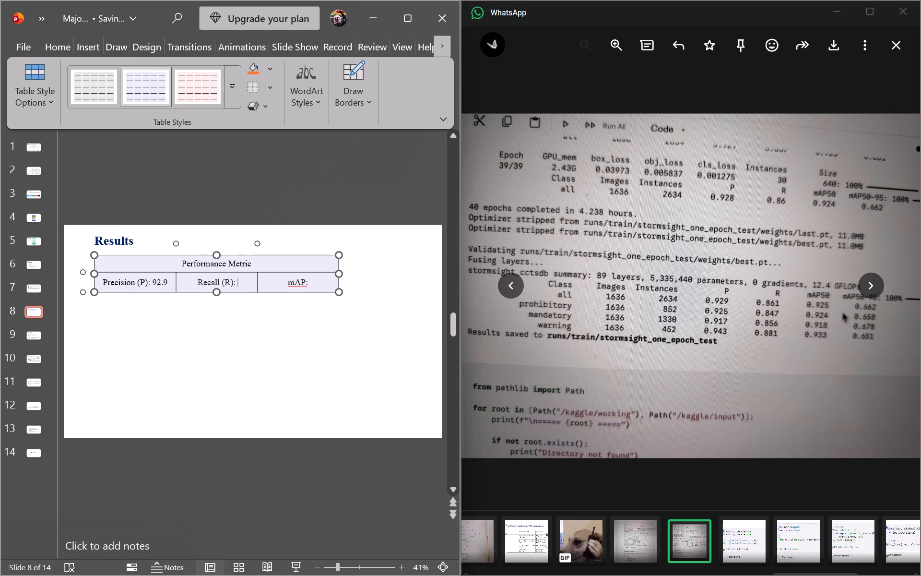
# Enter 86.1% as the Recall (R) value in the Performance Metric table.
pyautogui.write('86.1')
pyautogui.hotkey('shift', '%')
# Add a percent sign after the Precision (P) value in the Performance Metric table.
pyautogui.press('Left')
pyautogui.press('Left')
pyautogui.press('Left')
pyautogui.press('Left')
pyautogui.press('Left')
pyautogui.press('Left')
pyautogui.press('Left')
pyautogui.press('Left')
pyautogui.press('Left')
pyautogui.press('Left')
pyautogui.press('Left')
pyautogui.press('Left')
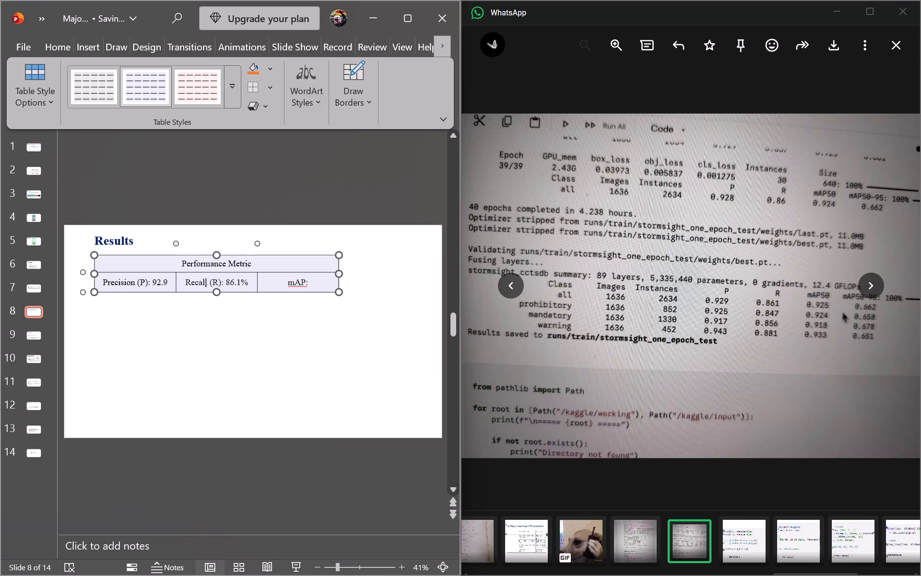
pyautogui.press('Left')
pyautogui.press('Left')
pyautogui.press('Left')
pyautogui.press('Left')
pyautogui.press('Left')
pyautogui.press('Left')
pyautogui.hotkey('shift', '%')
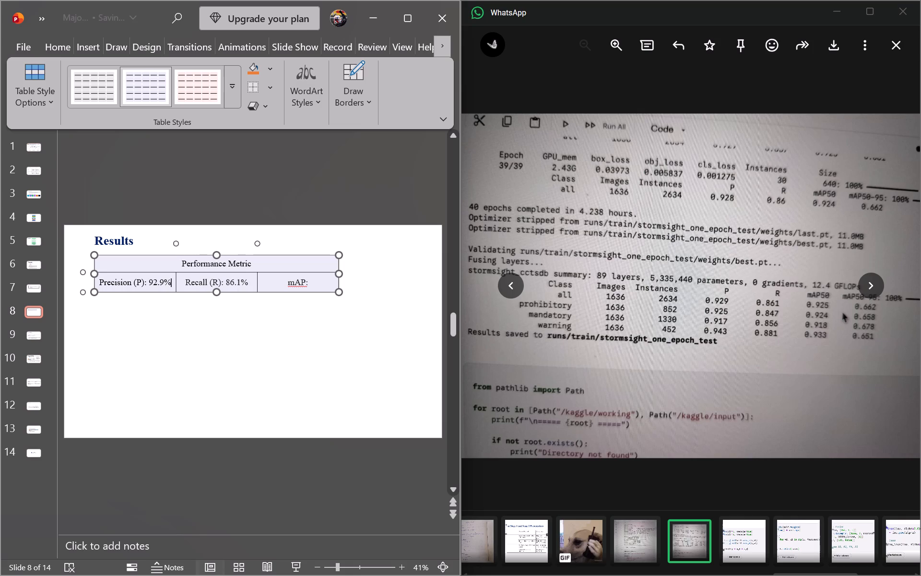
# Change the Recall (R) value in the Performance Metric table to 87%.
pyautogui.press('Right')
pyautogui.press('Right')
pyautogui.press('Right')
pyautogui.press('Right')
pyautogui.press('Right')
pyautogui.press('Right')
pyautogui.press('Right')
pyautogui.press('Right')
pyautogui.press('Right')
pyautogui.press('Right')
pyautogui.press('Right')
pyautogui.press('Right')
pyautogui.press('Right')
pyautogui.press('Right')
pyautogui.press('Right')
pyautogui.press('Right')
pyautogui.press('Right')
pyautogui.press('BackSpace')
pyautogui.press('BackSpace')
pyautogui.press('BackSpace')
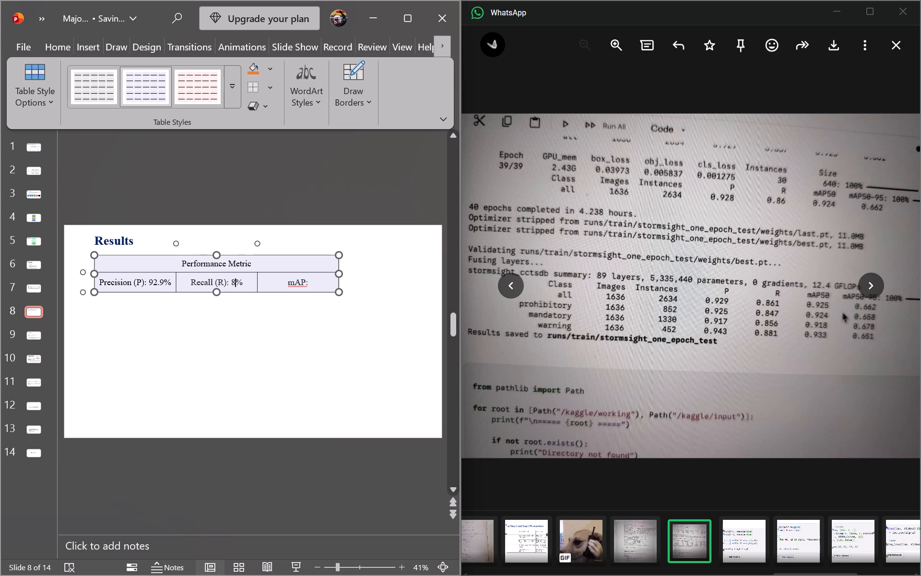
pyautogui.press('7')
# Change the Precision (P) value in the Performance Metric table to 93%.
pyautogui.press('Left')
pyautogui.press('Left')
pyautogui.press('Left')
pyautogui.press('Left')
pyautogui.press('Left')
pyautogui.press('Left')
pyautogui.press('Left')
pyautogui.press('Left')
pyautogui.press('Left')
pyautogui.press('Left')
pyautogui.press('Left')
pyautogui.press('Left')
pyautogui.press('Left')
pyautogui.press('Left')
pyautogui.press('Left')
pyautogui.press('Left')
pyautogui.press('BackSpace')
pyautogui.press('BackSpace')
pyautogui.press('BackSpace')
pyautogui.press('3')
# Enter 93 after the mAP label in the third column of the Performance Metric table.
pyautogui.press('Right')
pyautogui.press('Right')
pyautogui.press('Right')
pyautogui.press('Right')
pyautogui.press('Right')
pyautogui.press('Right')
pyautogui.press('Right')
pyautogui.press('Right')
pyautogui.press('Right')
pyautogui.press('Right')
pyautogui.press('Right')
pyautogui.press('Right')
pyautogui.press('Right')
pyautogui.press('Right')
pyautogui.press('Right')
pyautogui.press('Right')
pyautogui.press('Right')
pyautogui.press('Right')
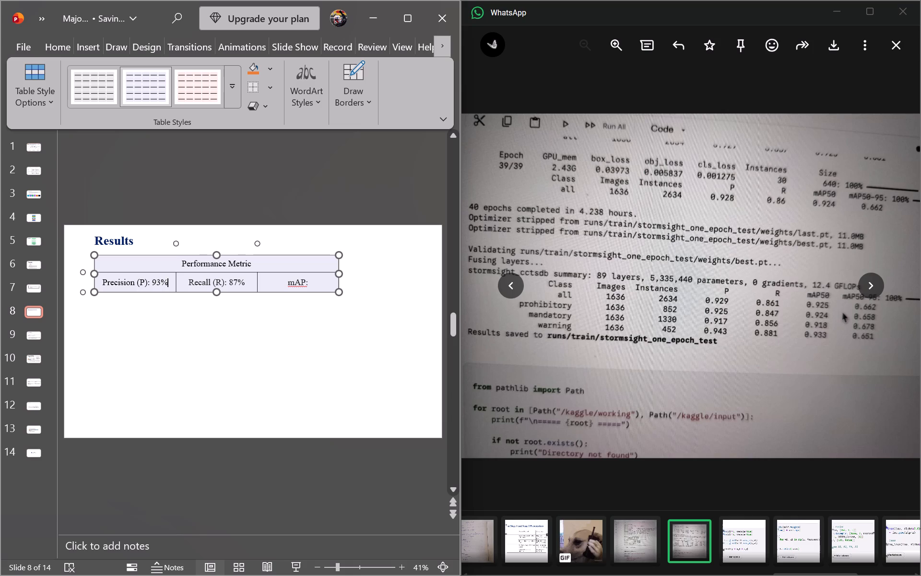
pyautogui.press('Right')
pyautogui.press('Right')
pyautogui.press('Right')
pyautogui.press('Right')
pyautogui.press('space')
pyautogui.write('93')
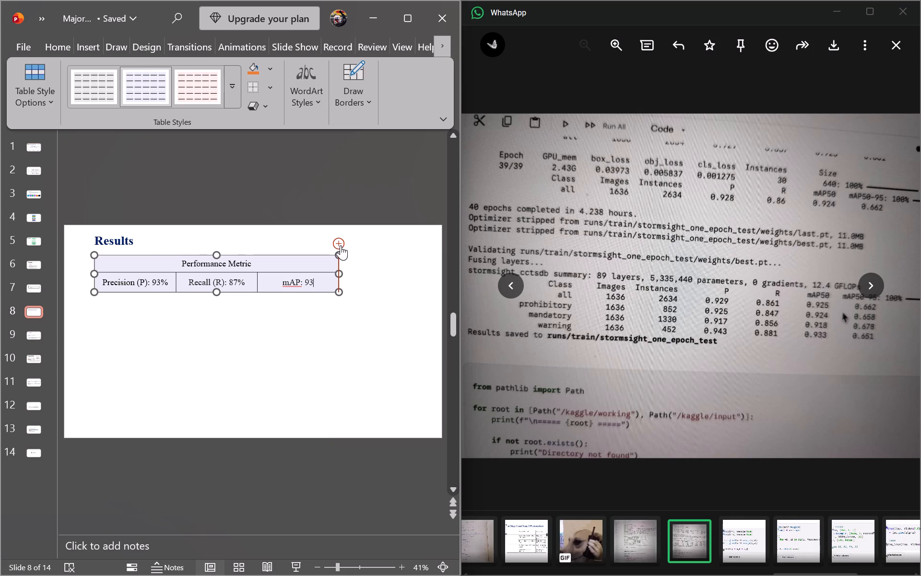
# Add a fourth column after the mAP column of the Performance Metric table and deselect the table.
pyautogui.click(339, 245)
pyautogui.click(306, 288)
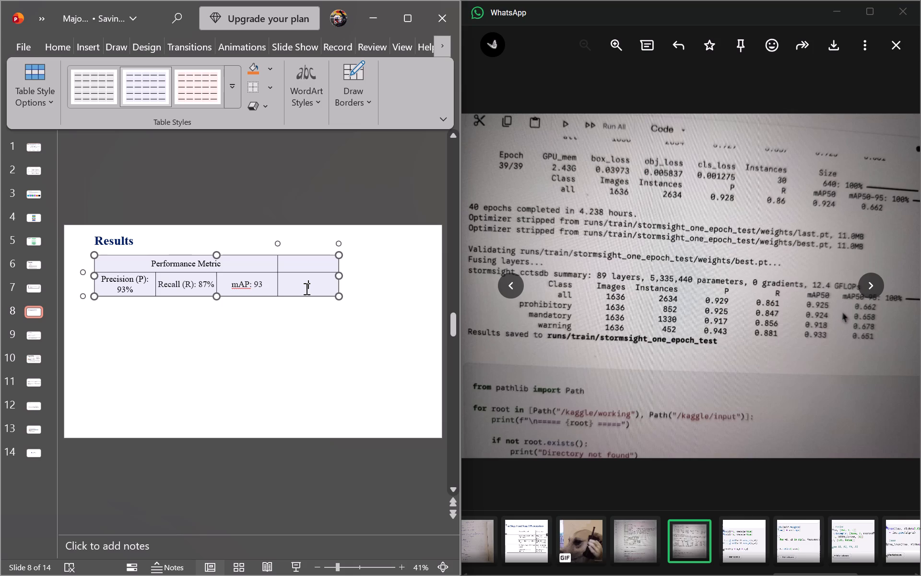
pyautogui.moveTo(306, 288); pyautogui.dragTo(381, 257)
pyautogui.moveTo(393, 253); pyautogui.dragTo(510, 280)
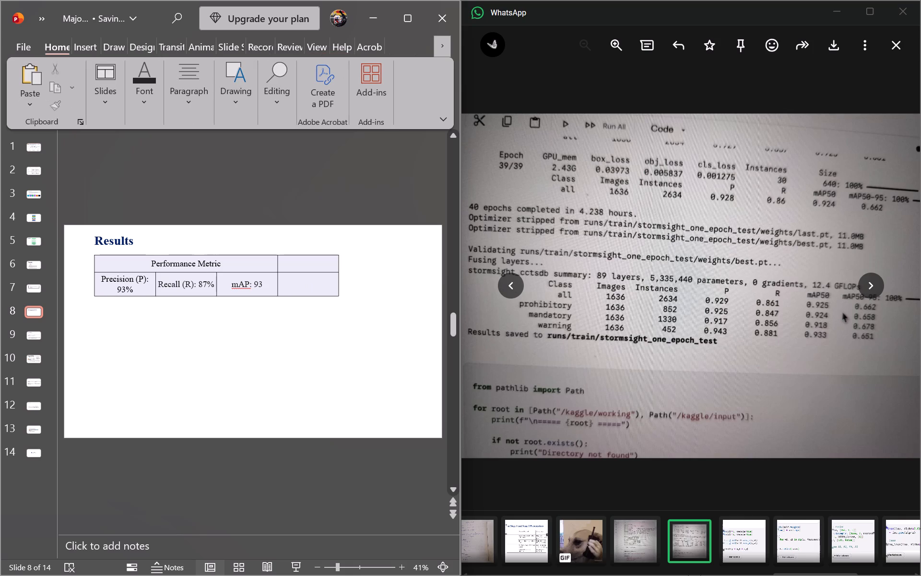
# Switch to the Brave browser.
pyautogui.moveTo(562, 574); pyautogui.dragTo(527, 562)
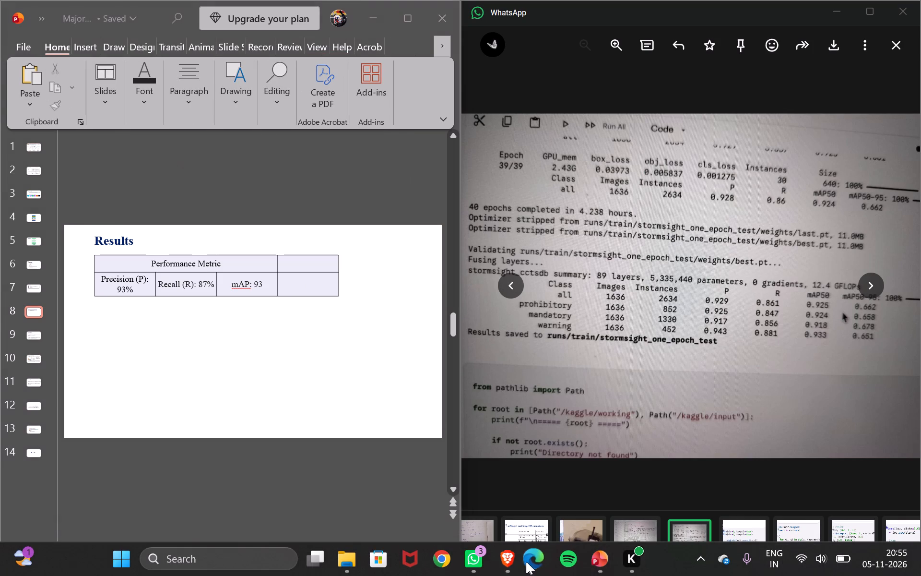
pyautogui.moveTo(527, 562); pyautogui.dragTo(537, 562)
pyautogui.doubleClick(515, 561)
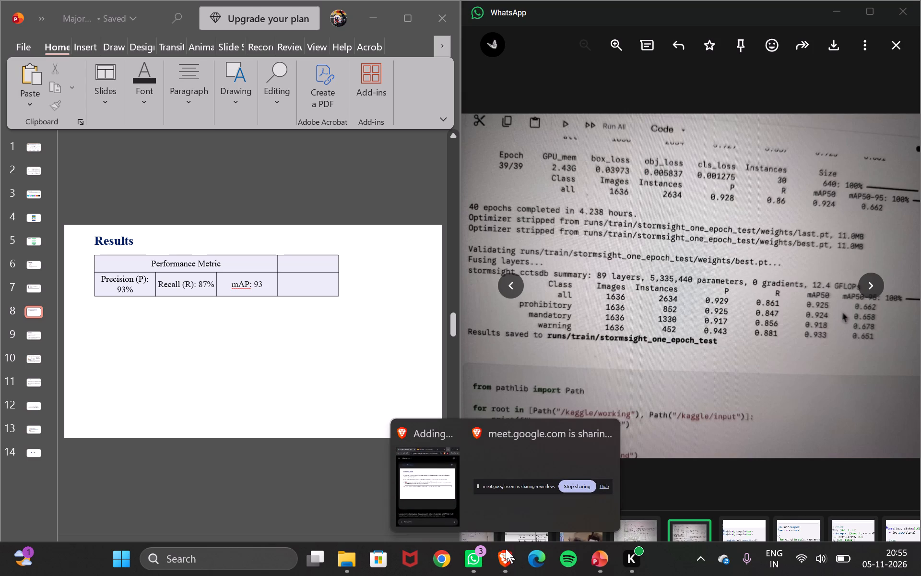
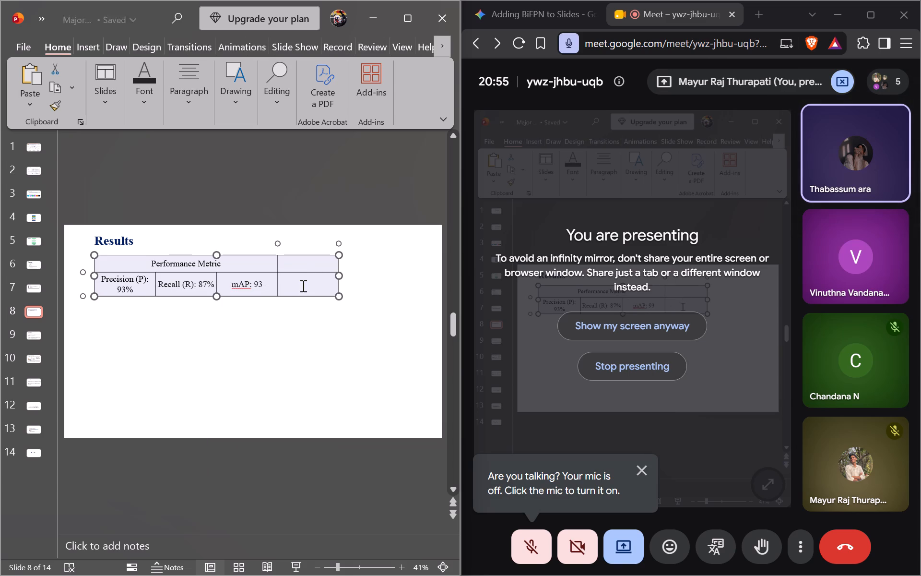
# Place the text cursor in the empty fourth-column cell beside mAP in the Performance Metric table on the Results slide.
pyautogui.click(302, 286)
pyautogui.click(302, 286)
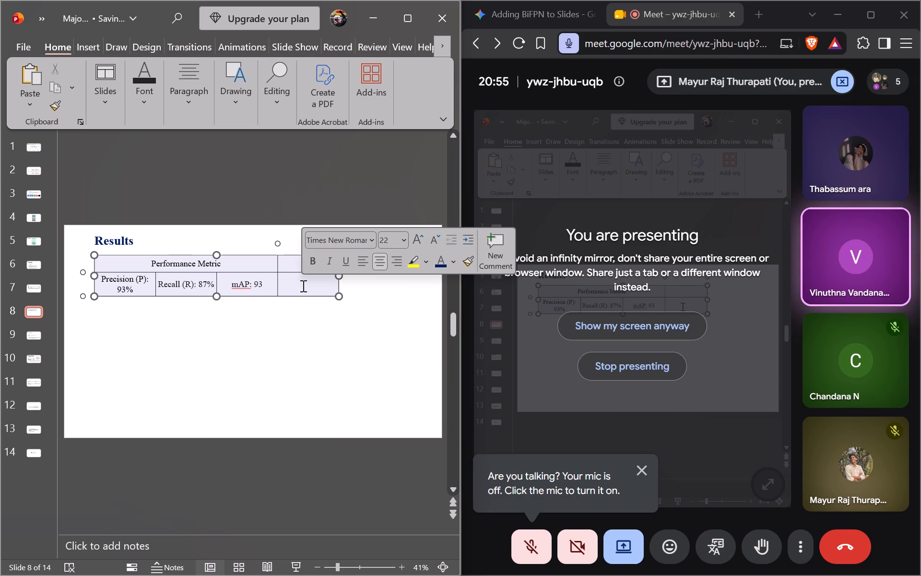
pyautogui.moveTo(302, 286); pyautogui.dragTo(535, 565)
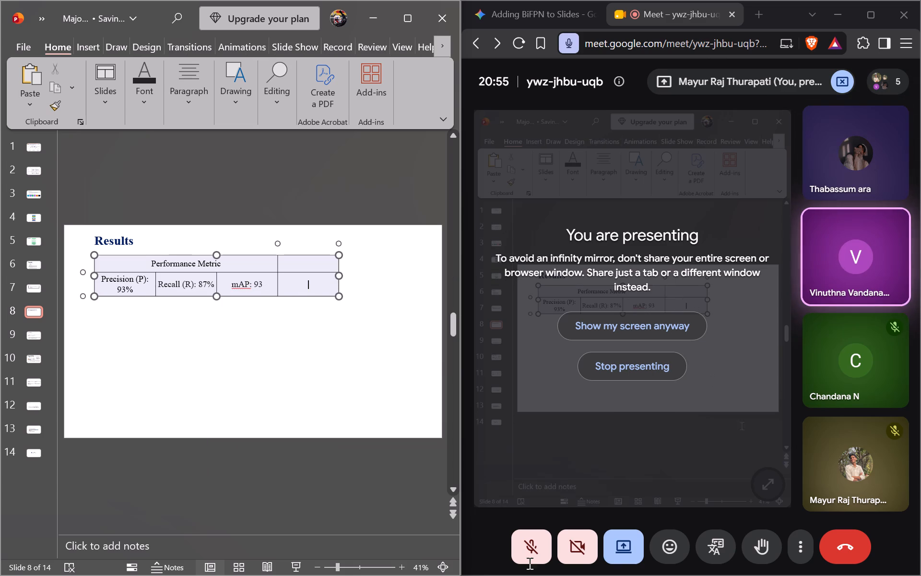
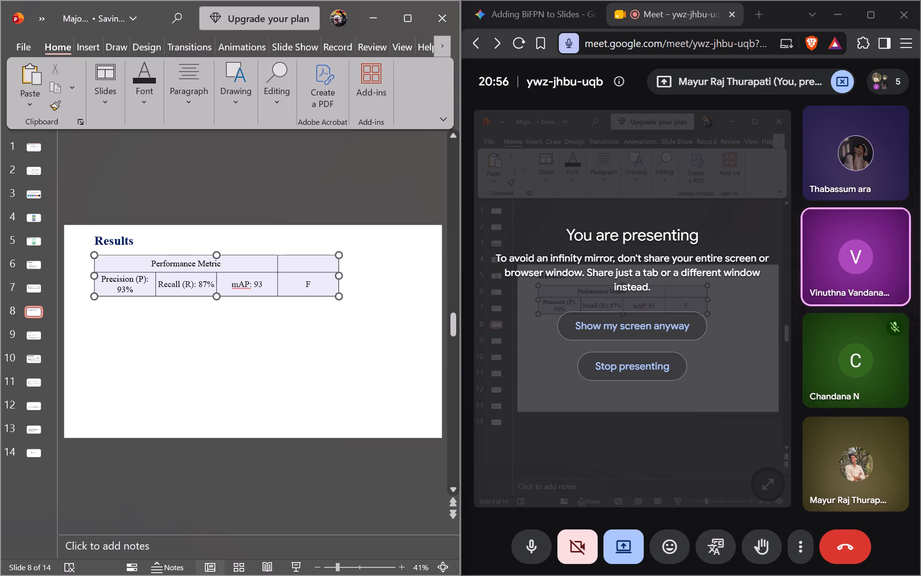
# Complete the label in the cell beside mAP in the Performance Metric table so it reads "F1-Score".
pyautogui.press('1')
pyautogui.write('-Scor')
pyautogui.press('e')
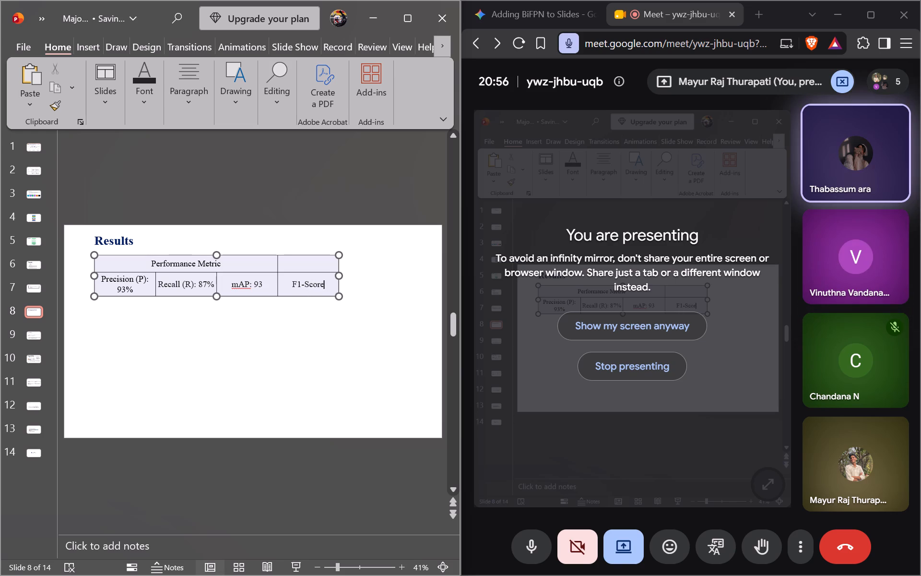
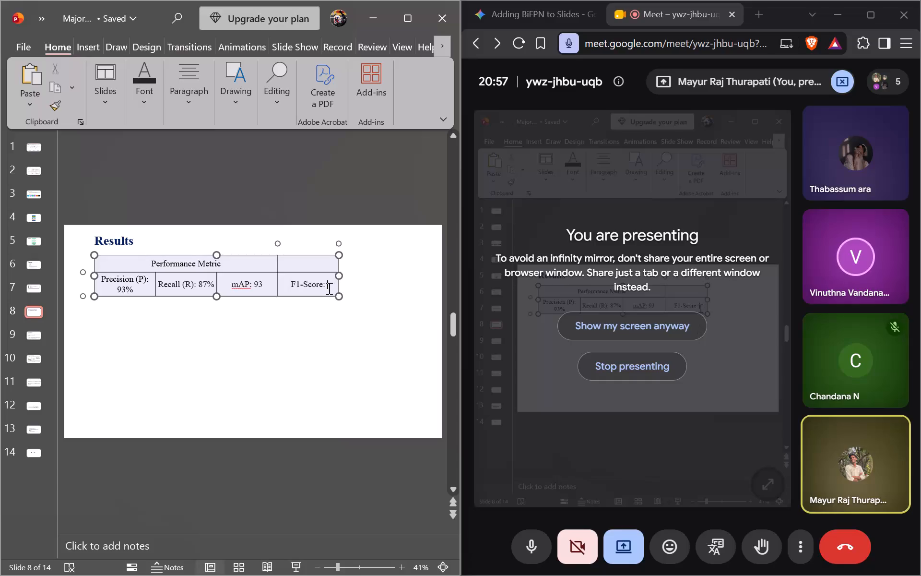
# Place the text cursor directly after the "F1-Score:" label in the Performance Metric table on the Results slide.
pyautogui.click(328, 288)
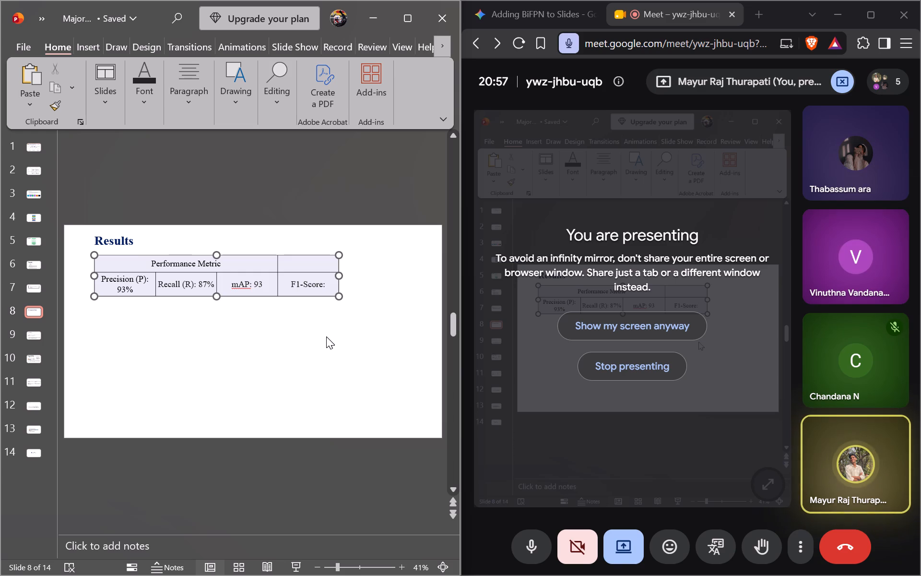
# Add a percent sign to the mAP value in the Performance Metric table so it reads "mAP: 93%".
pyautogui.click(263, 288)
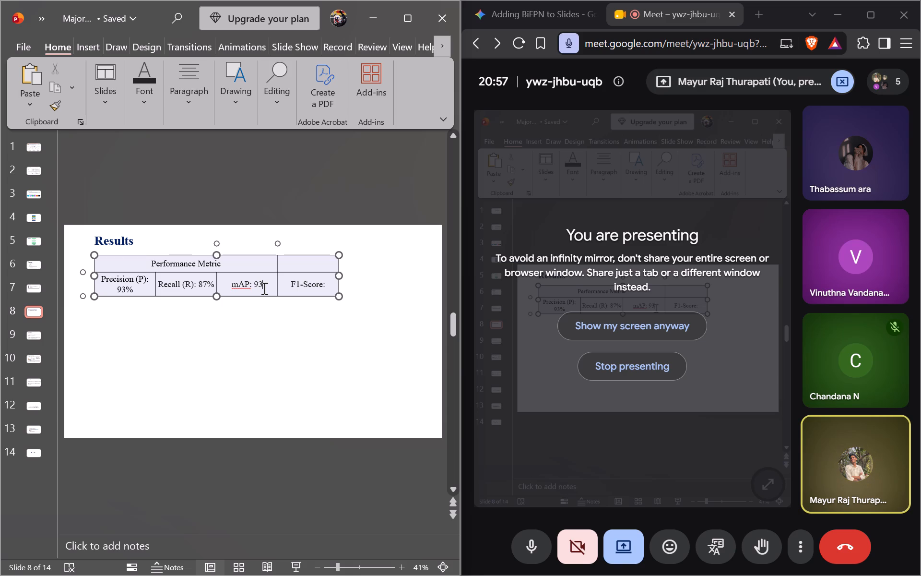
pyautogui.hotkey('shift', '%')
# Place the text cursor after the "F1-Score:" label in the Performance Metric table and add a space there.
pyautogui.press('Right')
pyautogui.press('Right')
pyautogui.press('Right')
pyautogui.press('Right')
pyautogui.press('Right')
pyautogui.press('Right')
pyautogui.press('Right')
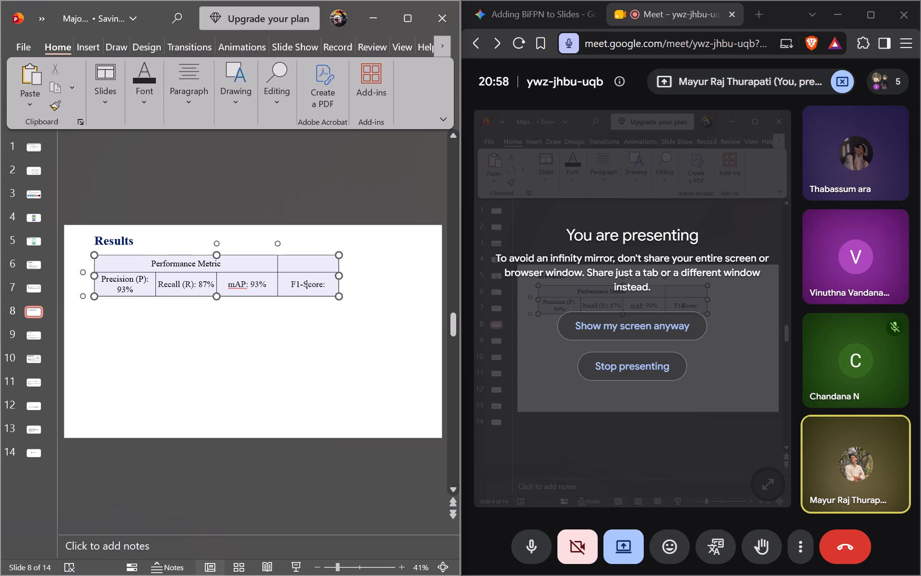
pyautogui.press('Right')
pyautogui.press('Right')
pyautogui.press('Right')
pyautogui.press('Right')
pyautogui.press('Right')
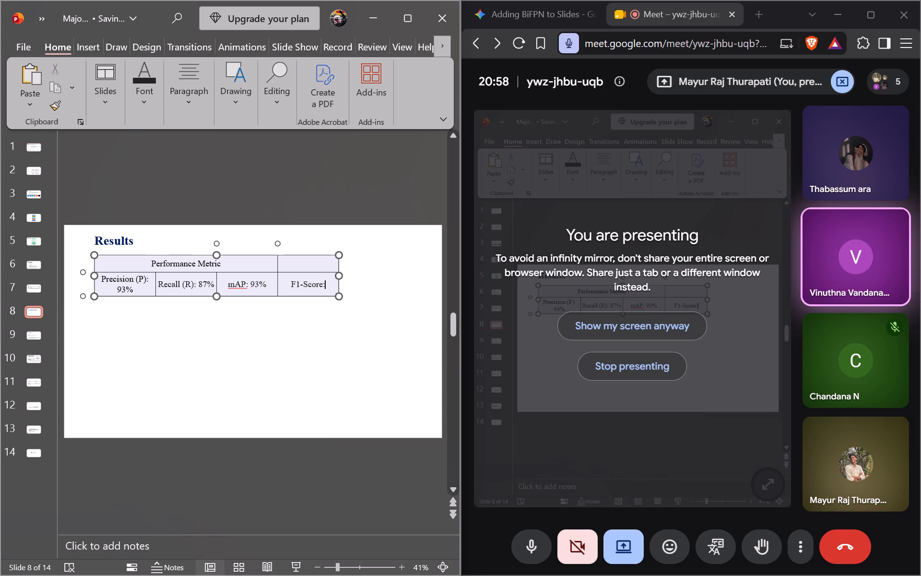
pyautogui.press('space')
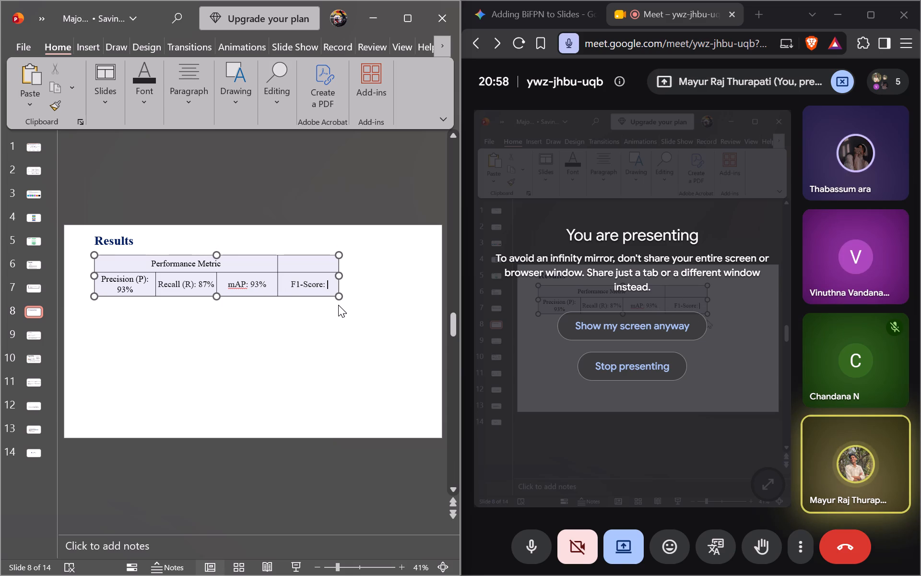
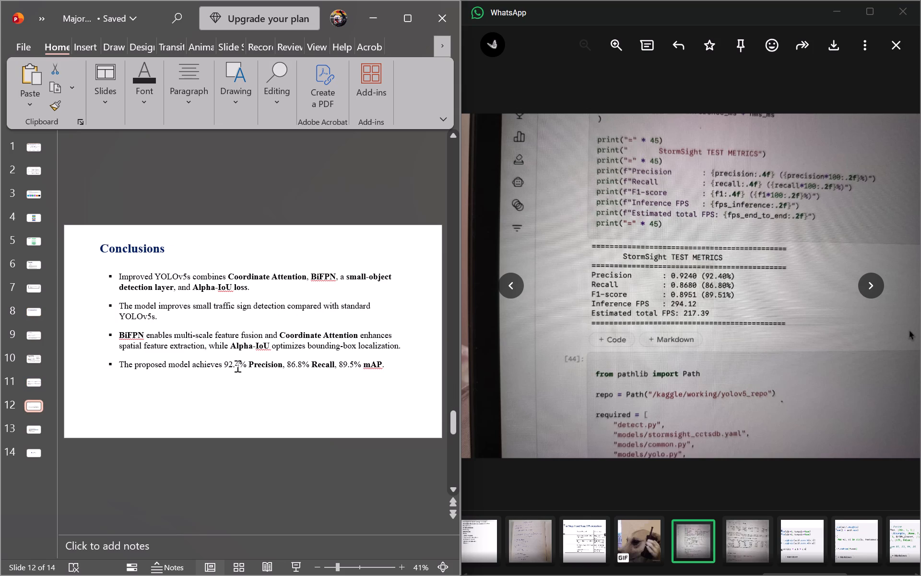
pyautogui.click(241, 366)
pyautogui.press('BackSpace')
pyautogui.press('BackSpace')
pyautogui.press('BackSpace')
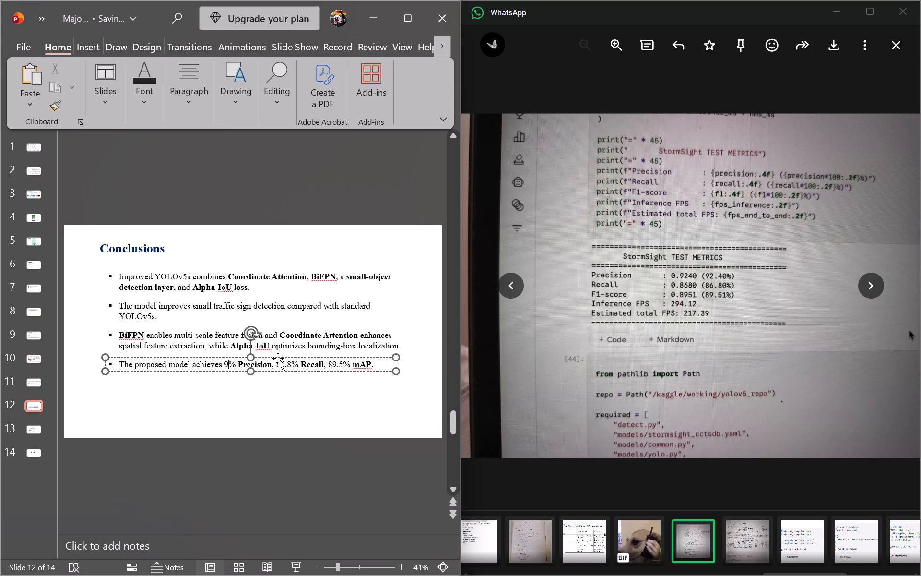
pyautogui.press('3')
# Delete the digits after the leading 8 in the Recall percentage of the last Conclusions bullet, keeping the percent sign.
pyautogui.press('Right')
pyautogui.press('Right')
pyautogui.press('Right')
pyautogui.press('Right')
pyautogui.press('Right')
pyautogui.press('Right')
pyautogui.press('Right')
pyautogui.press('Right')
pyautogui.press('Right')
pyautogui.press('Right')
pyautogui.press('Right')
pyautogui.press('Right')
pyautogui.press('Right')
pyautogui.press('Right')
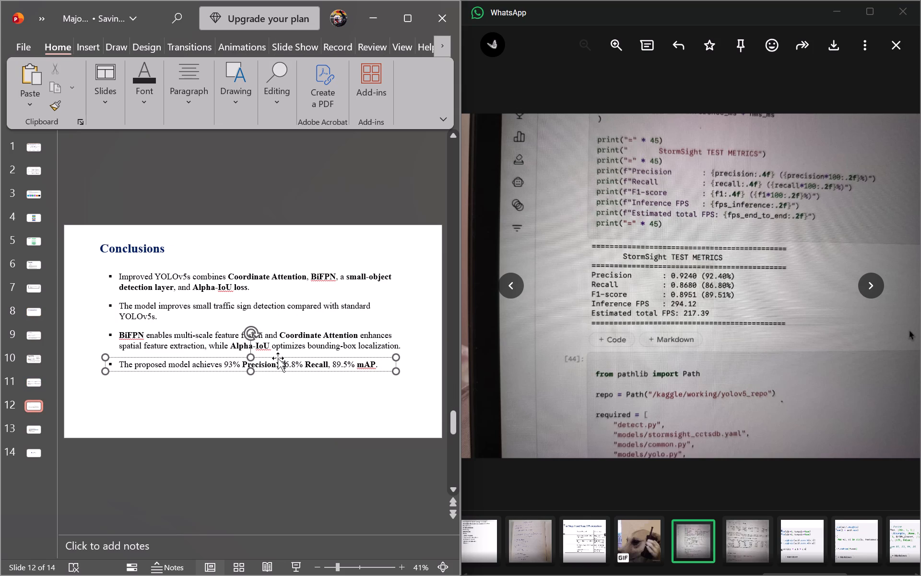
pyautogui.press('Right')
pyautogui.press('Right')
pyautogui.press('Right')
pyautogui.press('BackSpace')
pyautogui.press('BackSpace')
pyautogui.press('BackSpace')
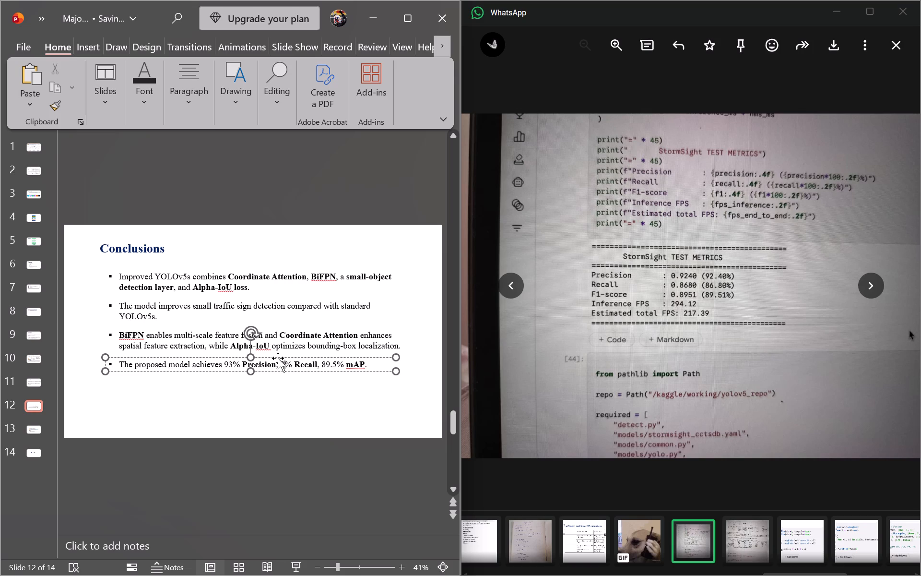
# Complete the Recall value as 87% in the last bullet of the Conclusions slide.
pyautogui.press('7')
# Set the mAP value to 93% in the last bullet of the Conclusions slide.
pyautogui.press('Right')
pyautogui.press('Right')
pyautogui.press('Right')
pyautogui.press('Right')
pyautogui.press('Right')
pyautogui.press('Right')
pyautogui.press('Right')
pyautogui.press('Right')
pyautogui.press('Right')
pyautogui.press('Right')
pyautogui.press('Right')
pyautogui.press('Right')
pyautogui.press('Right')
pyautogui.press('Right')
pyautogui.press('BackSpace')
pyautogui.press('BackSpace')
pyautogui.press('BackSpace')
pyautogui.press('BackSpace')
pyautogui.press('9')
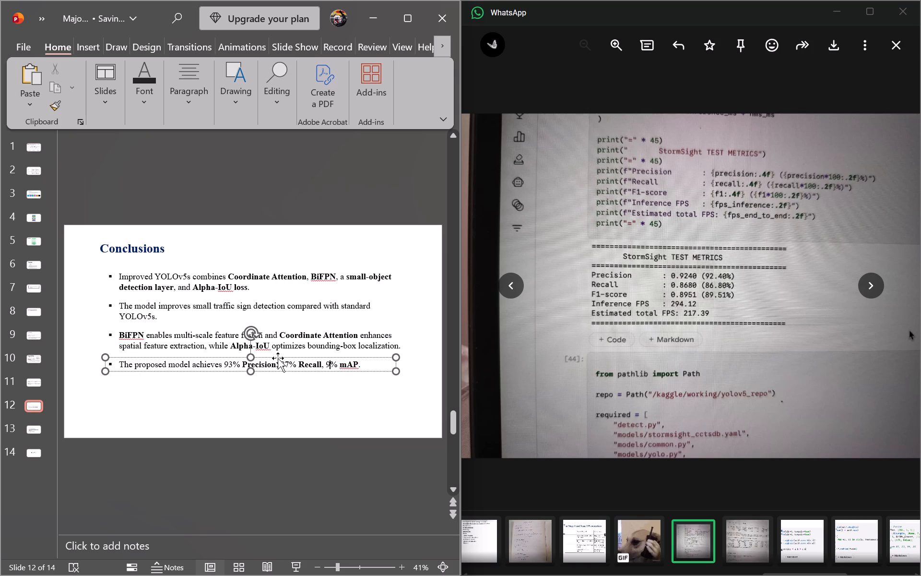
pyautogui.press('3')
# Add "and F1-Score" after mAP in the last Conclusions bullet, with "and" in regular weight and "F1-Score" in bold.
pyautogui.press('Right')
pyautogui.press('Right')
pyautogui.press('Right')
pyautogui.press('Right')
pyautogui.press('Right')
pyautogui.press('space')
pyautogui.write('qn')
pyautogui.press('BackSpace')
pyautogui.press('BackSpace')
pyautogui.hotkey('ctrl', 'b')
pyautogui.press('n')
pyautogui.press('BackSpace')
pyautogui.write('and')
pyautogui.press('space')
pyautogui.press('BackSpace')
pyautogui.press('BackSpace')
pyautogui.press('BackSpace')
pyautogui.press('BackSpace')
pyautogui.hotkey('ctrl', 'b')
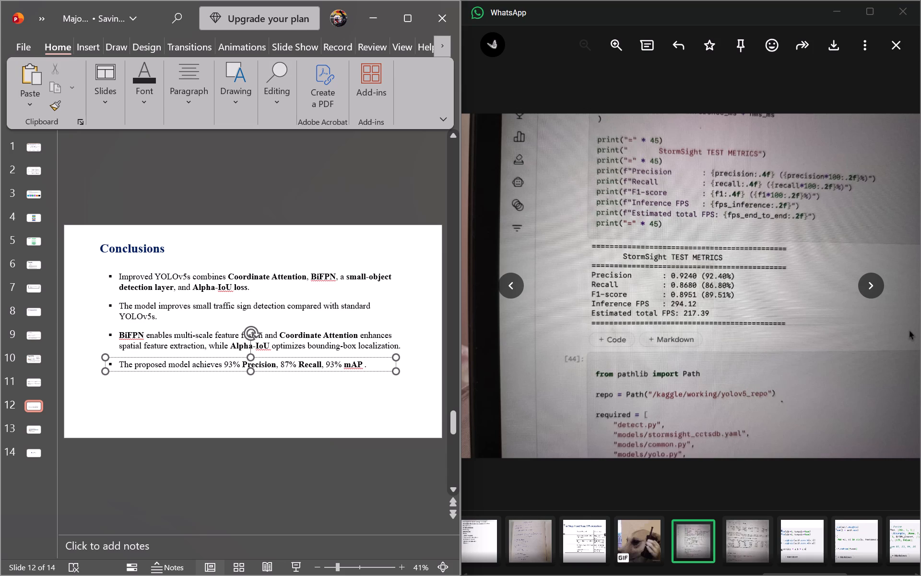
pyautogui.write('and')
pyautogui.press('space')
pyautogui.hotkey('shift', 'f')
pyautogui.press('BackSpace')
pyautogui.hotkey('ctrl', 'b')
pyautogui.write('F1-Score')
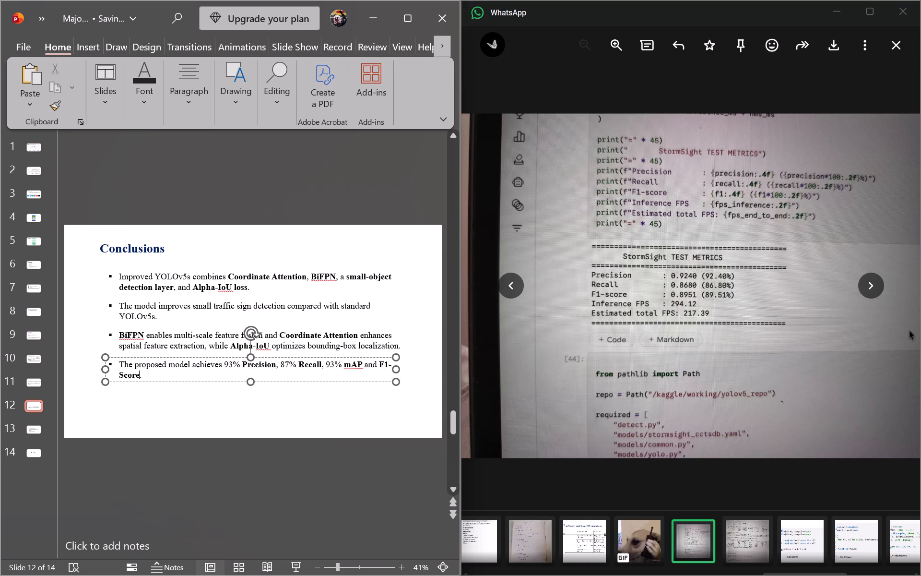
# Place the text cursor directly before "F1-Score" in the last Conclusions bullet.
pyautogui.press('Up')
pyautogui.press('Right')
pyautogui.press('End')
pyautogui.press('Left')
pyautogui.press('Left')
pyautogui.press('Left')
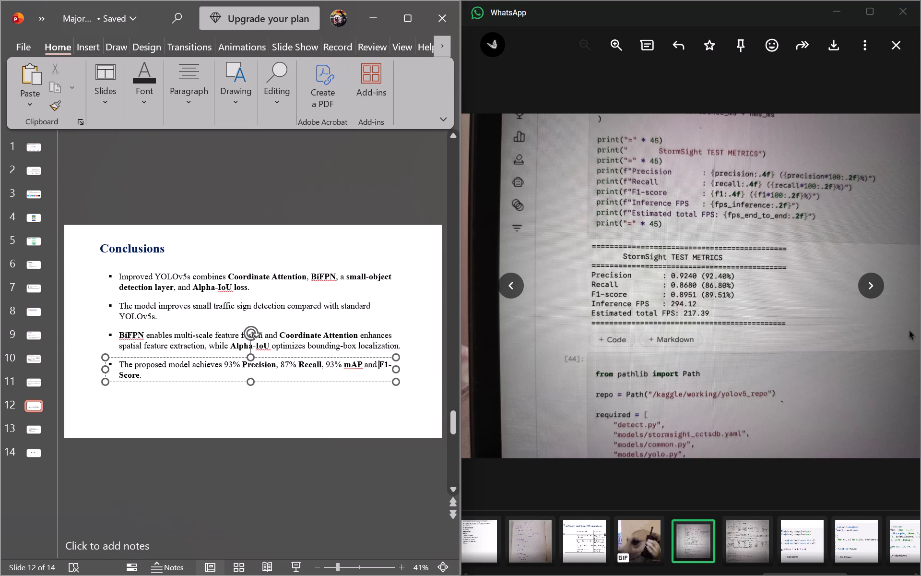
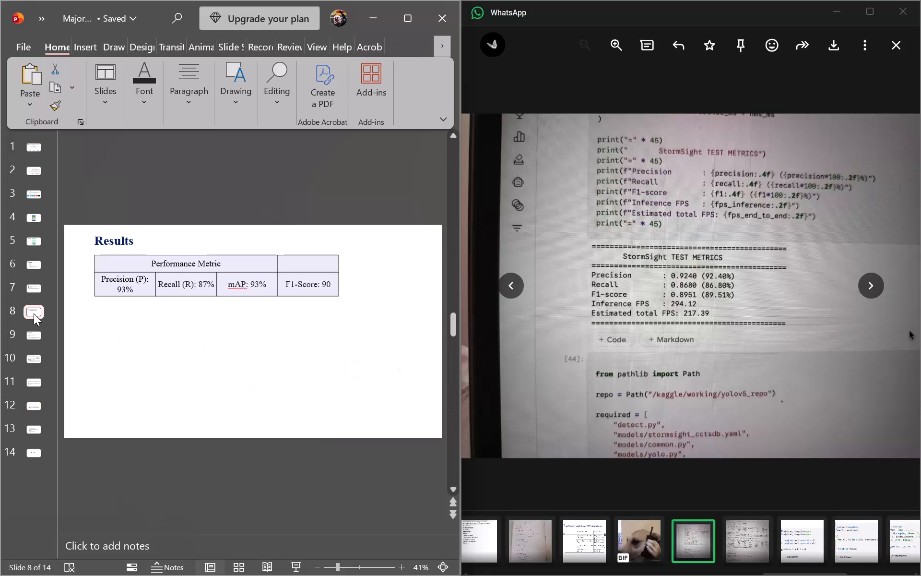
# Insert 90% directly before "F1-Score" in the last bullet of the Conclusions slide.
pyautogui.click(38, 406)
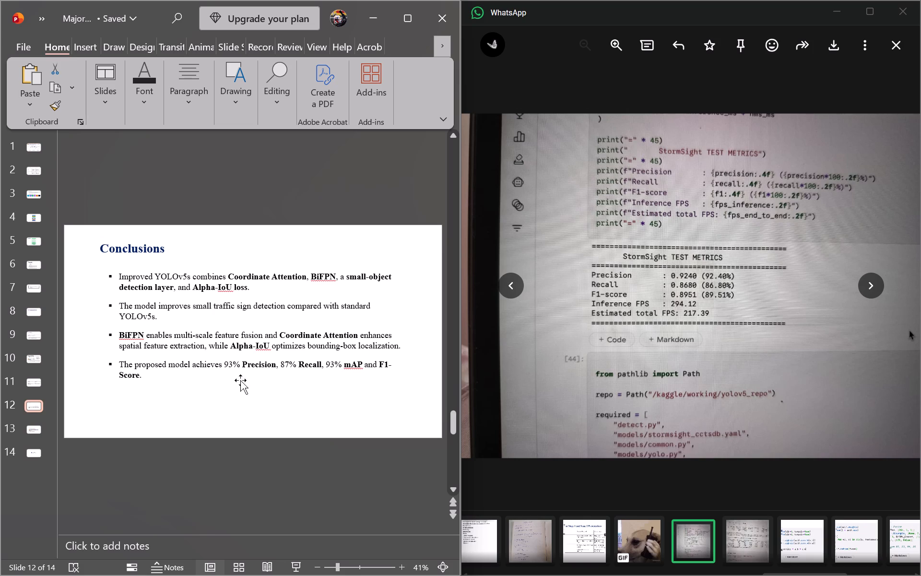
pyautogui.click(380, 364)
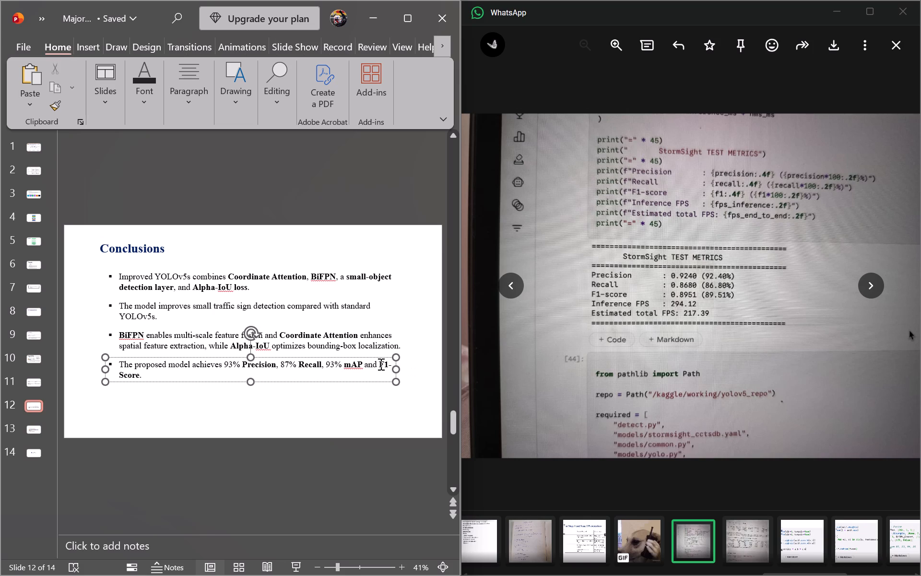
pyautogui.write('90')
pyautogui.hotkey('shift', '%')
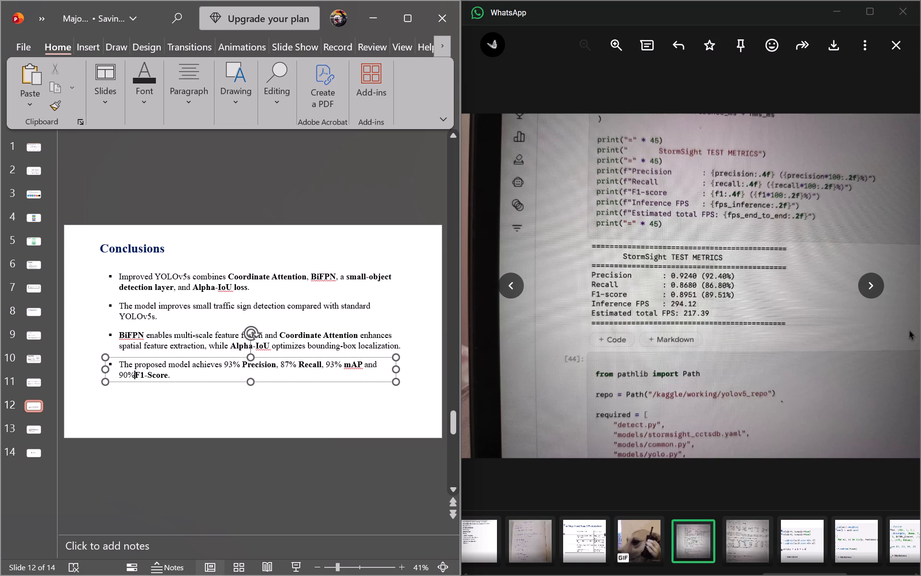
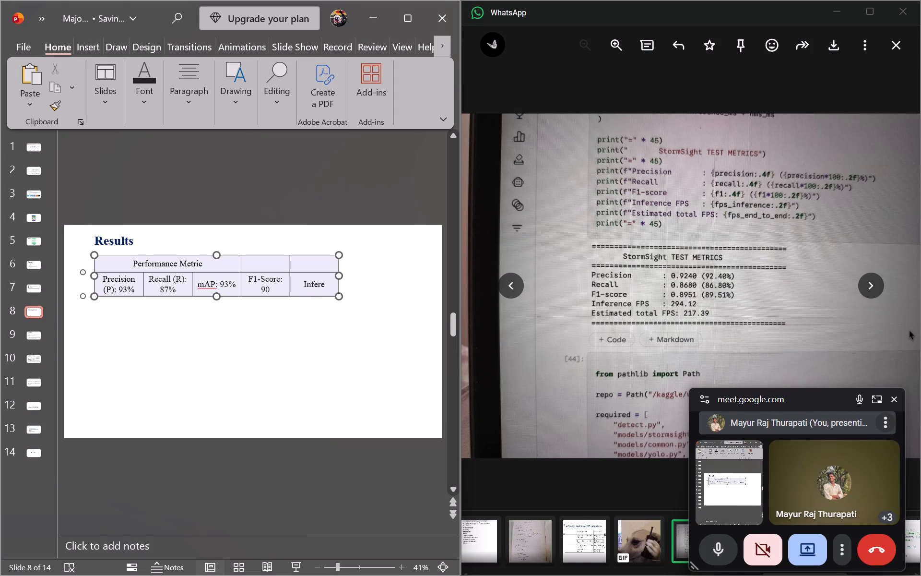
# Complete the label "Inference FPS:" in the lower cell of the new column after F1-Score in the Results table.
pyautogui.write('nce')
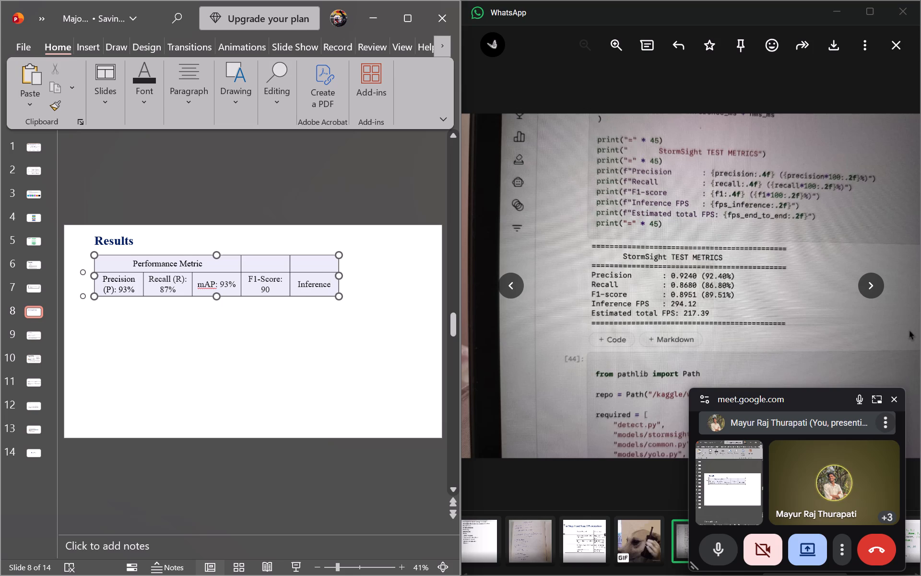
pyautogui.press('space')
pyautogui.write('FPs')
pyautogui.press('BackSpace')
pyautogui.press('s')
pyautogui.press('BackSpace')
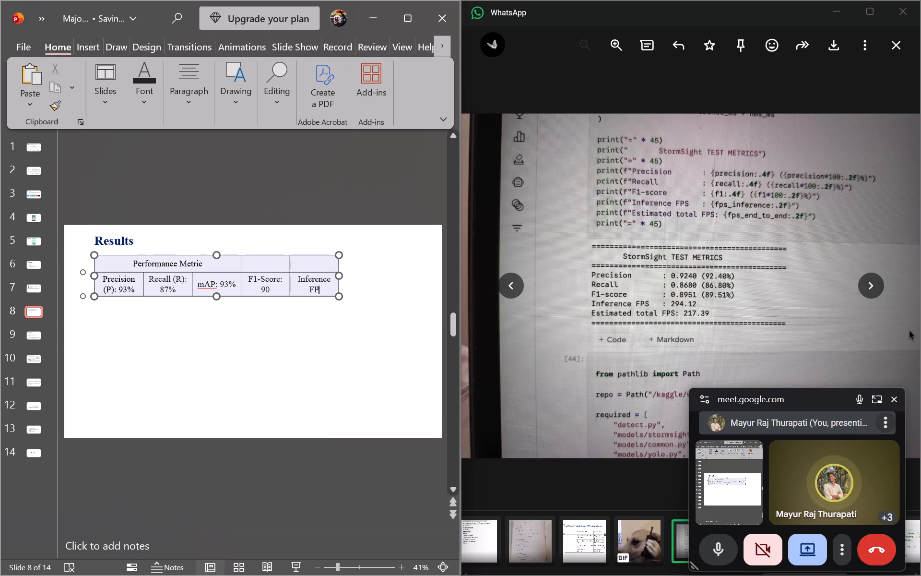
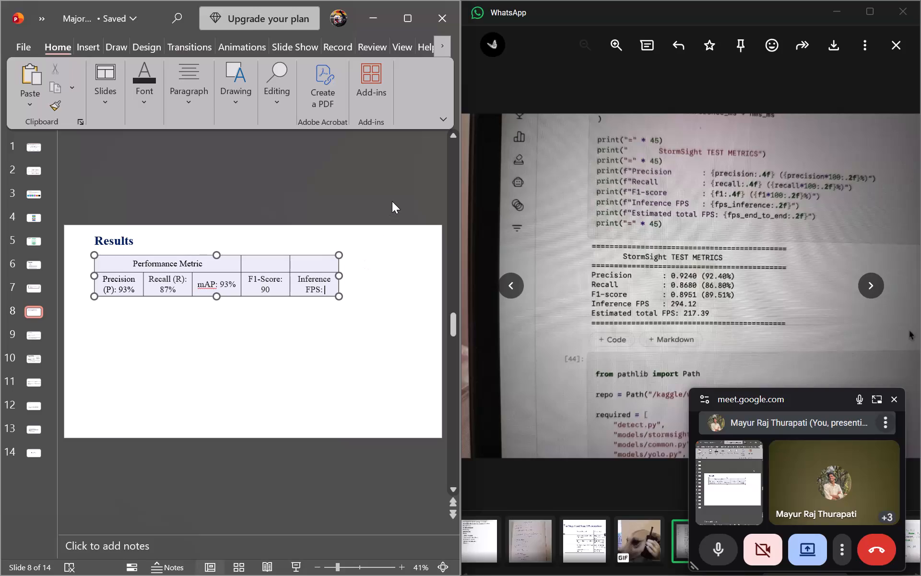
# Enter 217.39 after "Inference FPS:" in the last column of the Results slide's Performance Metric table.
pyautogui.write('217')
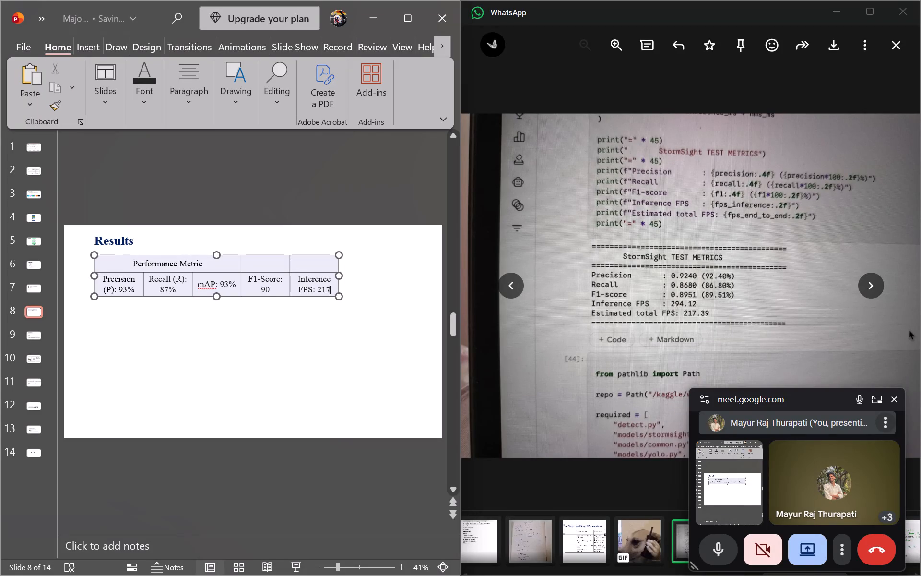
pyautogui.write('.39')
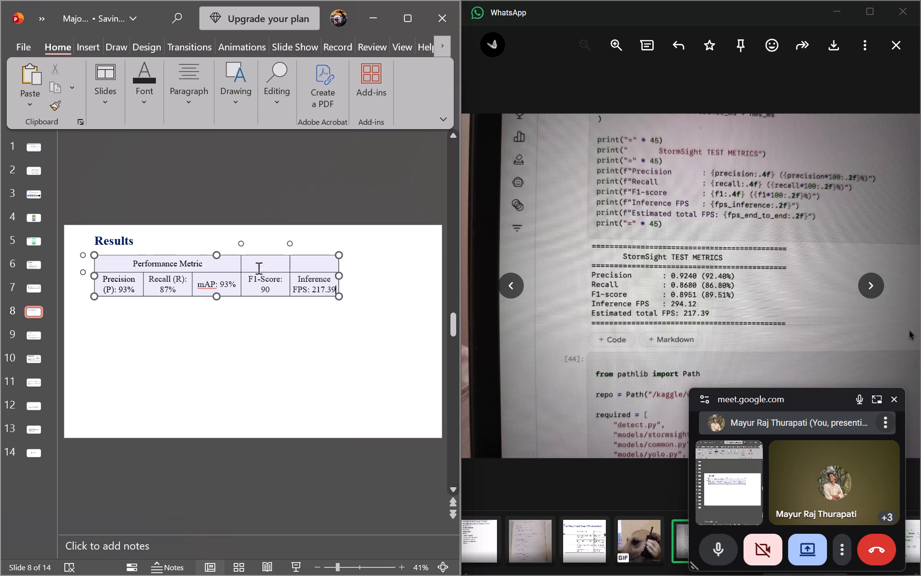
# Shorten the word "Inference" to "Inf" in the FPS cell of the Performance Metric table.
pyautogui.click(331, 278)
# Change the label in the last lower cell of the Performance Metric table to "Total FPS".
pyautogui.press('BackSpace')
pyautogui.press('BackSpace')
pyautogui.press('BackSpace')
pyautogui.press('BackSpace')
pyautogui.press('BackSpace')
pyautogui.press('BackSpace')
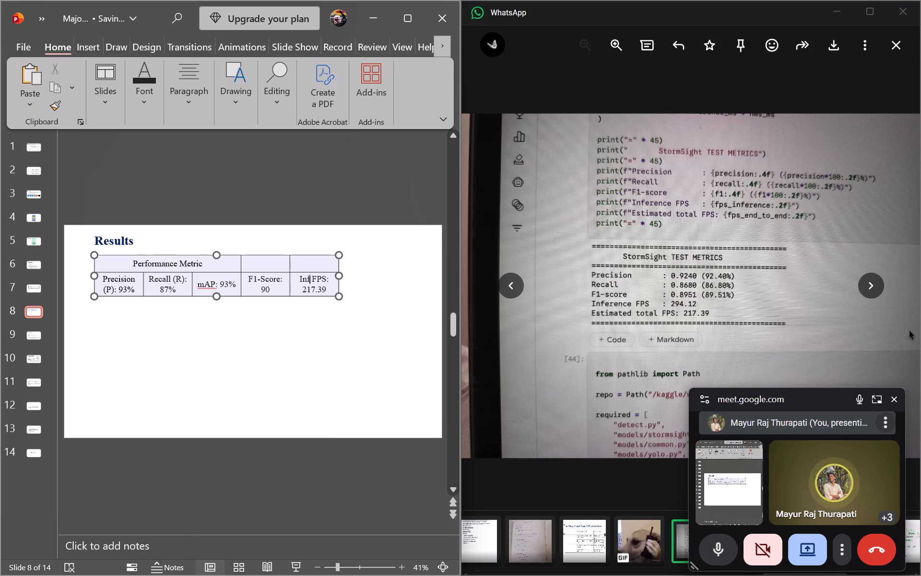
pyautogui.press('BackSpace')
pyautogui.press('BackSpace')
pyautogui.press('BackSpace')
pyautogui.write('Total')
pyautogui.press('space')
pyautogui.press('BackSpace')
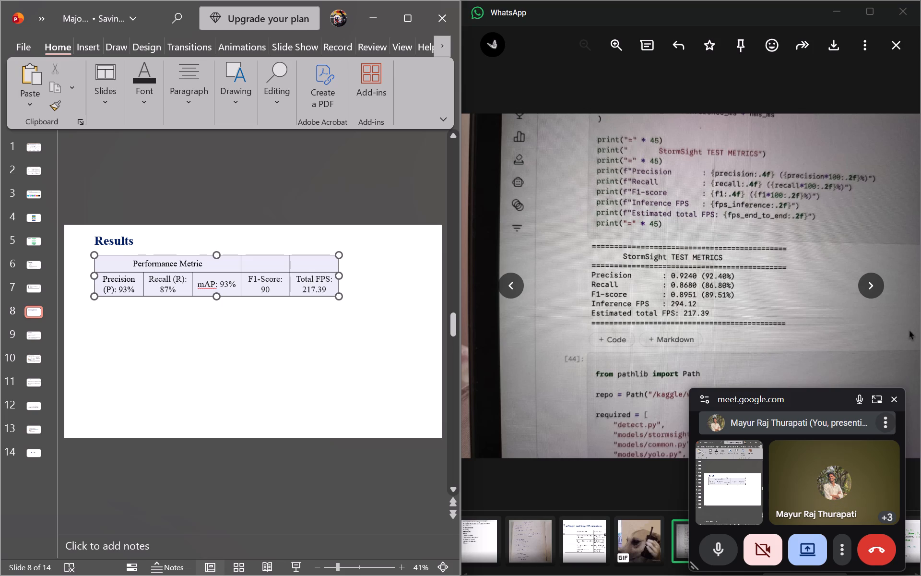
# Add a percent sign to the F1-Score value so the cell reads 90%.
pyautogui.click(274, 289)
pyautogui.hotkey('shift', '%')
pyautogui.press('BackSpace')
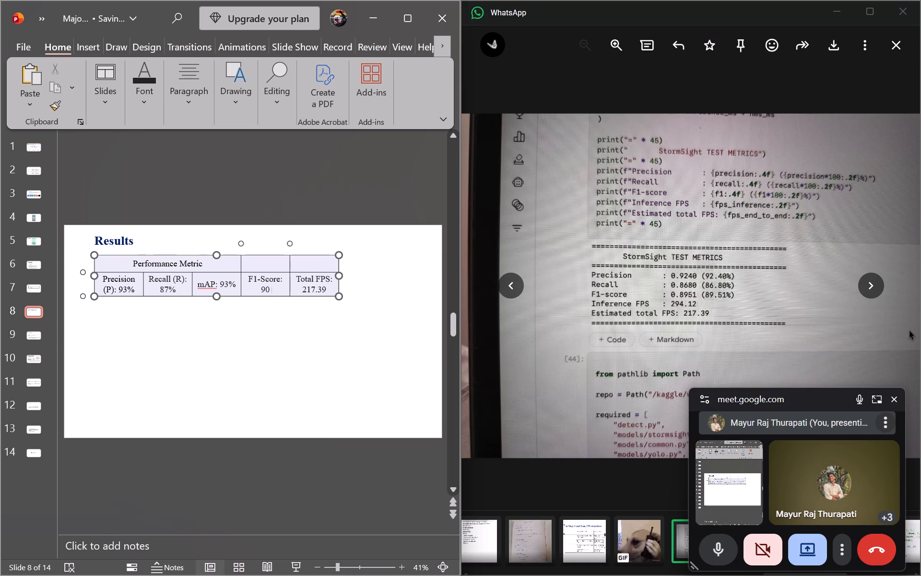
pyautogui.press('BackSpace')
pyautogui.hotkey('shift', '%')
# Erase the two vertical borders in the table's top row so the Performance Metric heading spans all five columns.
pyautogui.tripleClick(449, 48)
pyautogui.tripleClick(449, 48)
pyautogui.tripleClick(449, 48)
pyautogui.tripleClick(449, 48)
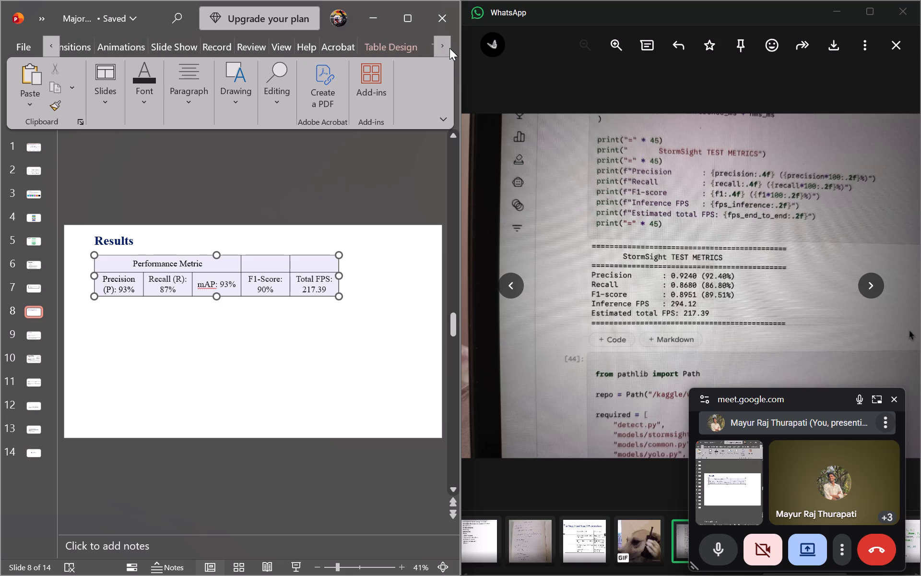
pyautogui.click(449, 48)
pyautogui.click(384, 49)
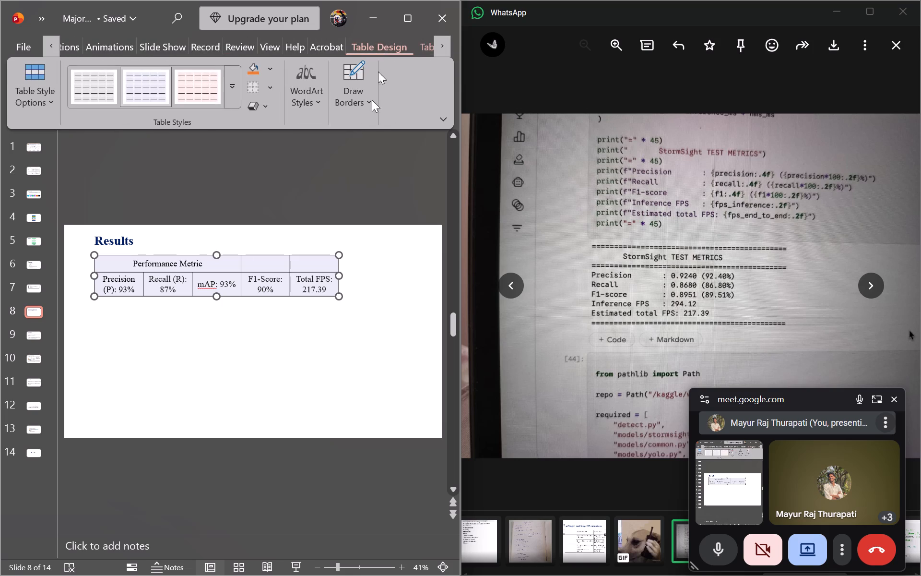
pyautogui.click(361, 101)
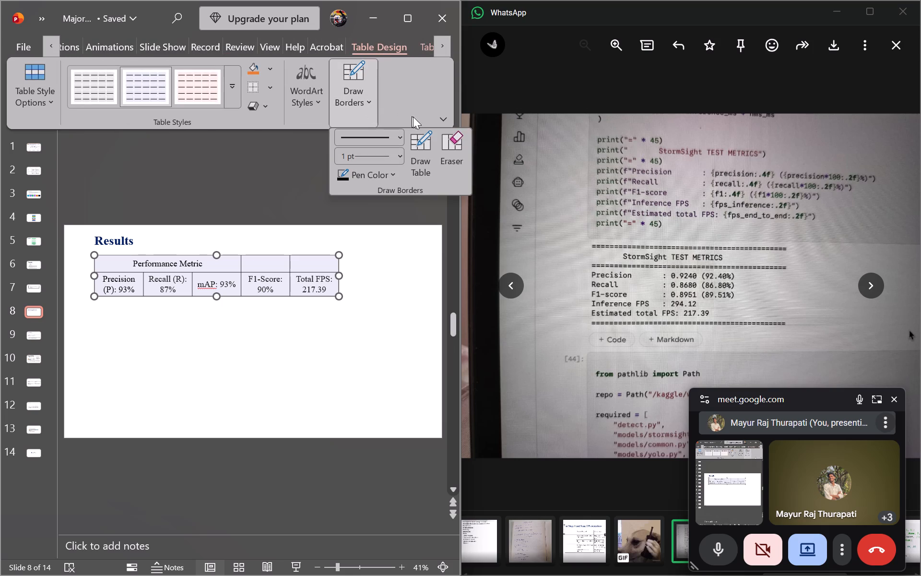
pyautogui.click(442, 142)
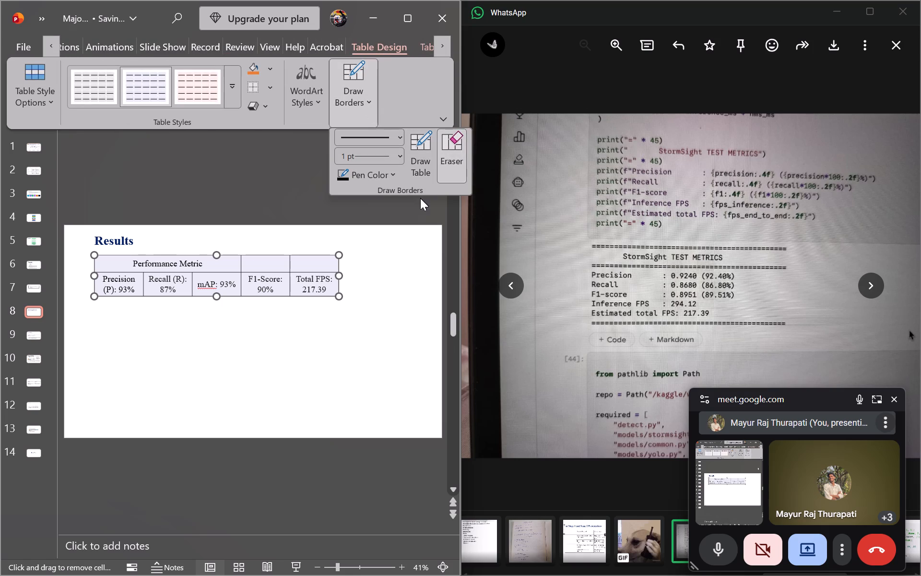
pyautogui.doubleClick(447, 180)
pyautogui.click(240, 265)
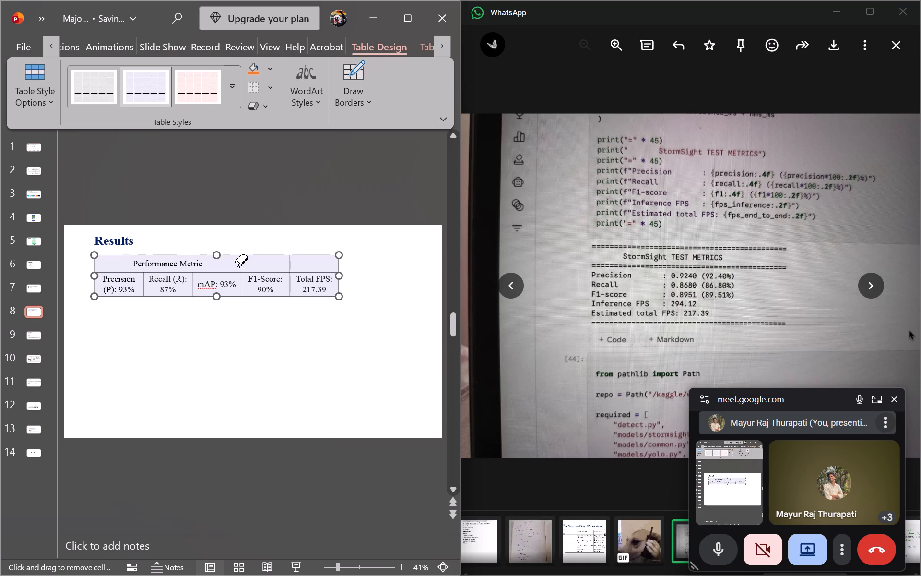
pyautogui.click(240, 265)
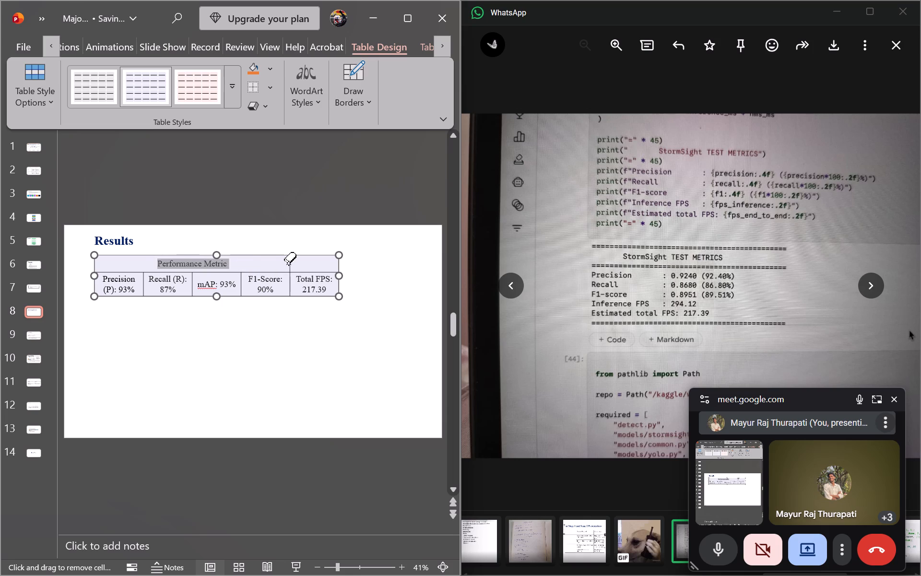
pyautogui.click(289, 263)
pyautogui.click(387, 152)
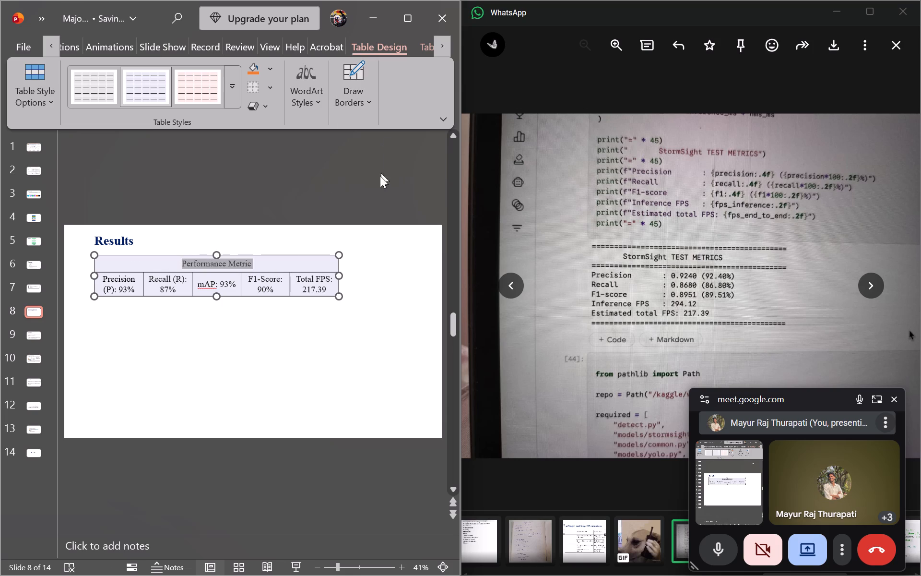
pyautogui.click(379, 288)
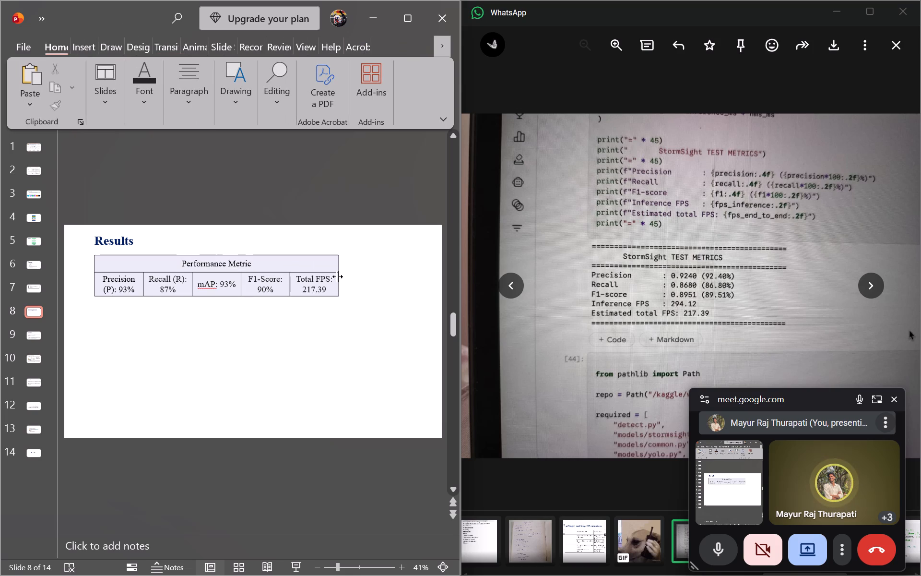
# Select the Performance Metric heading cell together with the Total FPS cell below it.
pyautogui.moveTo(329, 265); pyautogui.dragTo(338, 275)
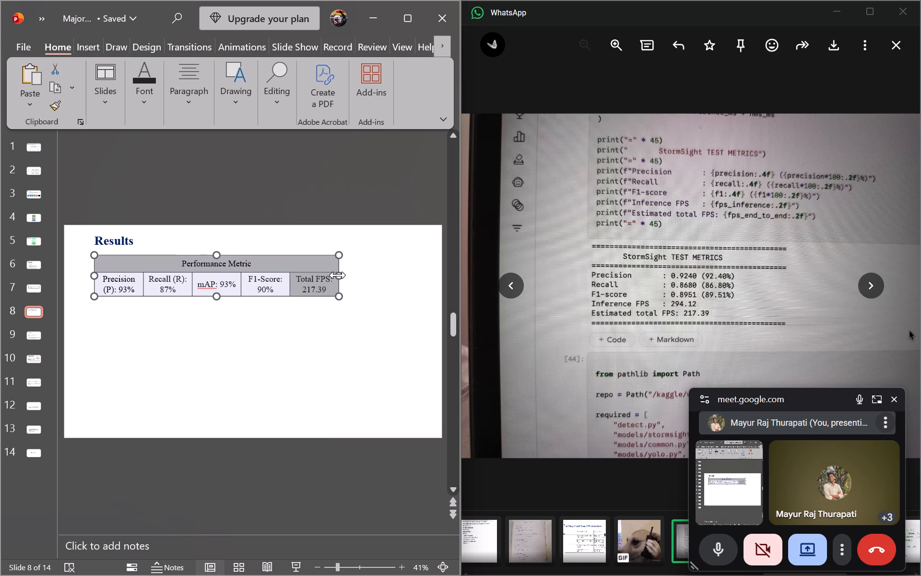
# Widen the Performance Metric table by extending its outer edge beyond the Total FPS column toward the slide's margin.
pyautogui.click(338, 275)
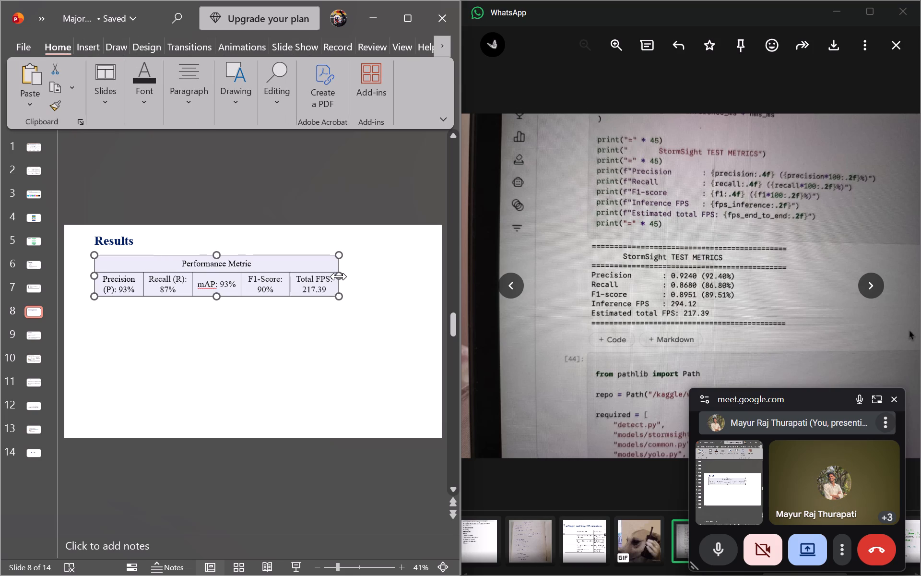
pyautogui.moveTo(339, 276); pyautogui.dragTo(415, 275)
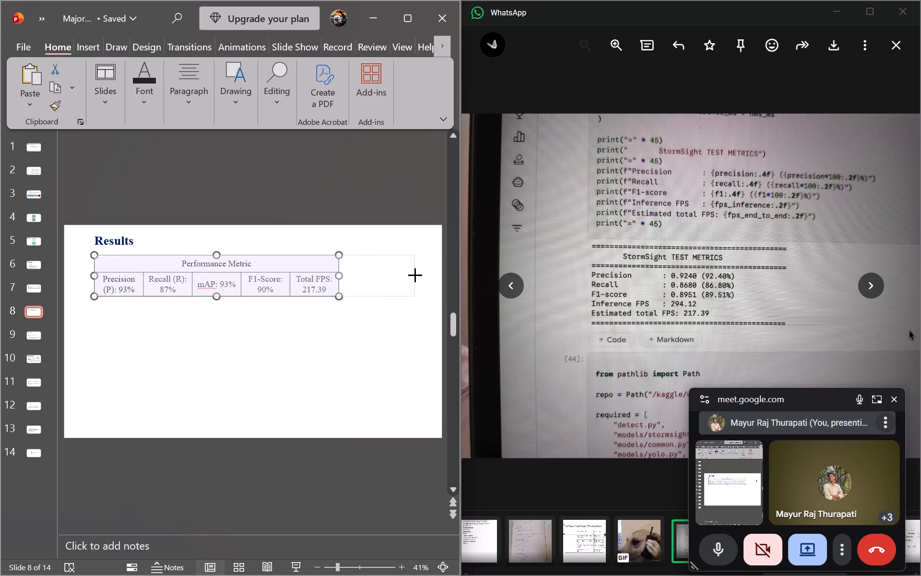
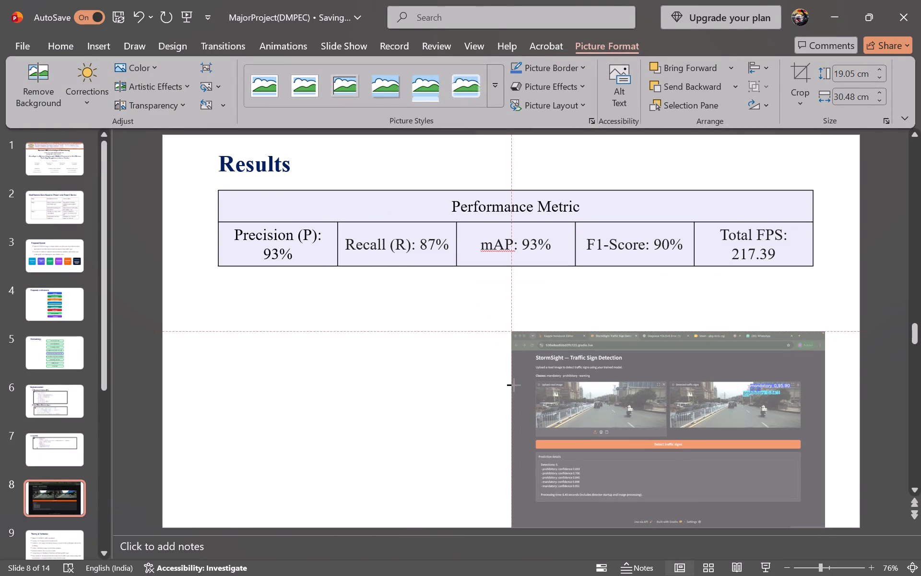
# Shrink the StormSight detection screenshot to about 9.8 cm high by 15.7 cm wide and place it below the left part of the Results table.
pyautogui.moveTo(514, 384); pyautogui.dragTo(501, 379)
pyautogui.moveTo(649, 416); pyautogui.dragTo(331, 383)
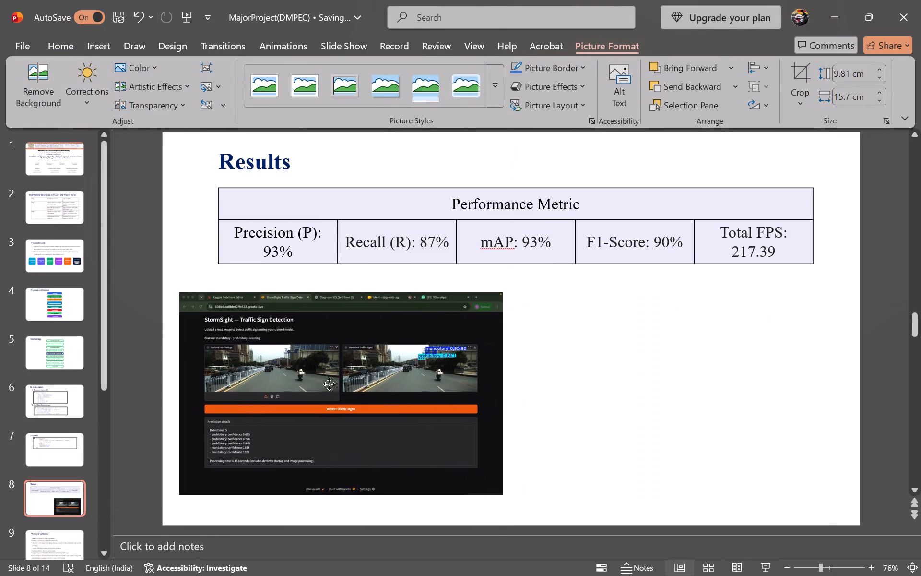
pyautogui.moveTo(331, 383); pyautogui.dragTo(350, 377)
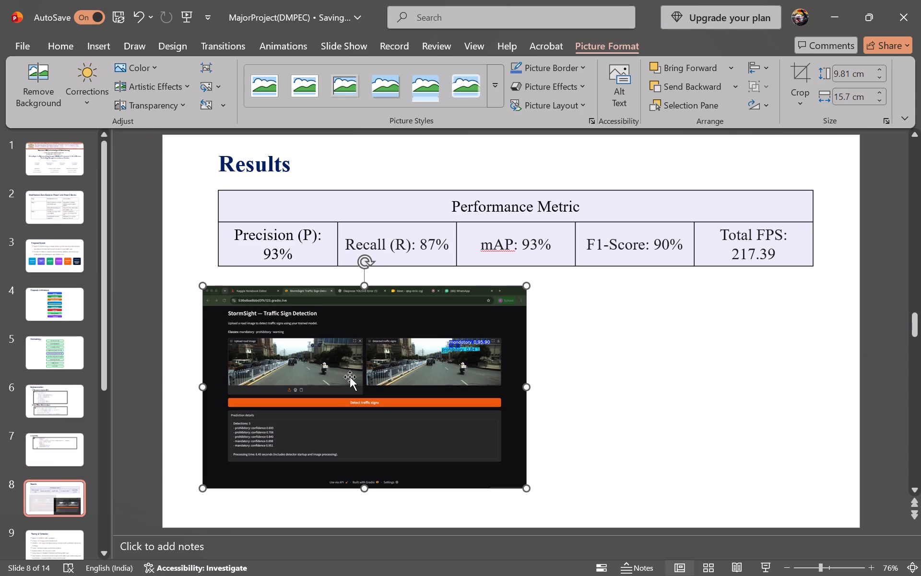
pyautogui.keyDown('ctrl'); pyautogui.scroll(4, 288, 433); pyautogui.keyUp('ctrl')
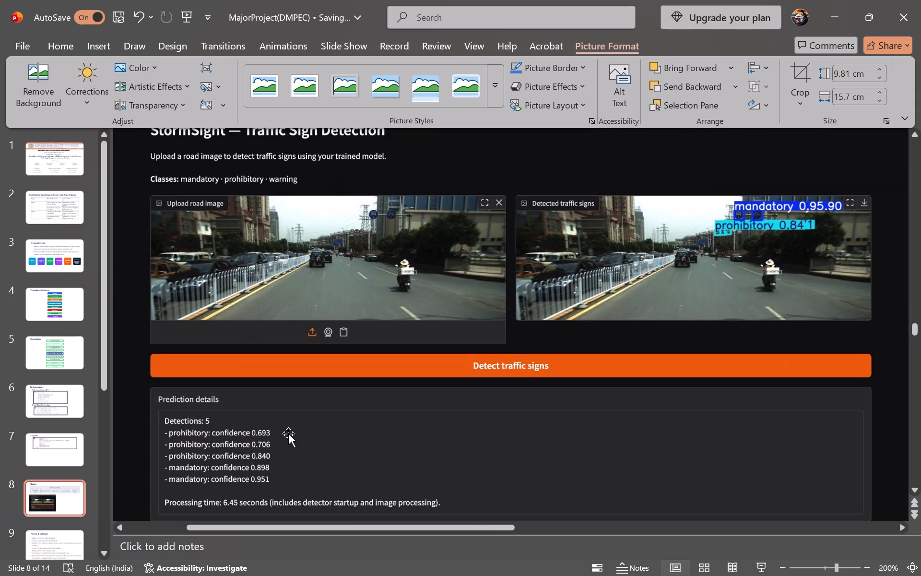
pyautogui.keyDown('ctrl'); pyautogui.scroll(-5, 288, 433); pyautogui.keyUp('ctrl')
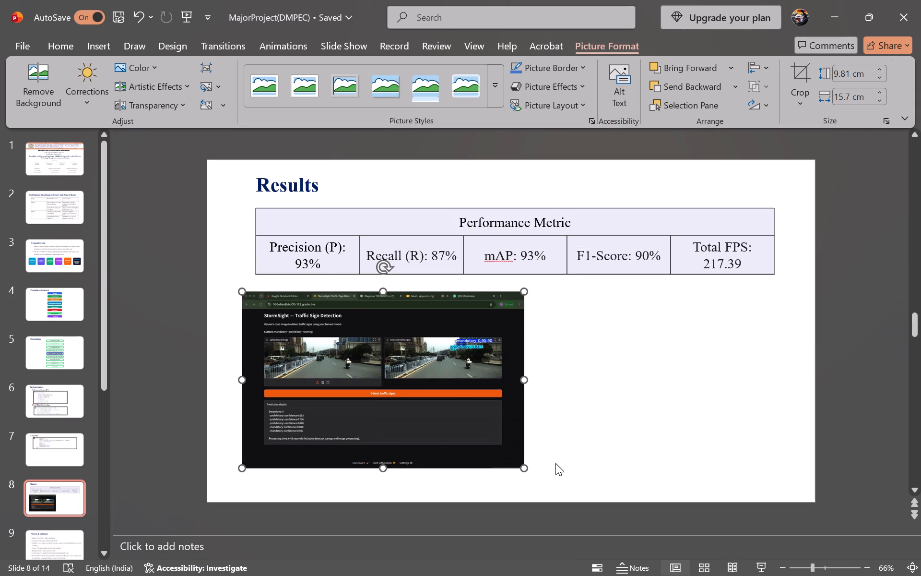
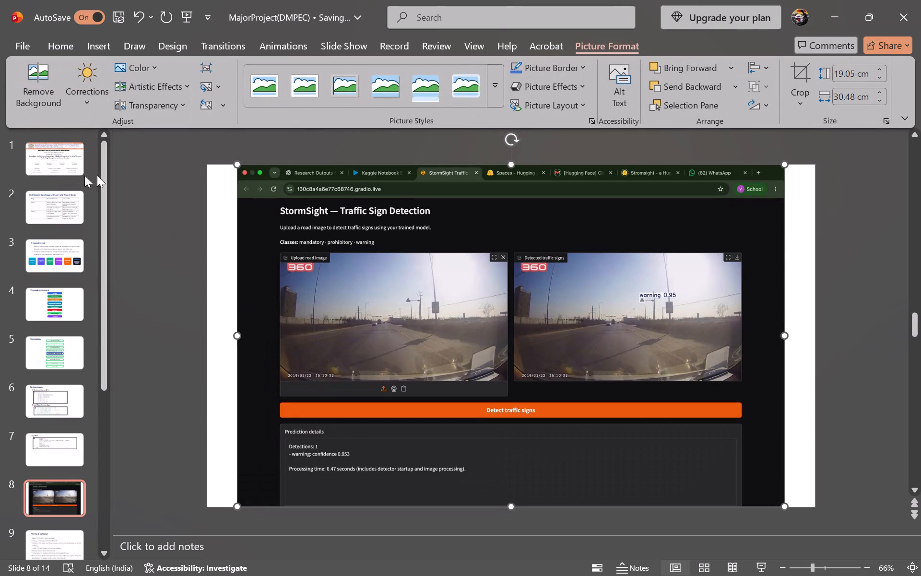
# Shrink the pasted warning-sign detection screenshot to about 9.81 by 15.7 cm, matching the mandatory-sign screenshot on the Results slide.
pyautogui.moveTo(240, 163); pyautogui.dragTo(525, 337)
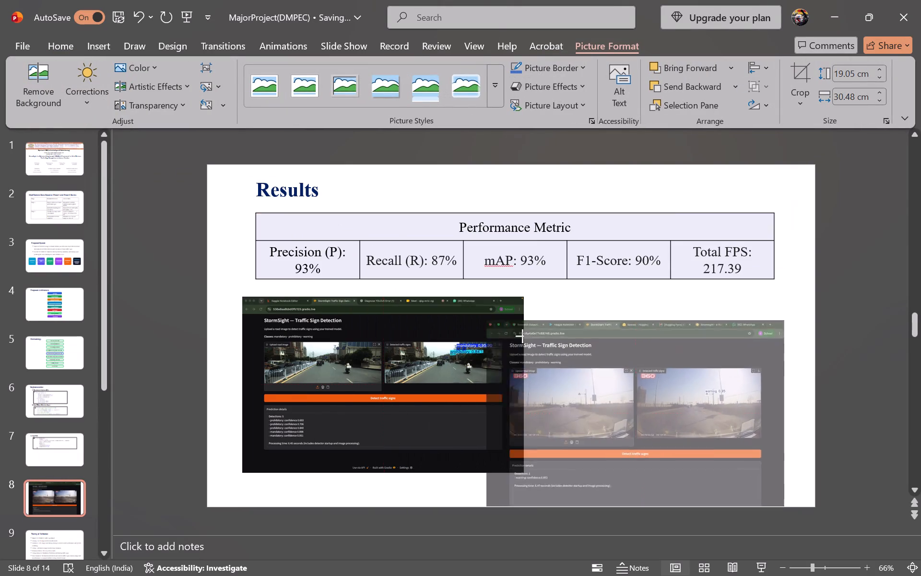
pyautogui.moveTo(525, 337); pyautogui.dragTo(548, 340)
pyautogui.moveTo(608, 404); pyautogui.dragTo(470, 385)
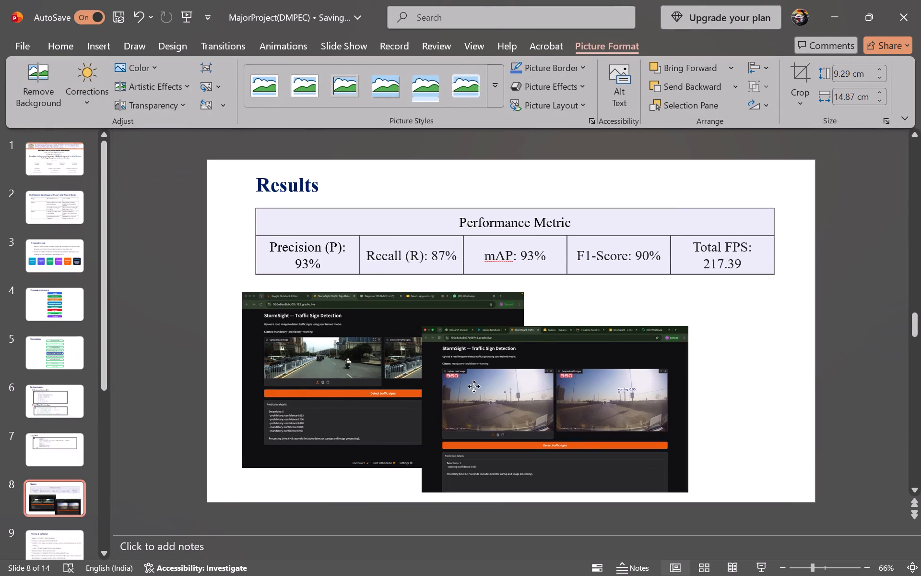
pyautogui.moveTo(470, 385); pyautogui.dragTo(326, 359)
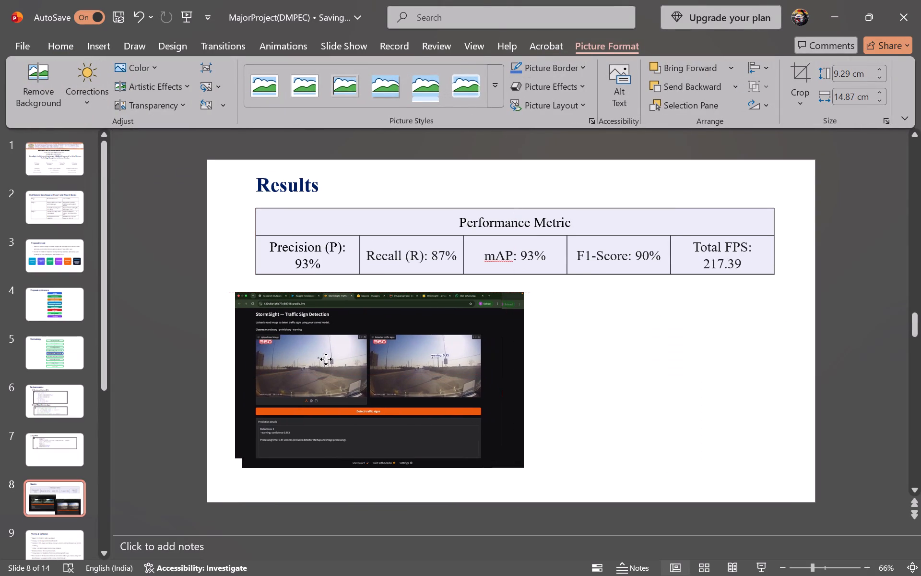
pyautogui.moveTo(326, 359); pyautogui.dragTo(333, 360)
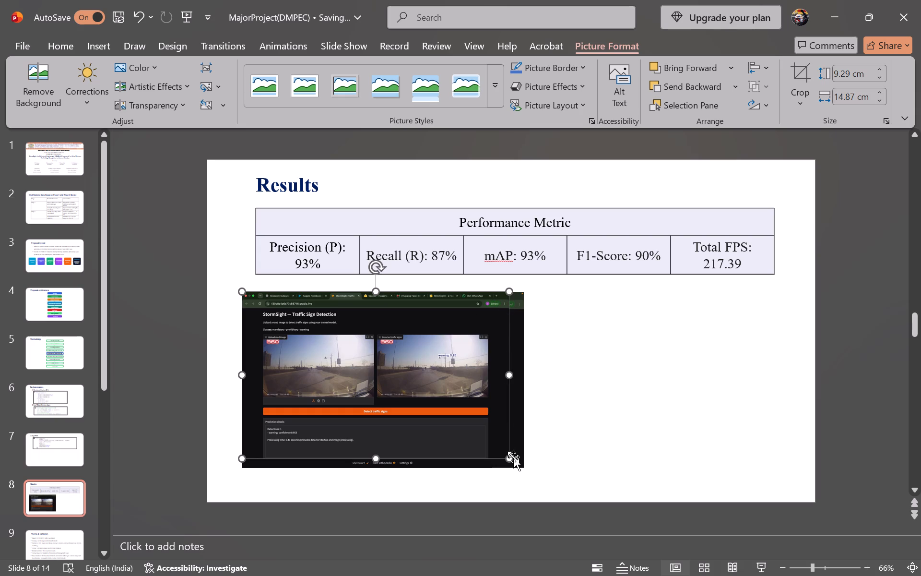
pyautogui.moveTo(507, 457); pyautogui.dragTo(520, 463)
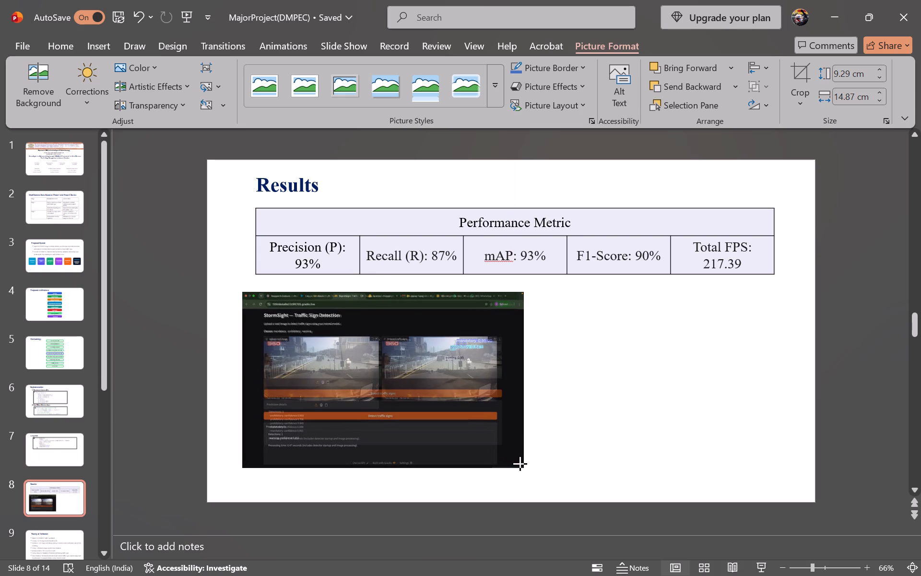
pyautogui.moveTo(520, 463); pyautogui.dragTo(523, 464)
# Arrange the two detection screenshots side by side below the Performance Metric table, level with each other, with a narrow gap and the warning-sign one on the right.
pyautogui.moveTo(426, 389); pyautogui.dragTo(634, 413)
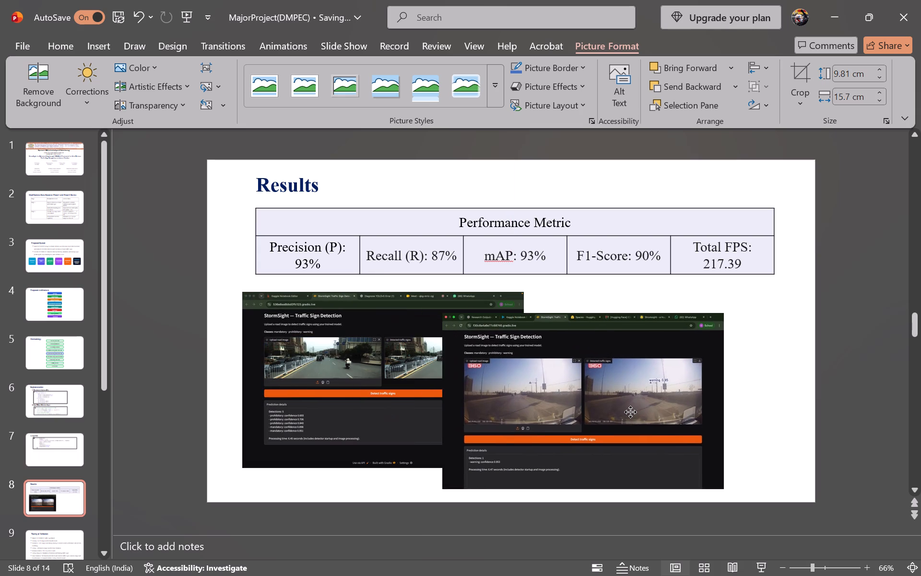
pyautogui.moveTo(634, 413); pyautogui.dragTo(713, 388)
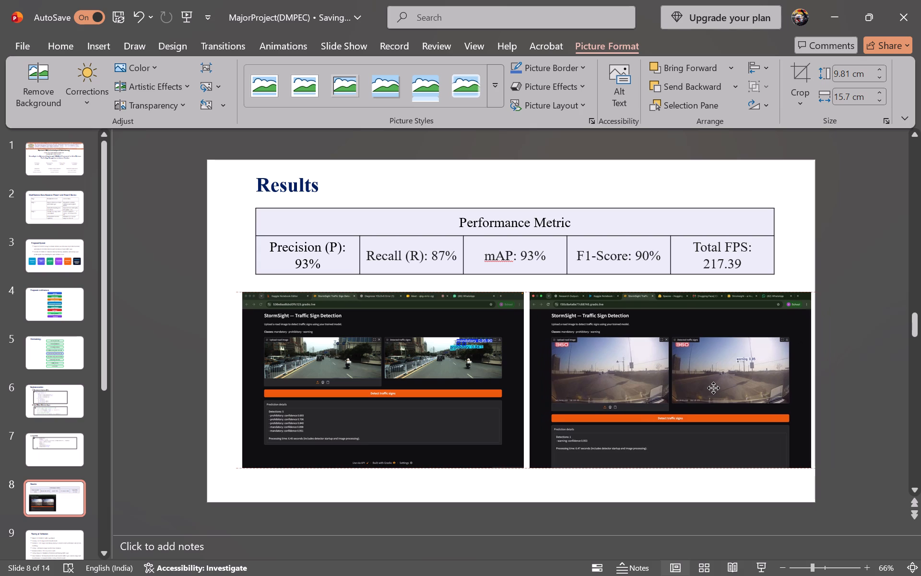
pyautogui.moveTo(713, 388); pyautogui.dragTo(712, 389)
pyautogui.moveTo(504, 377); pyautogui.dragTo(485, 383)
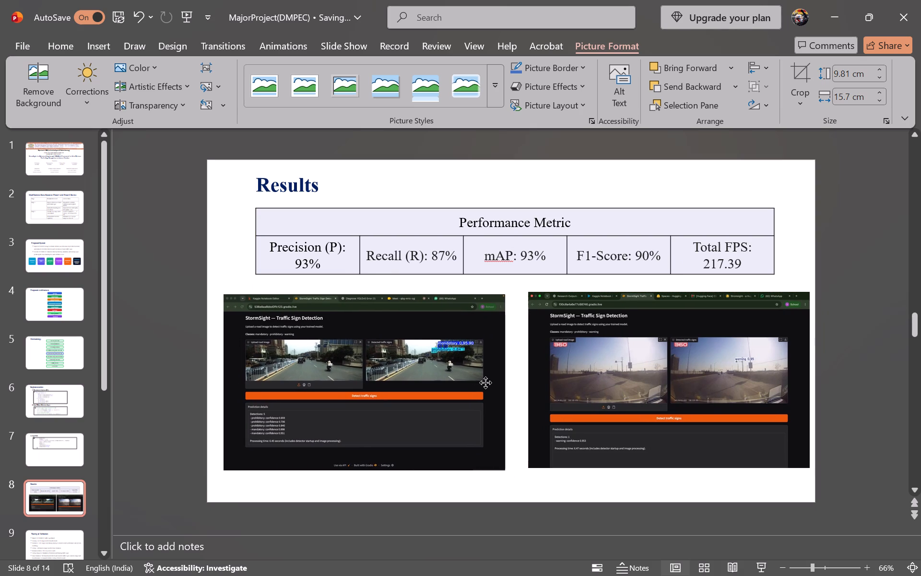
pyautogui.moveTo(485, 383); pyautogui.dragTo(488, 381)
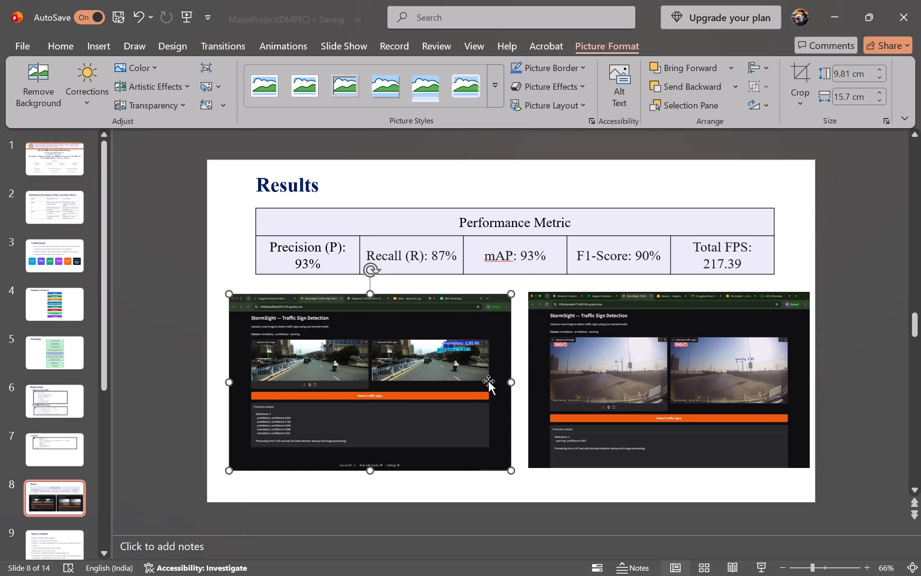
pyautogui.moveTo(626, 387); pyautogui.dragTo(624, 387)
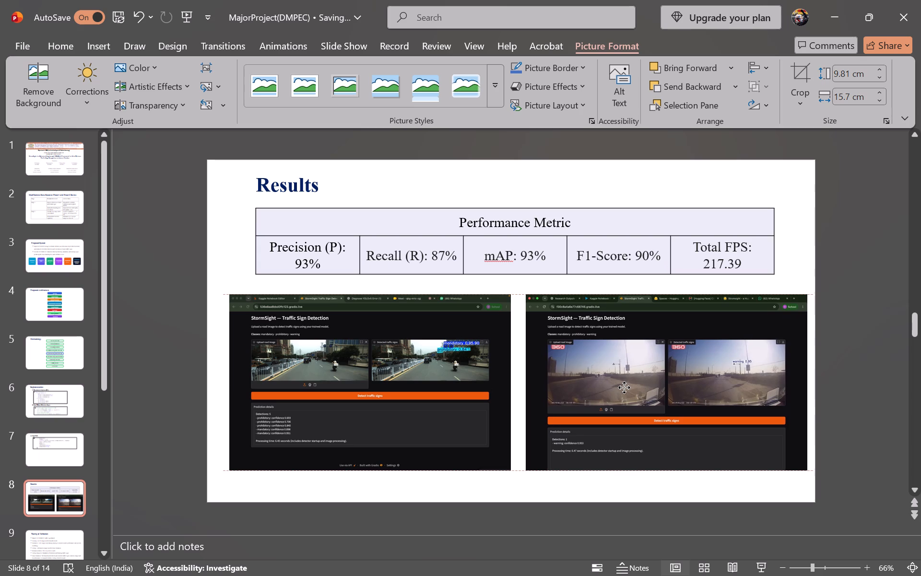
pyautogui.moveTo(624, 387); pyautogui.dragTo(614, 387)
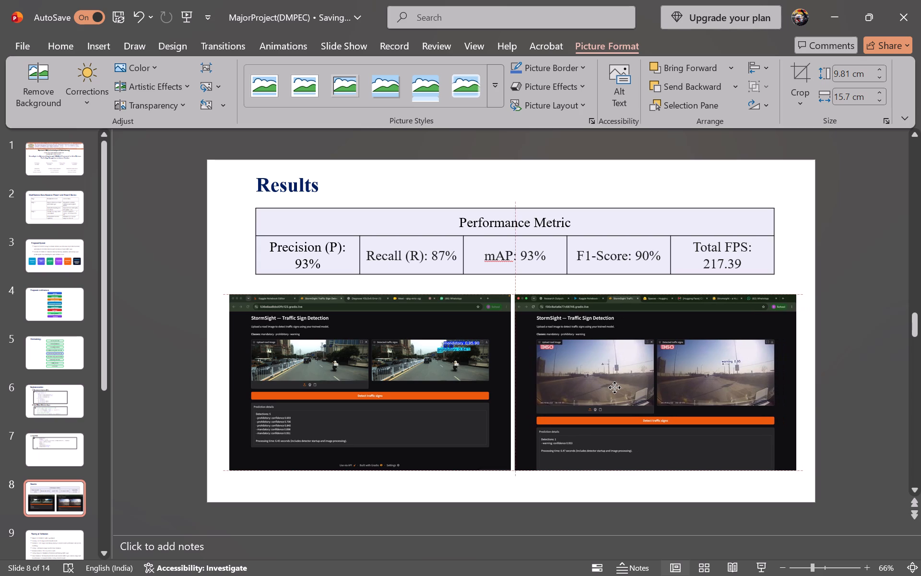
pyautogui.moveTo(614, 387); pyautogui.dragTo(615, 387)
pyautogui.click(587, 487)
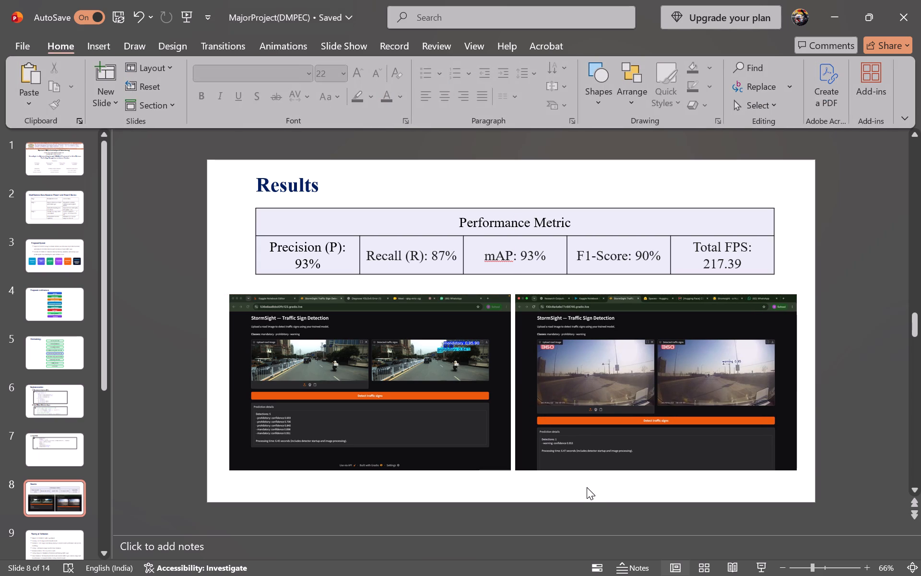
# Go to slide 7 with the Alpha-IoU code.
pyautogui.click(60, 449)
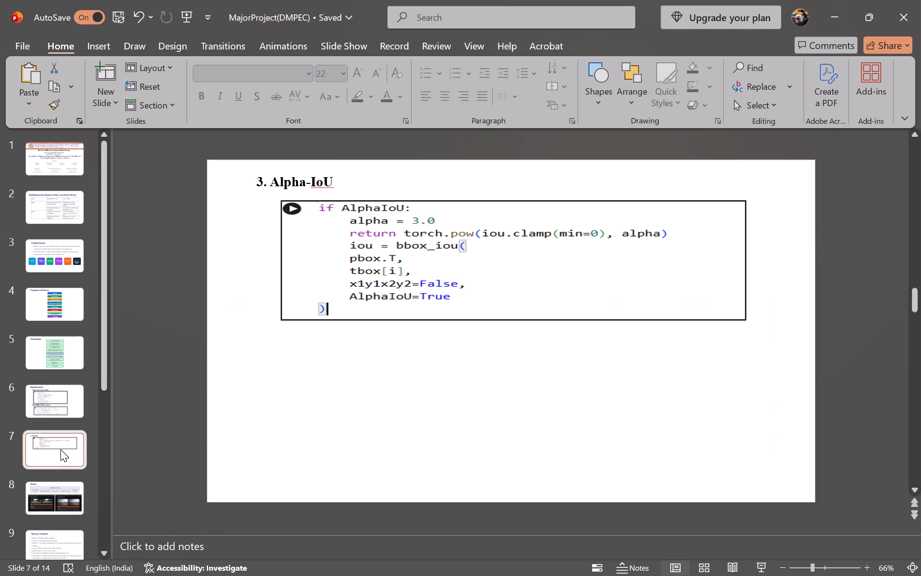
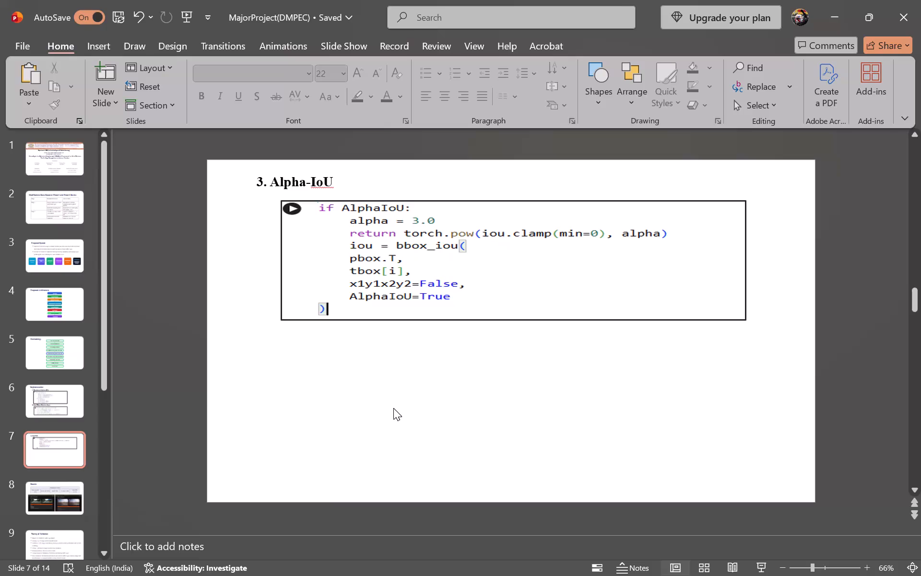
# Paste the copied feature-fusion code screenshot onto the Alpha-IoU slide, aligning its left edge with the existing code picture.
pyautogui.hotkey('ctrl', 'b')
pyautogui.hotkey('ctrl', 'v')
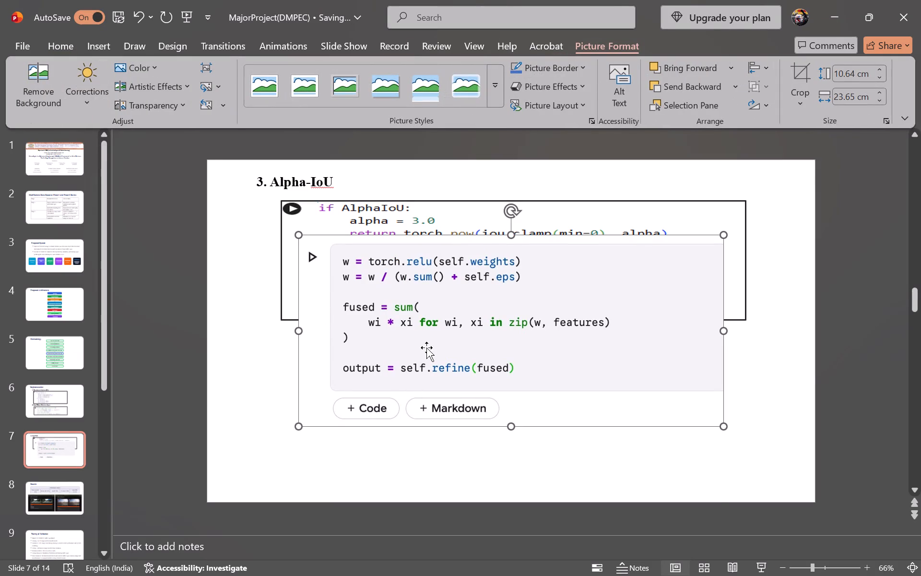
pyautogui.moveTo(426, 348); pyautogui.dragTo(413, 433)
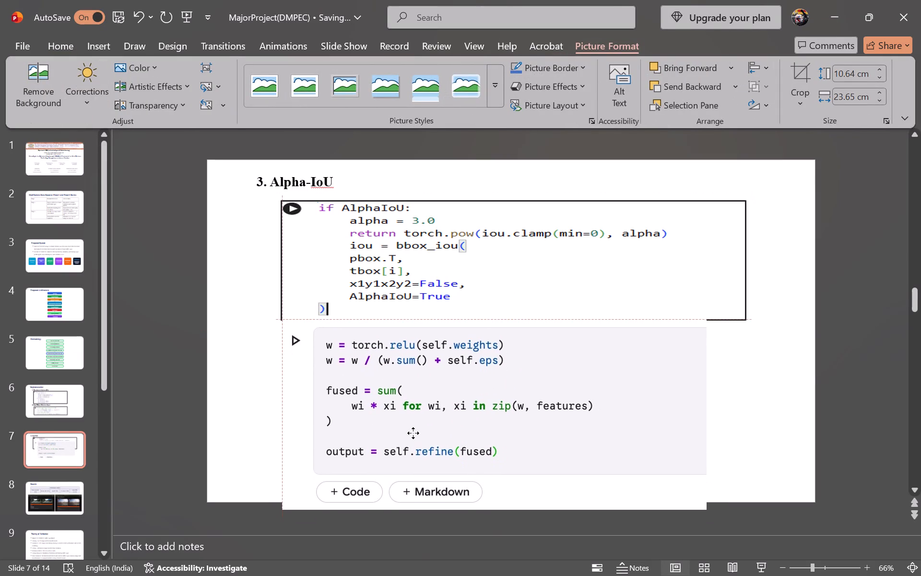
pyautogui.moveTo(413, 433); pyautogui.dragTo(408, 367)
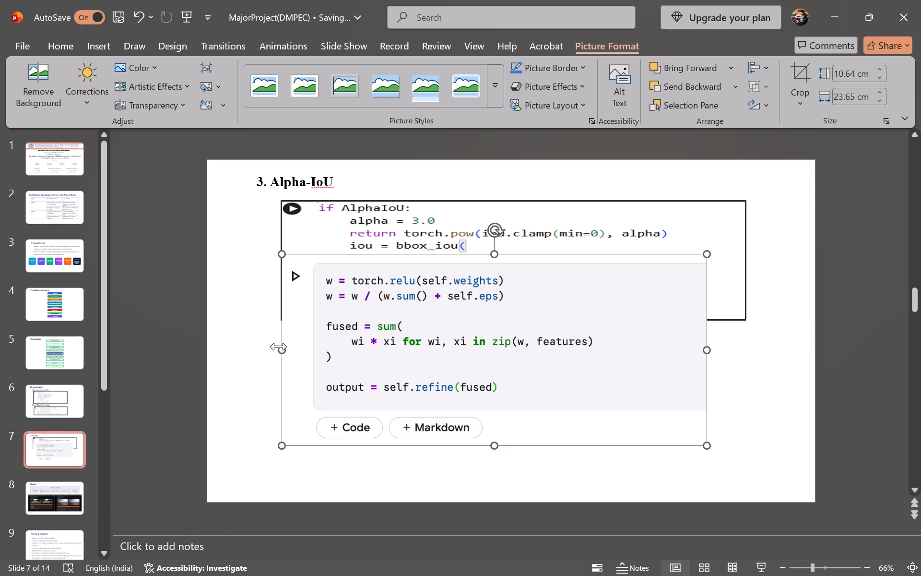
# Crop the pasted fusion code screenshot to about 8.16 by 21.74 cm, removing the run arrow, outer margins and Code/Markdown strip.
pyautogui.rightClick(382, 310)
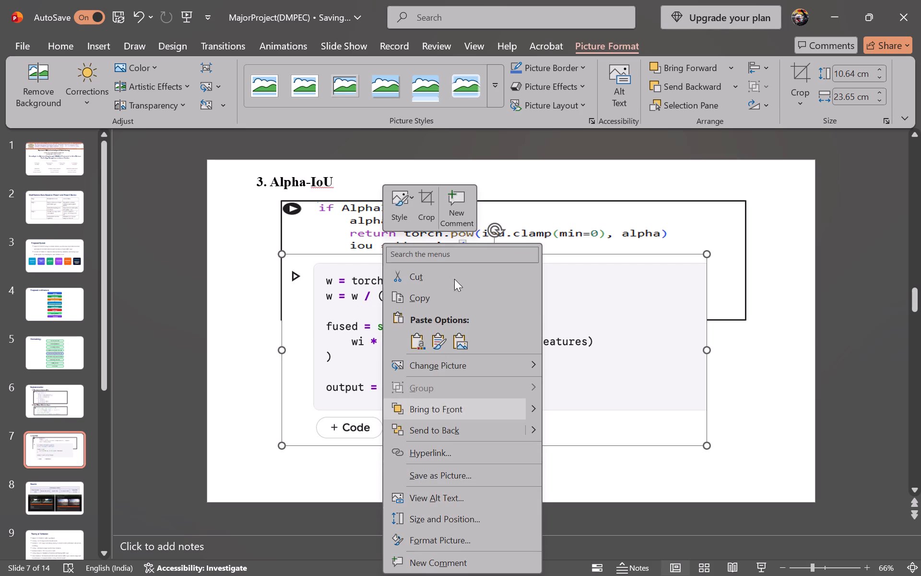
pyautogui.click(420, 198)
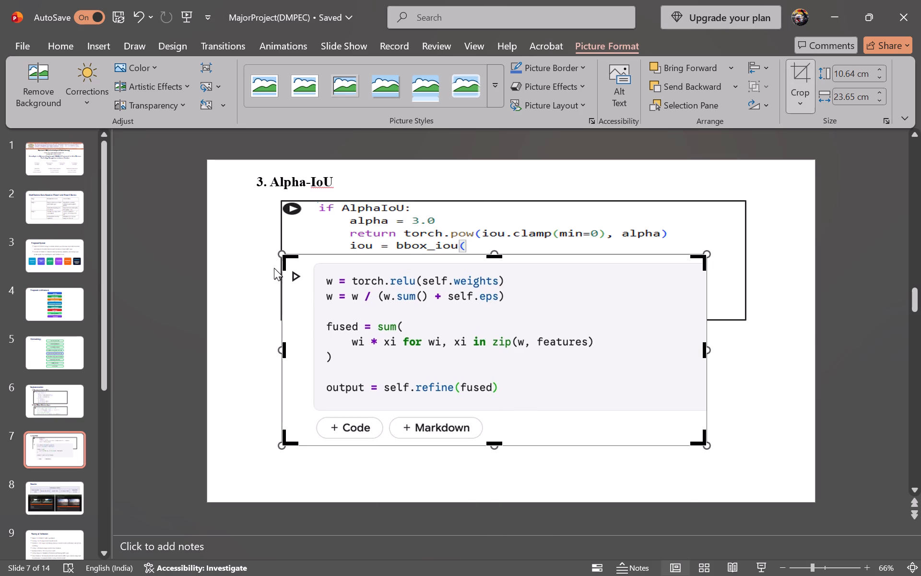
pyautogui.moveTo(282, 259); pyautogui.dragTo(299, 259)
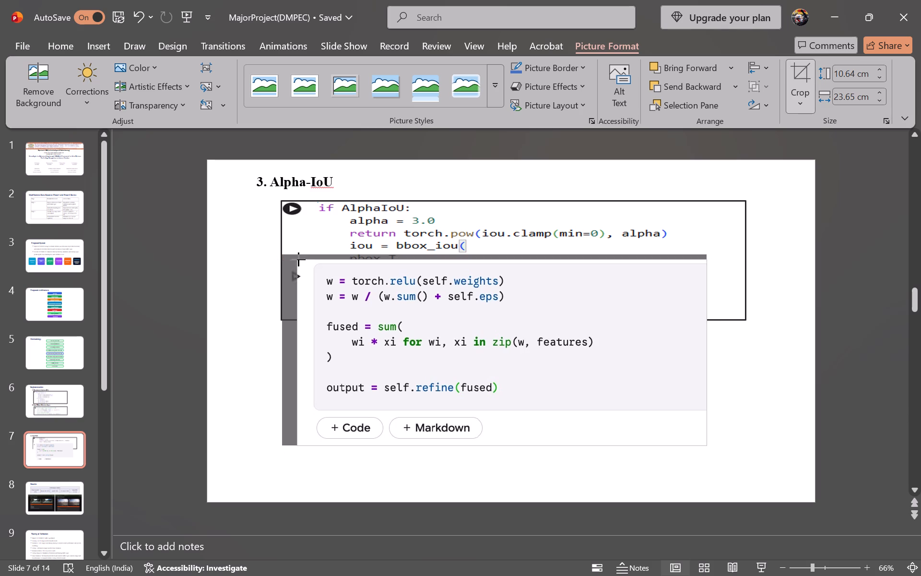
pyautogui.moveTo(299, 259); pyautogui.dragTo(313, 262)
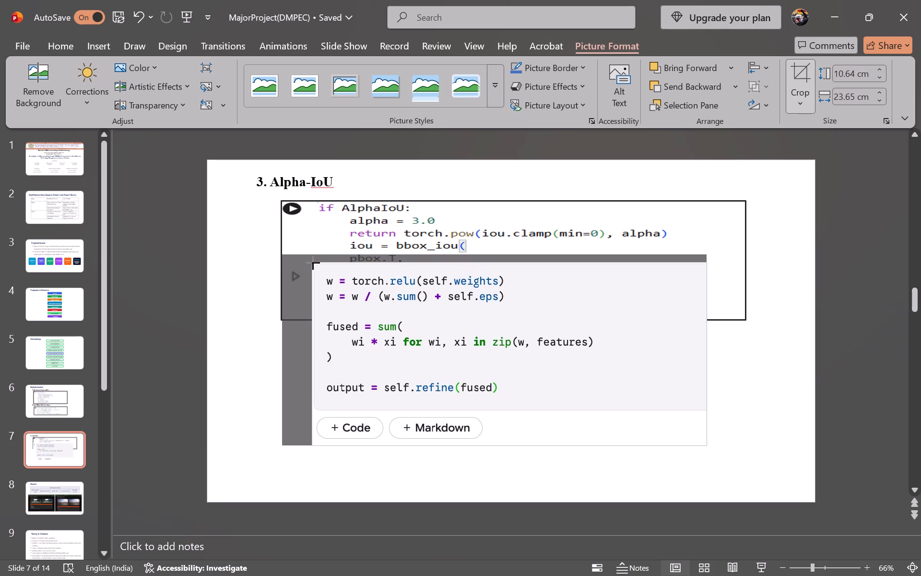
pyautogui.moveTo(313, 262); pyautogui.dragTo(314, 262)
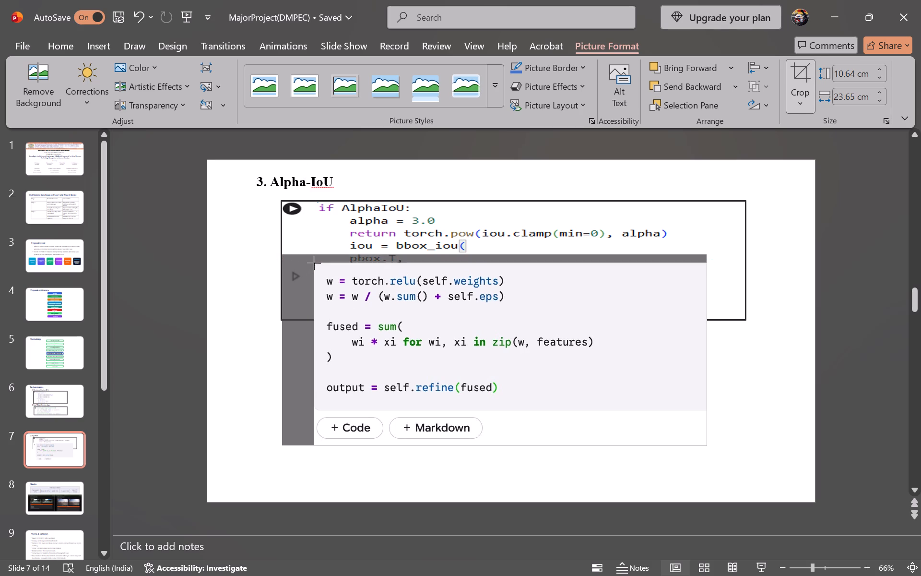
pyautogui.moveTo(314, 262); pyautogui.dragTo(314, 264)
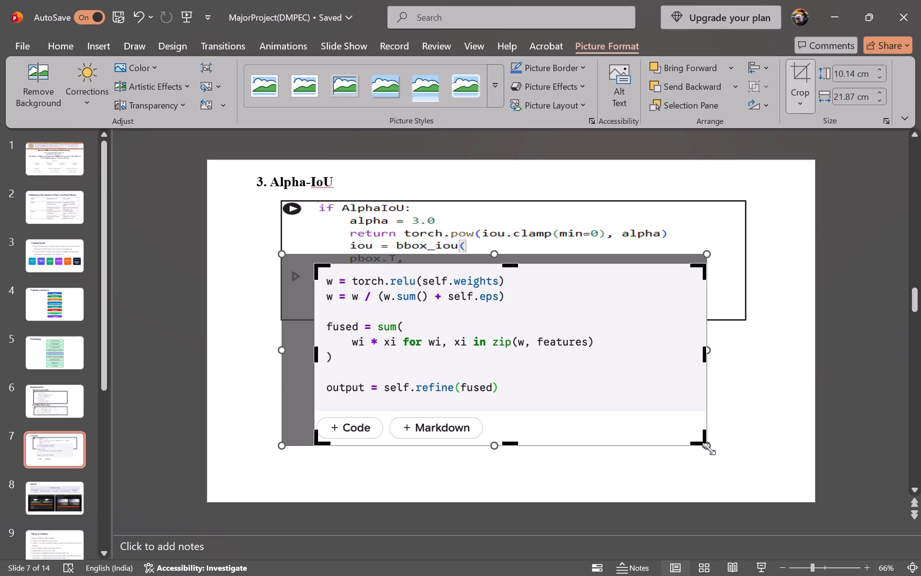
pyautogui.moveTo(709, 449); pyautogui.dragTo(700, 422)
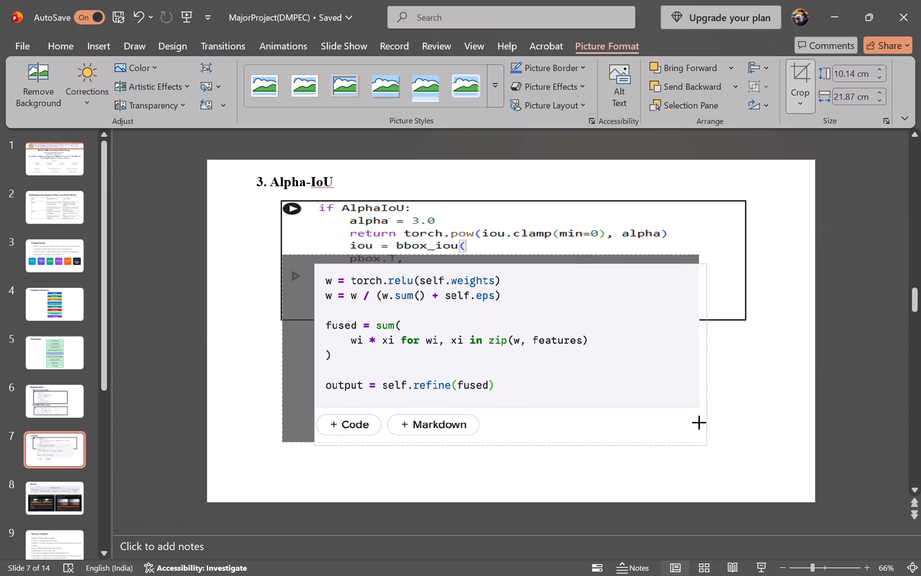
pyautogui.moveTo(700, 422); pyautogui.dragTo(707, 443)
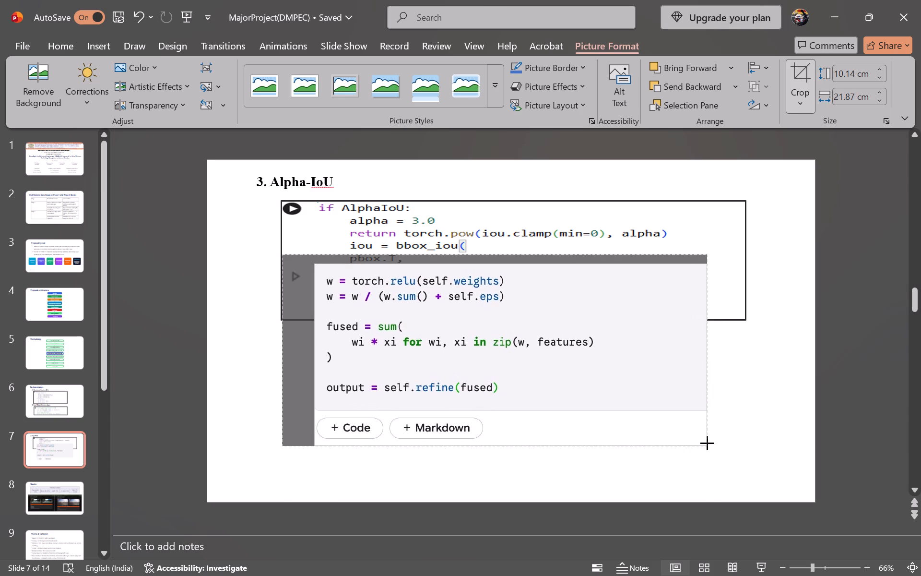
pyautogui.moveTo(707, 443); pyautogui.dragTo(705, 444)
pyautogui.moveTo(702, 444); pyautogui.dragTo(704, 410)
pyautogui.click(756, 401)
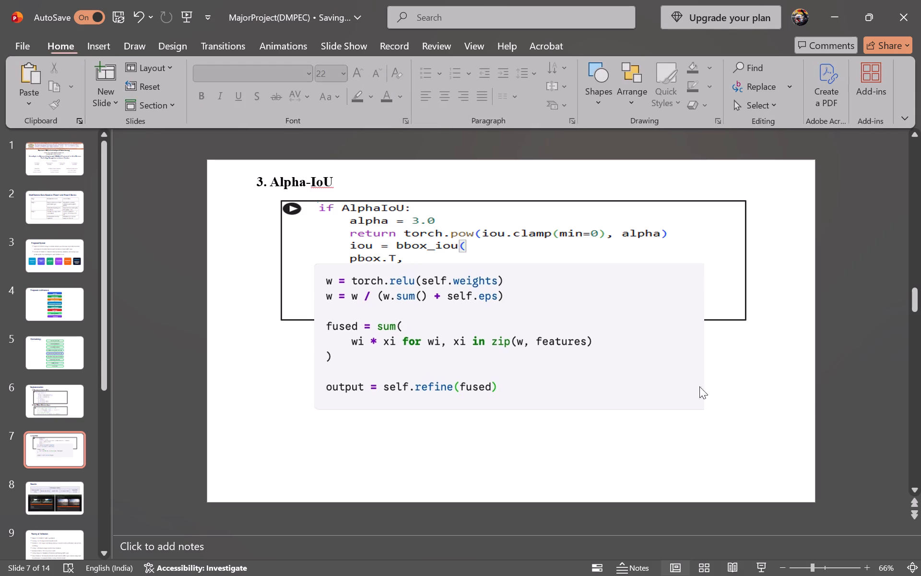
# Place the fusion code picture below the Alpha-IoU code picture and resize it to about 7.02 by 25.78 cm, matching its width.
pyautogui.moveTo(562, 321); pyautogui.dragTo(565, 399)
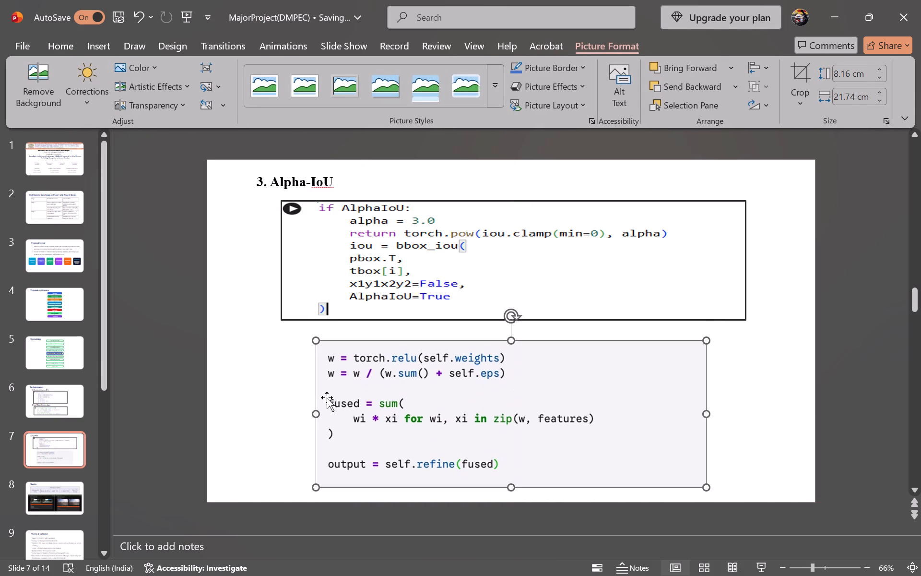
pyautogui.moveTo(315, 414); pyautogui.dragTo(285, 416)
pyautogui.moveTo(707, 413); pyautogui.dragTo(716, 413)
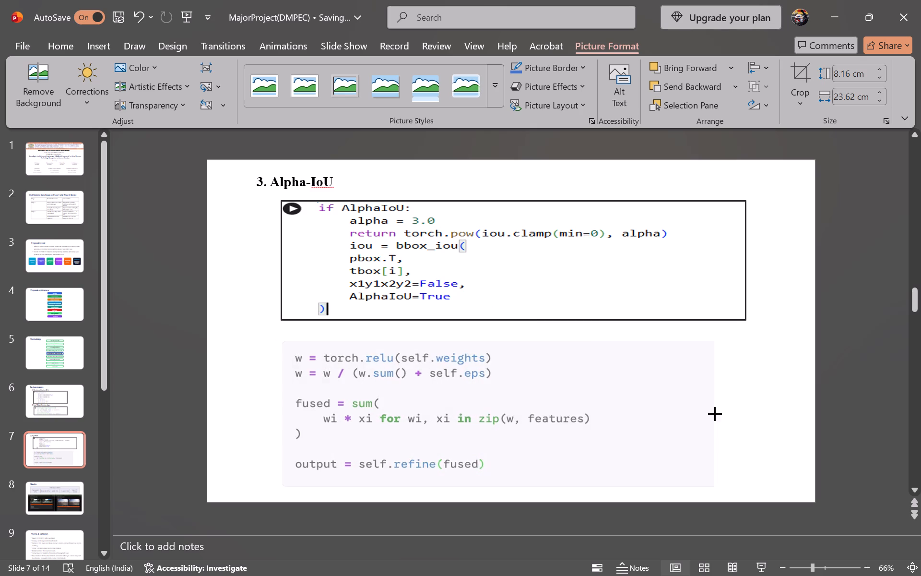
pyautogui.moveTo(716, 413); pyautogui.dragTo(744, 412)
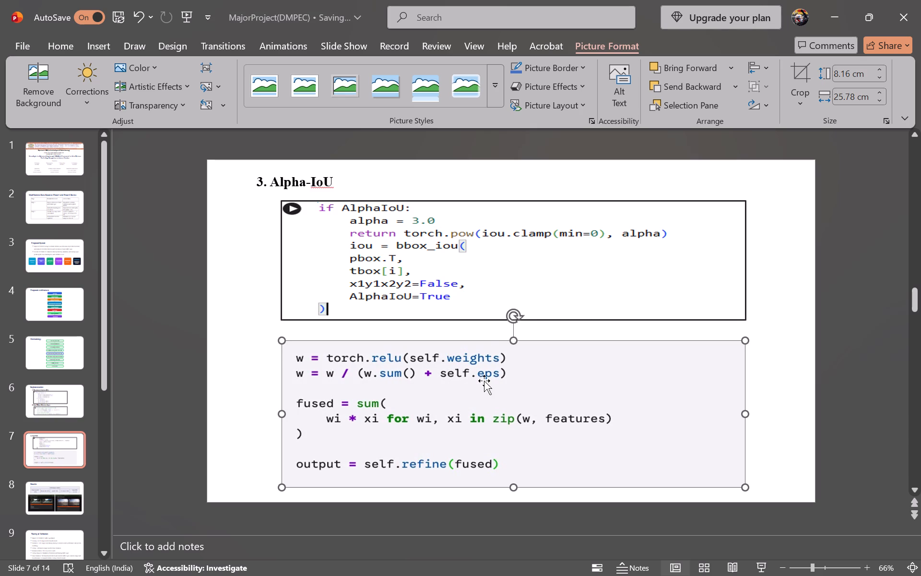
pyautogui.moveTo(514, 341); pyautogui.dragTo(516, 364)
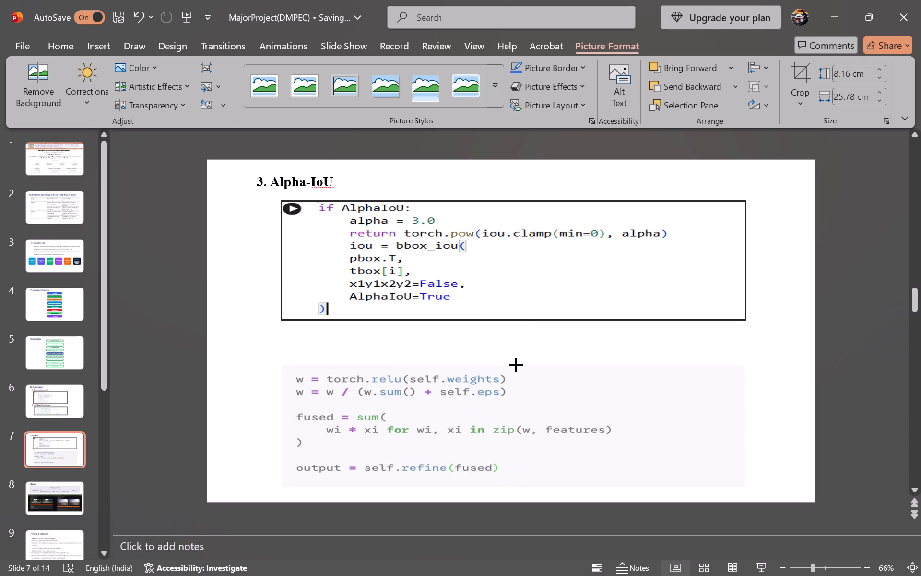
pyautogui.moveTo(516, 364); pyautogui.dragTo(517, 361)
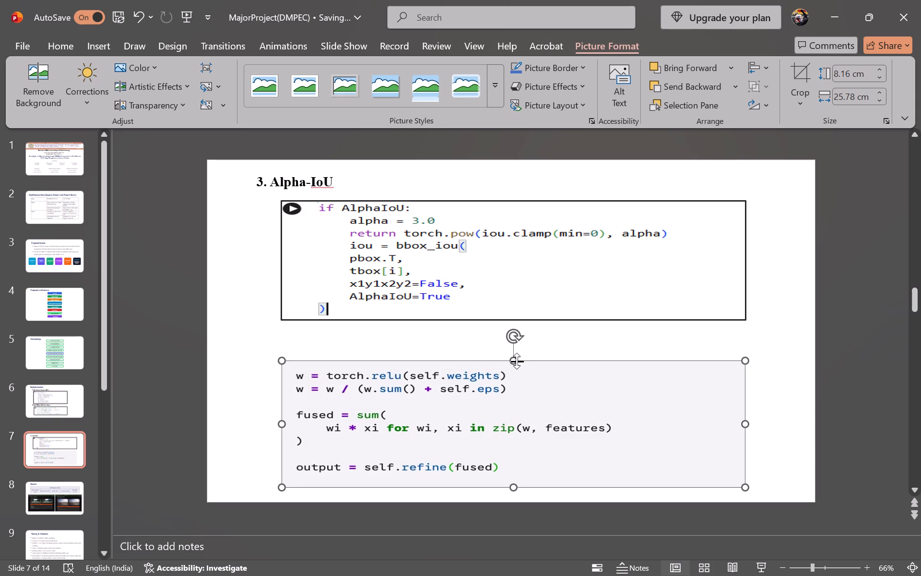
# Give the fusion code picture a black, partly transparent outline.
pyautogui.click(579, 71)
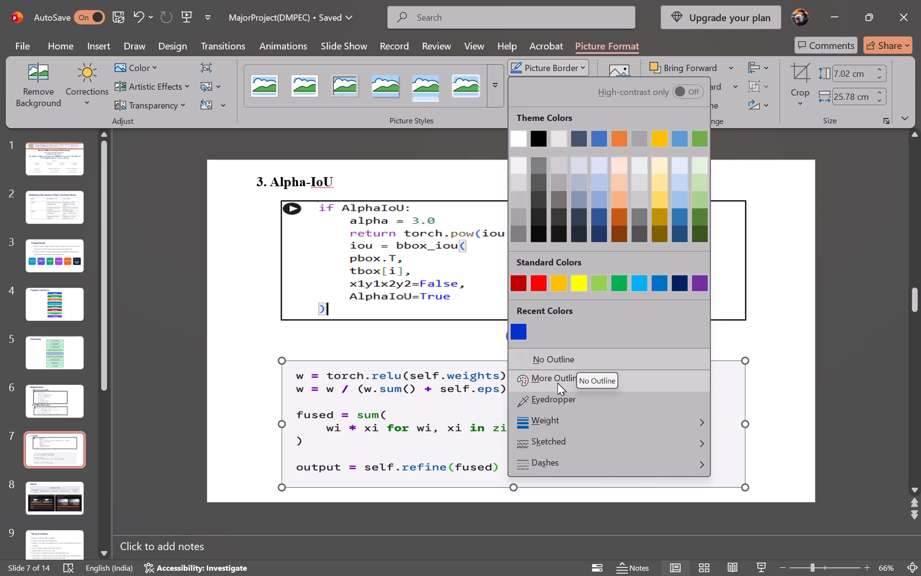
pyautogui.click(546, 375)
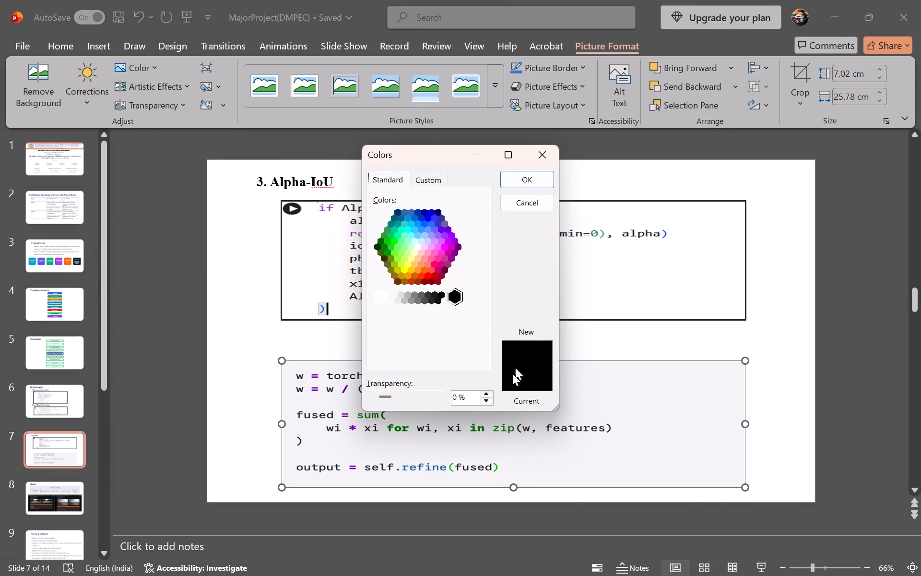
pyautogui.tripleClick(488, 394)
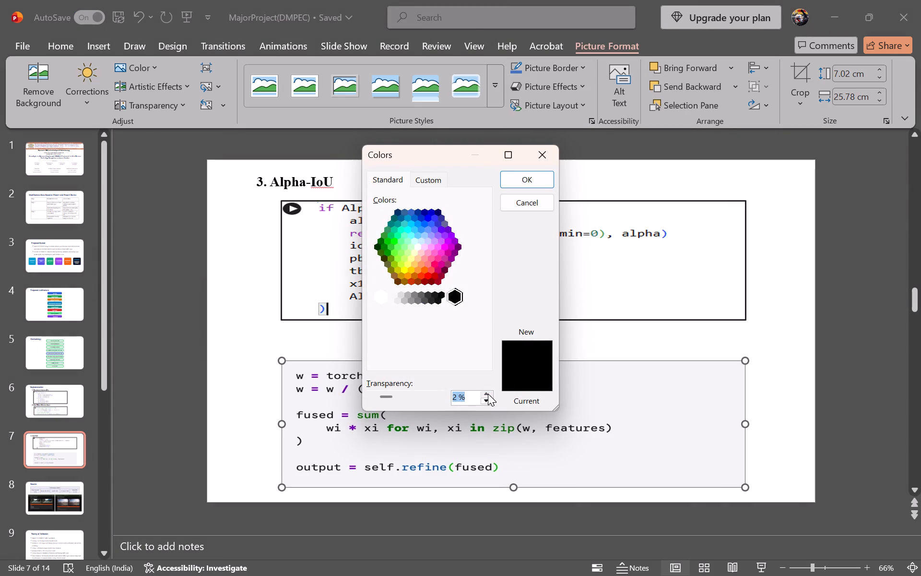
pyautogui.tripleClick(488, 394)
pyautogui.doubleClick(488, 394)
pyautogui.tripleClick(488, 394)
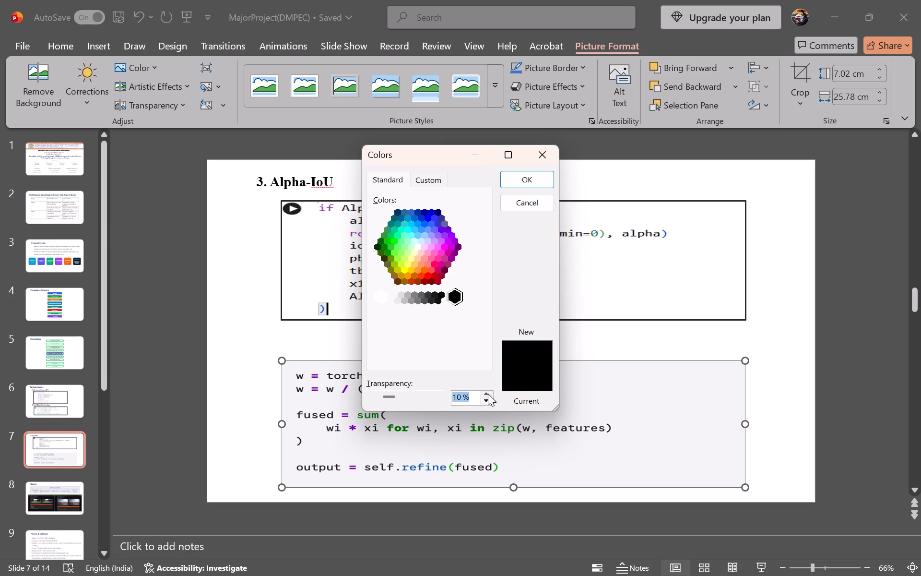
pyautogui.tripleClick(488, 394)
pyautogui.tripleClick(488, 394)
pyautogui.rightClick(488, 394)
pyautogui.rightClick(488, 394)
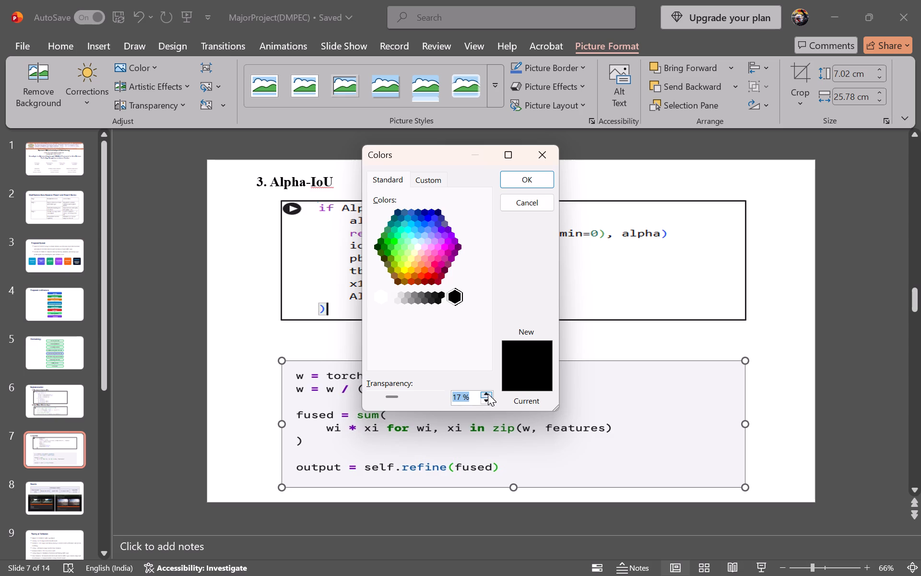
pyautogui.rightClick(488, 394)
pyautogui.rightClick(488, 394)
pyautogui.rightClick(488, 394)
pyautogui.tripleClick(488, 394)
pyautogui.tripleClick(488, 394)
pyautogui.tripleClick(488, 394)
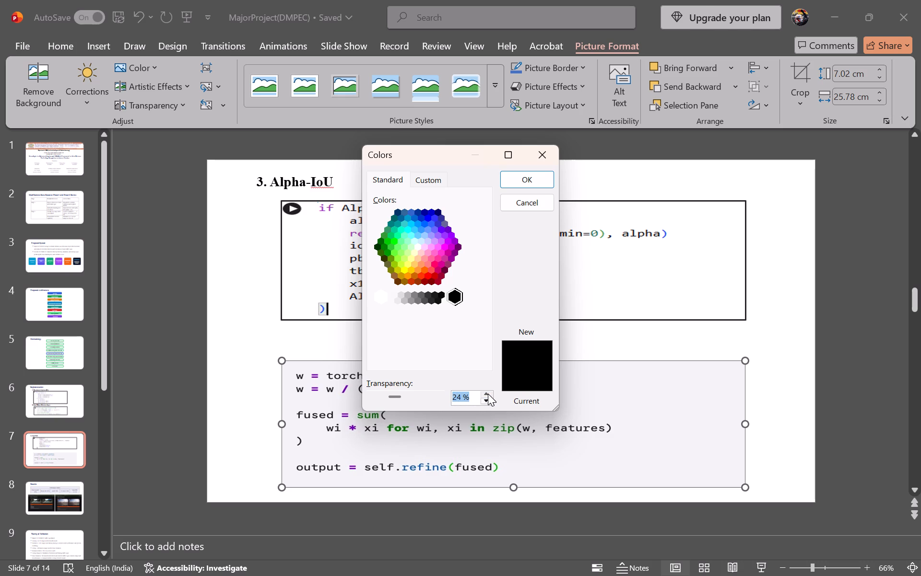
pyautogui.tripleClick(488, 394)
pyautogui.tripleClick(488, 394)
pyautogui.tripleClick(488, 394)
pyautogui.tripleClick(488, 394)
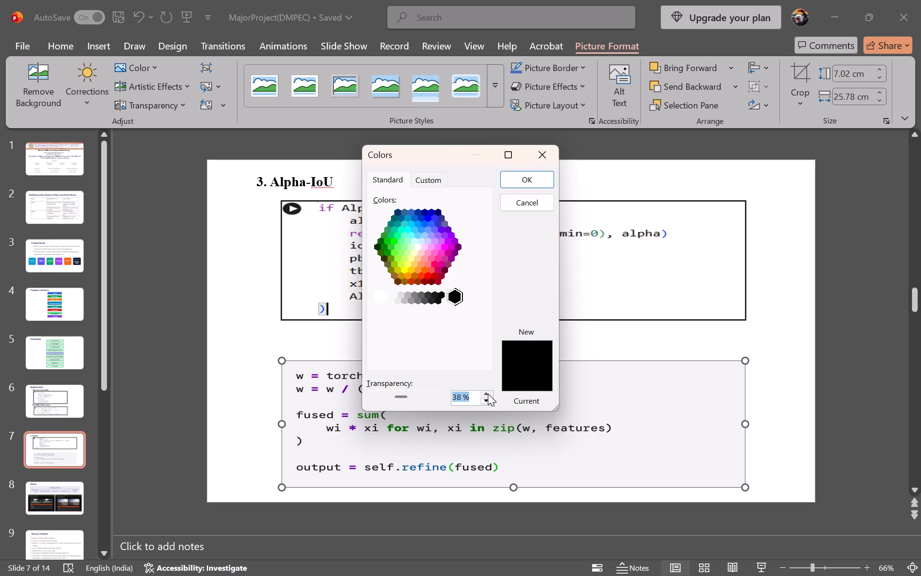
pyautogui.tripleClick(488, 394)
pyautogui.doubleClick(488, 394)
pyautogui.click(537, 175)
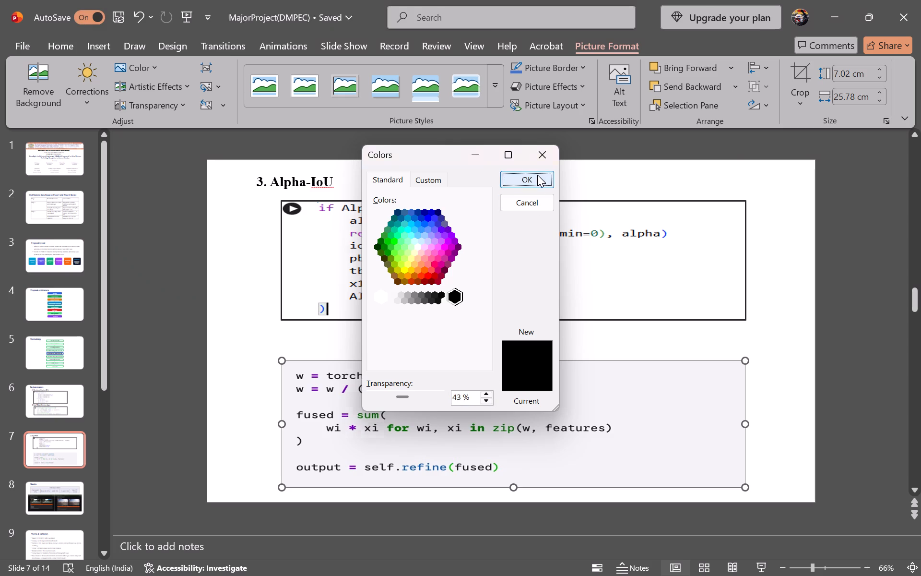
pyautogui.click(579, 68)
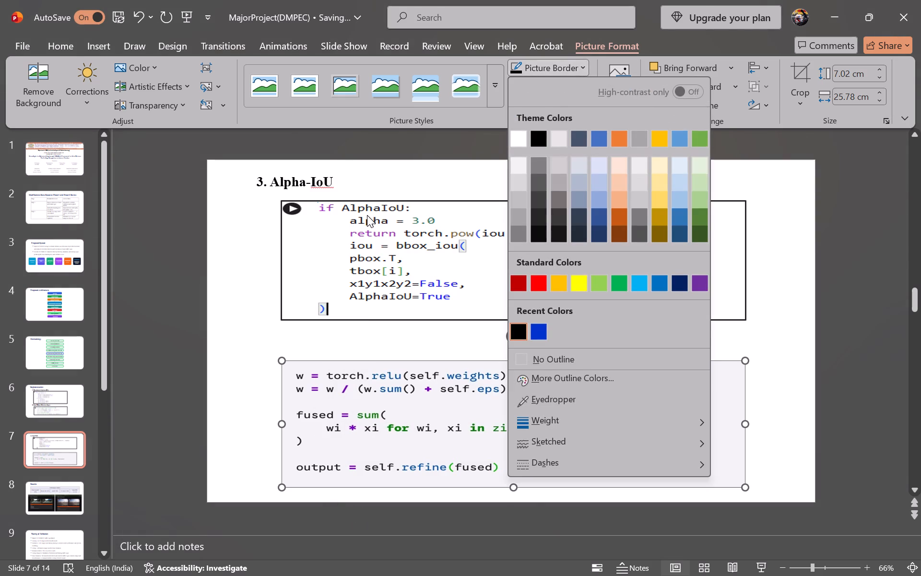
pyautogui.click(367, 215)
# Crop the Alpha-IoU code picture slightly inward from its top-left and bottom-right corners.
pyautogui.click(367, 215)
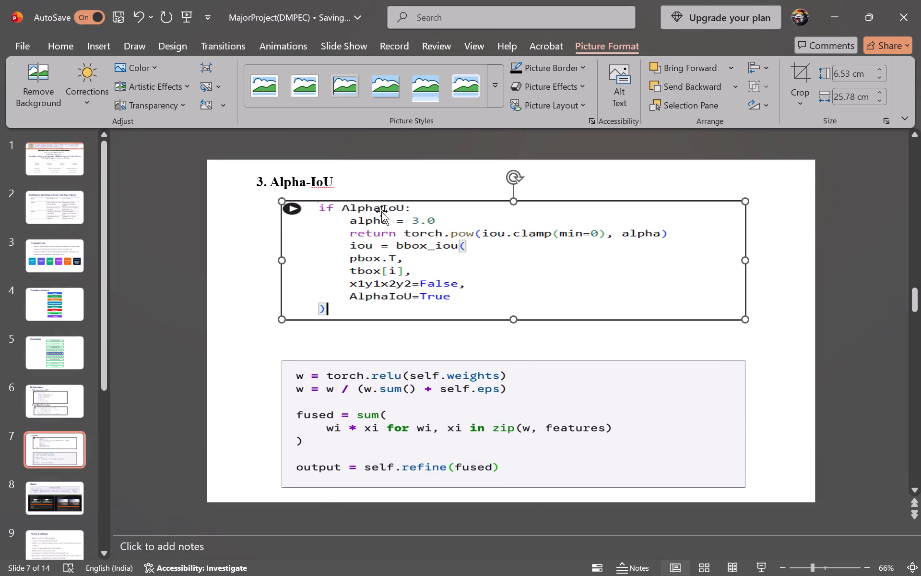
pyautogui.rightClick(513, 214)
pyautogui.click(558, 190)
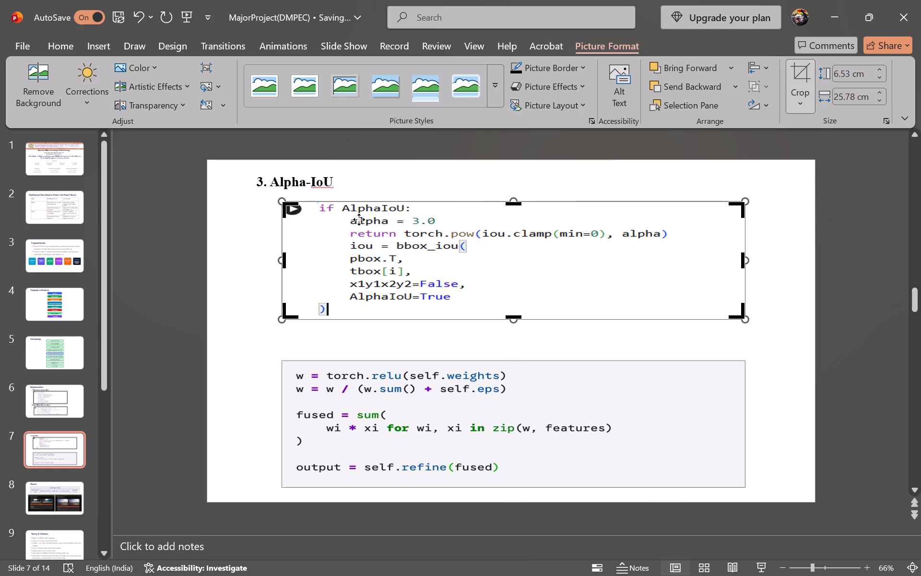
pyautogui.moveTo(282, 204); pyautogui.dragTo(286, 203)
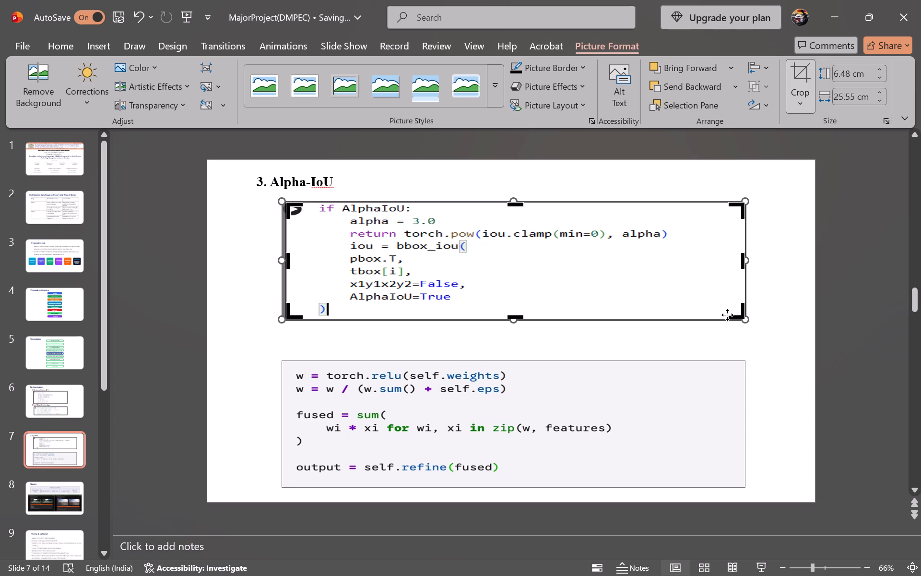
pyautogui.click(741, 317)
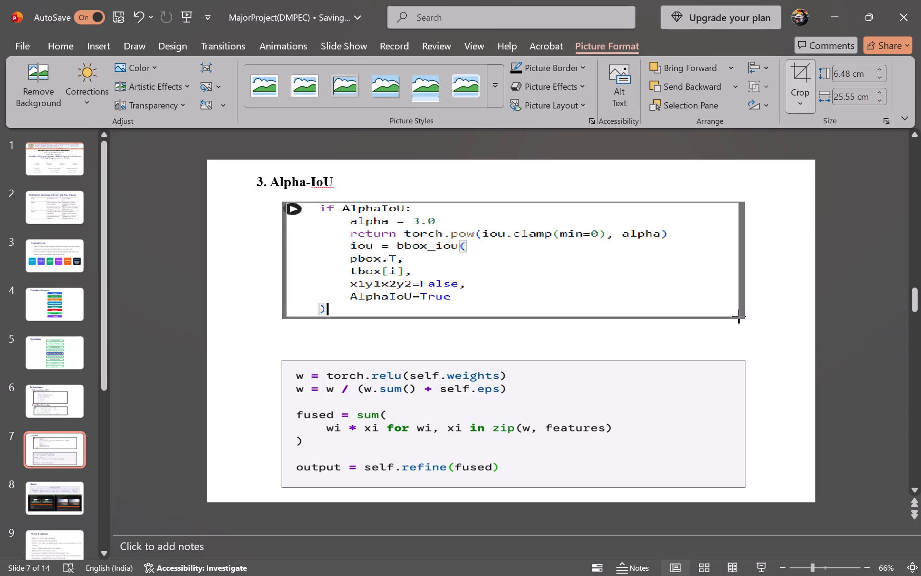
pyautogui.click(740, 351)
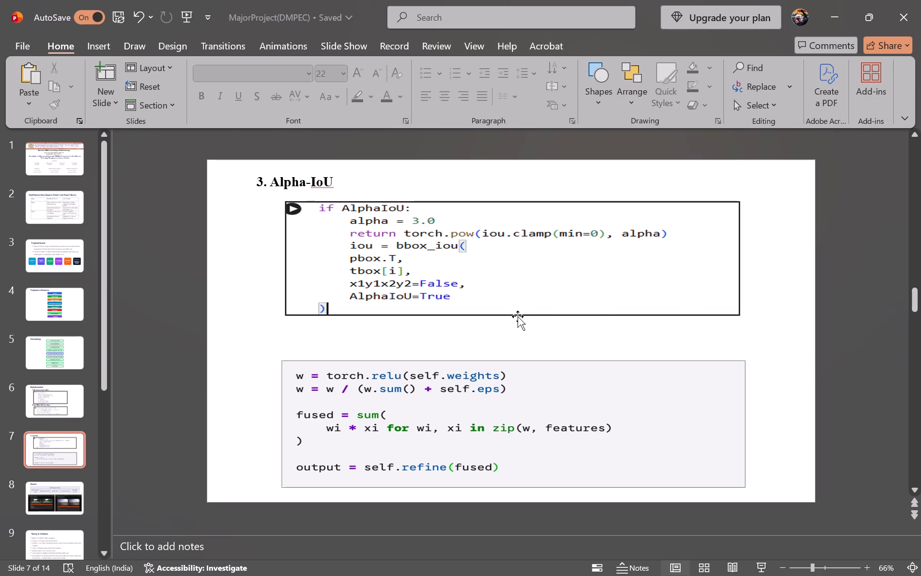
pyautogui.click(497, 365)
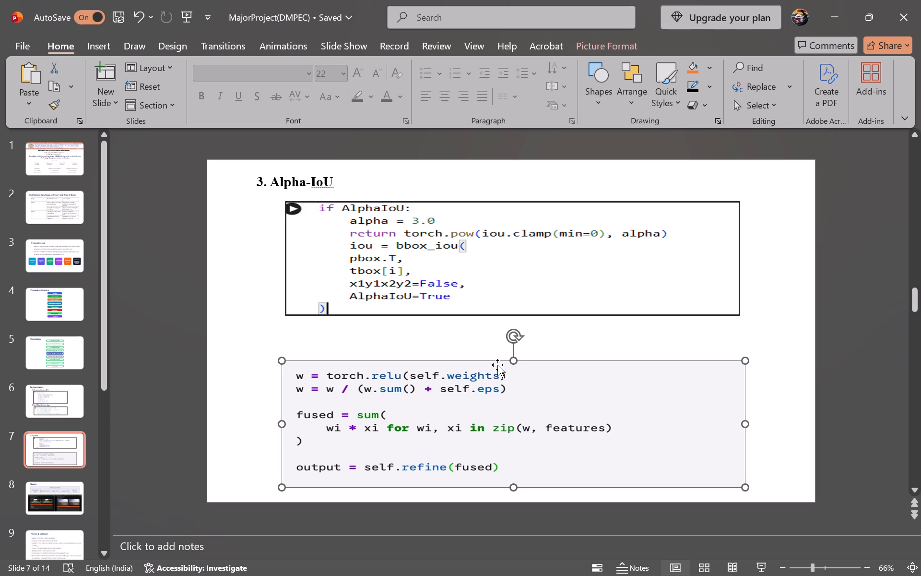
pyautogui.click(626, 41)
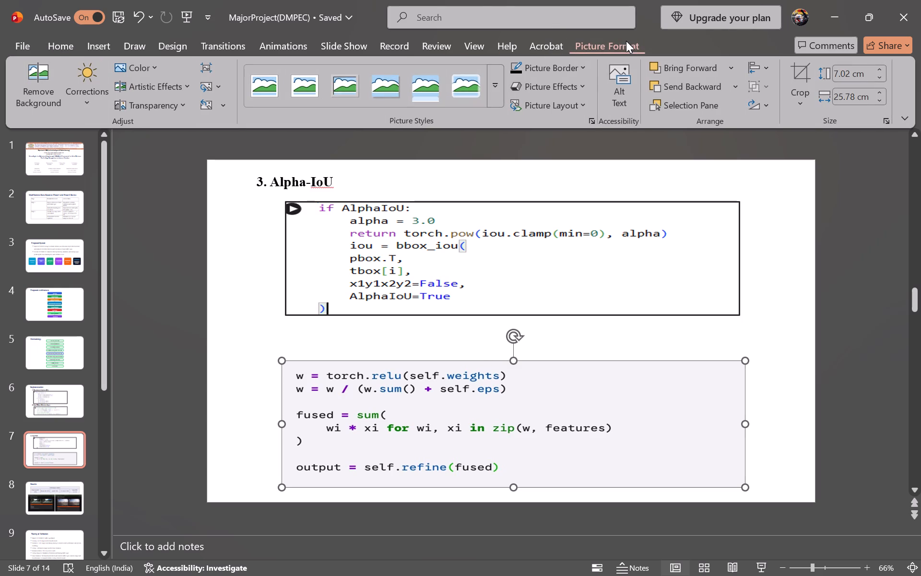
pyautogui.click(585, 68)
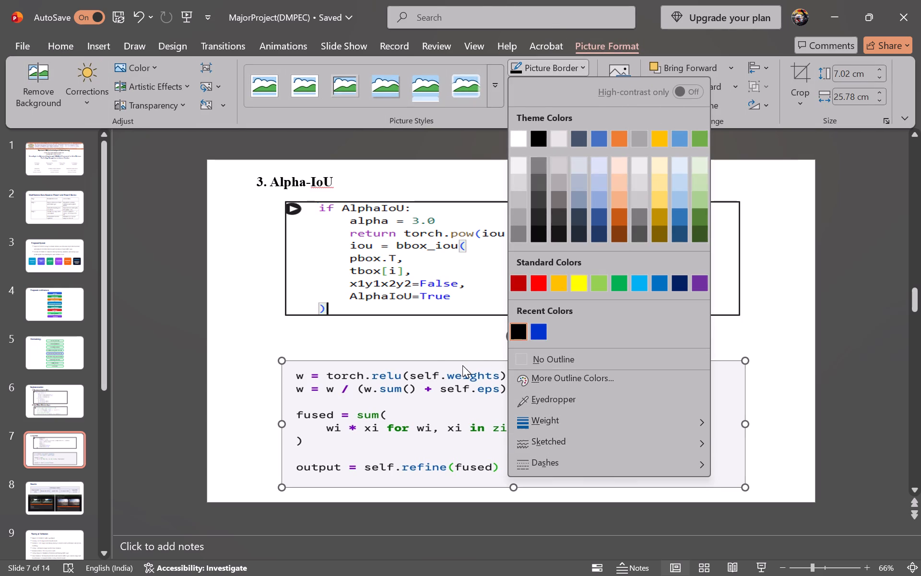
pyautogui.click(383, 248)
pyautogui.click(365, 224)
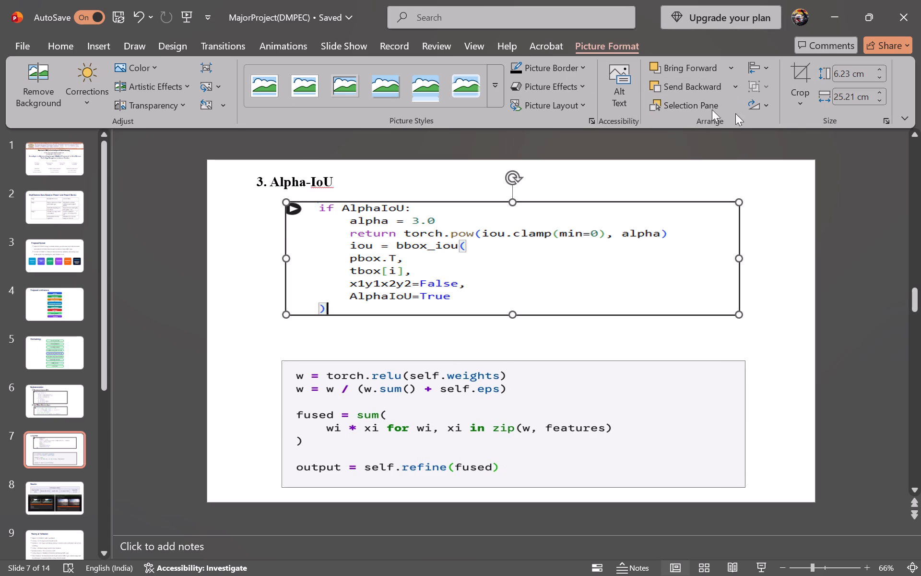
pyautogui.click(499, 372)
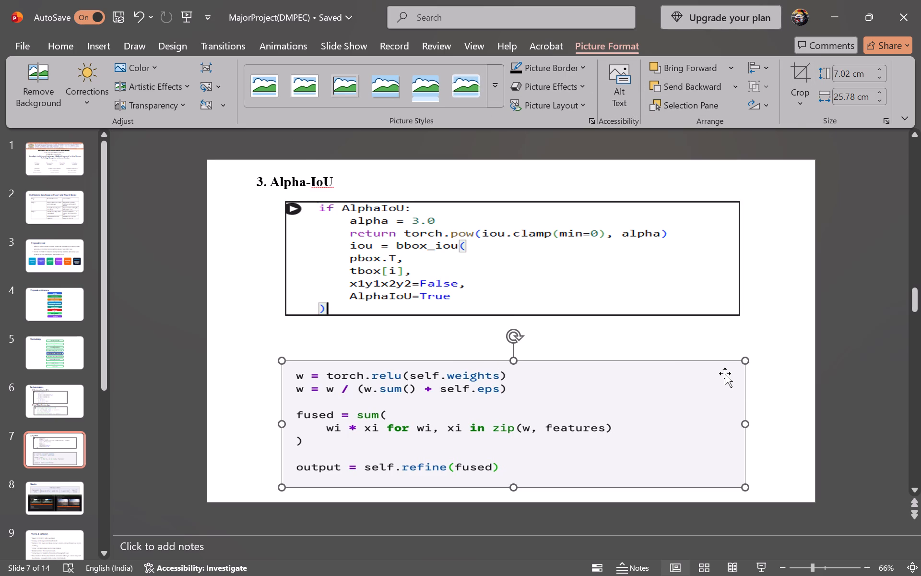
# Undo the last two inward crops of the Alpha-IoU code picture.
pyautogui.hotkey('ctrl', 'z')
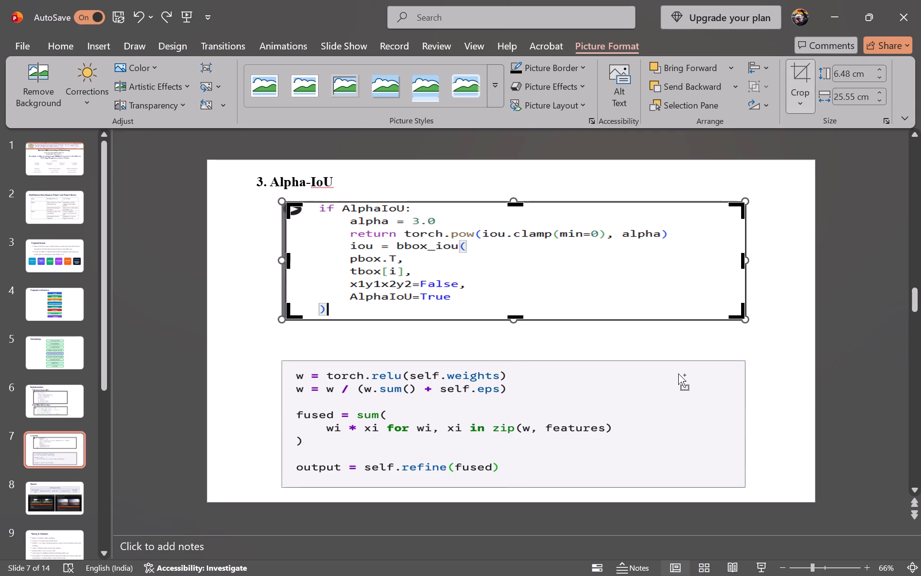
pyautogui.hotkey('ctrl', 'z')
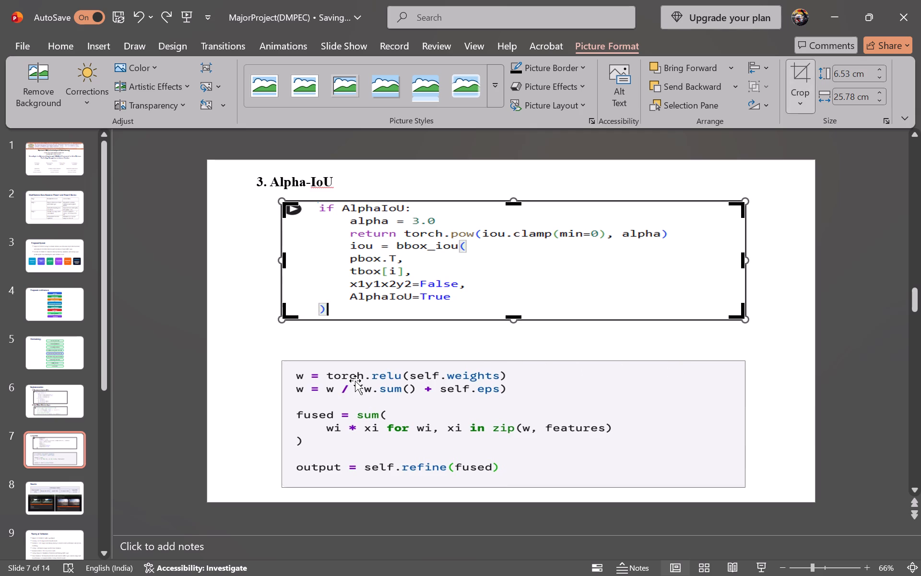
pyautogui.click(345, 353)
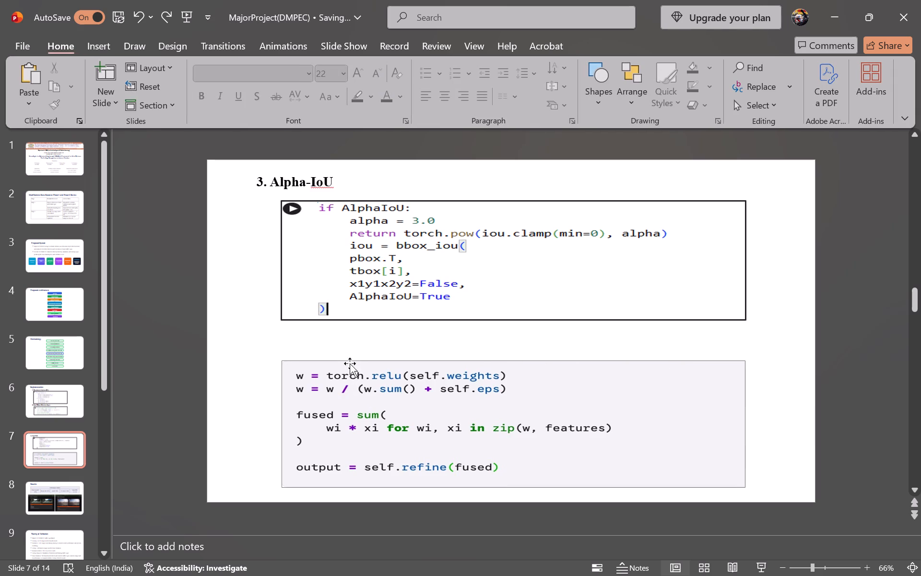
pyautogui.click(353, 396)
pyautogui.click(348, 341)
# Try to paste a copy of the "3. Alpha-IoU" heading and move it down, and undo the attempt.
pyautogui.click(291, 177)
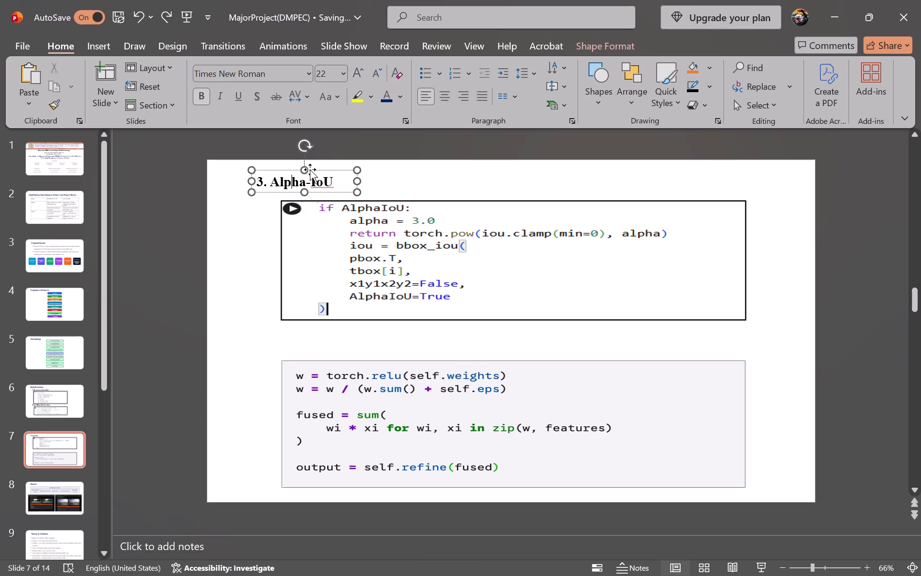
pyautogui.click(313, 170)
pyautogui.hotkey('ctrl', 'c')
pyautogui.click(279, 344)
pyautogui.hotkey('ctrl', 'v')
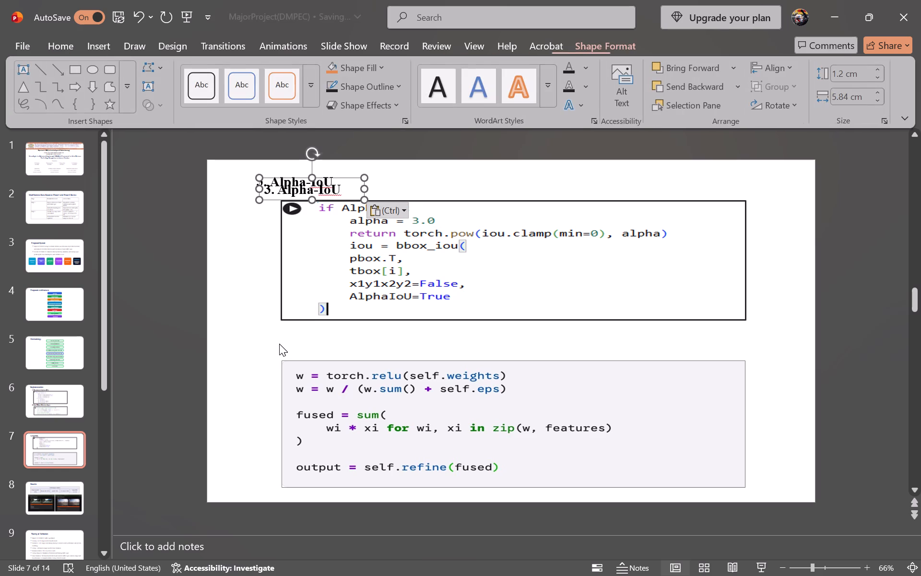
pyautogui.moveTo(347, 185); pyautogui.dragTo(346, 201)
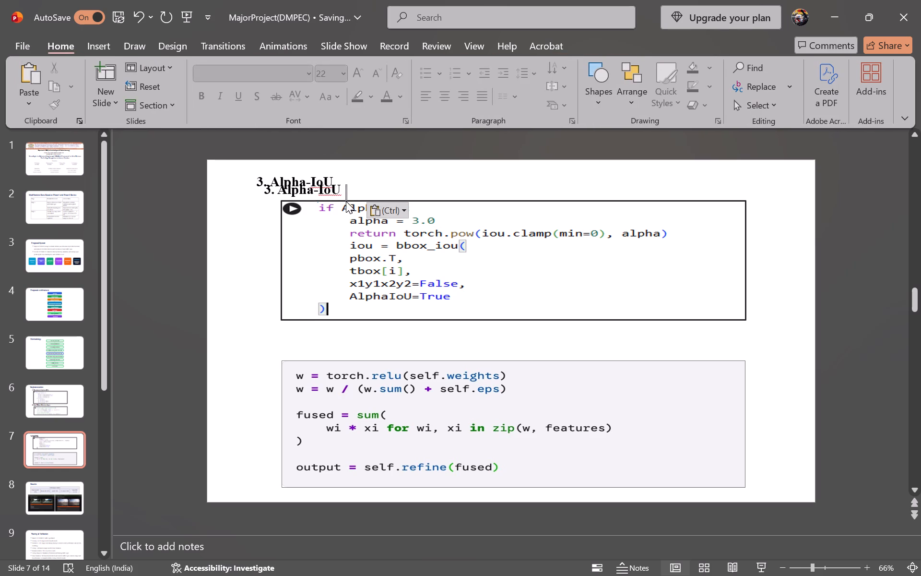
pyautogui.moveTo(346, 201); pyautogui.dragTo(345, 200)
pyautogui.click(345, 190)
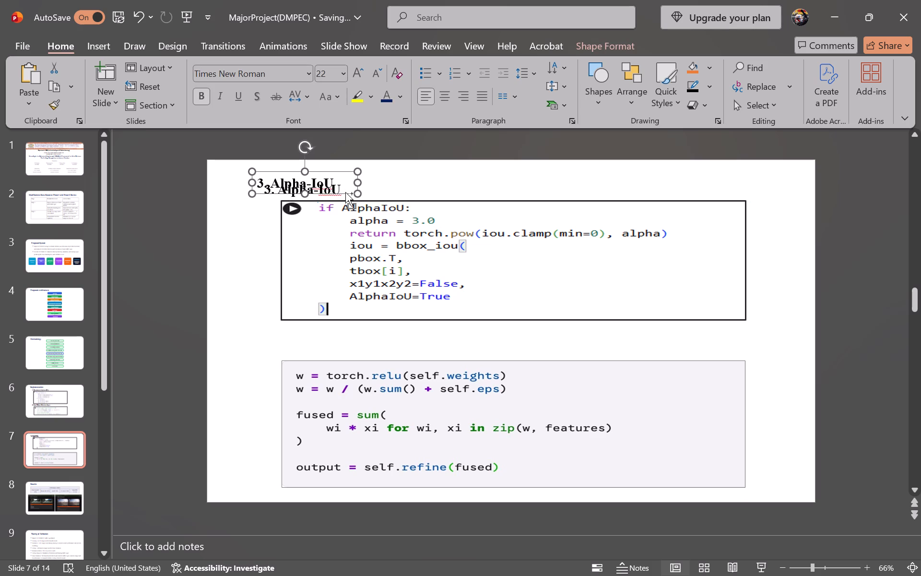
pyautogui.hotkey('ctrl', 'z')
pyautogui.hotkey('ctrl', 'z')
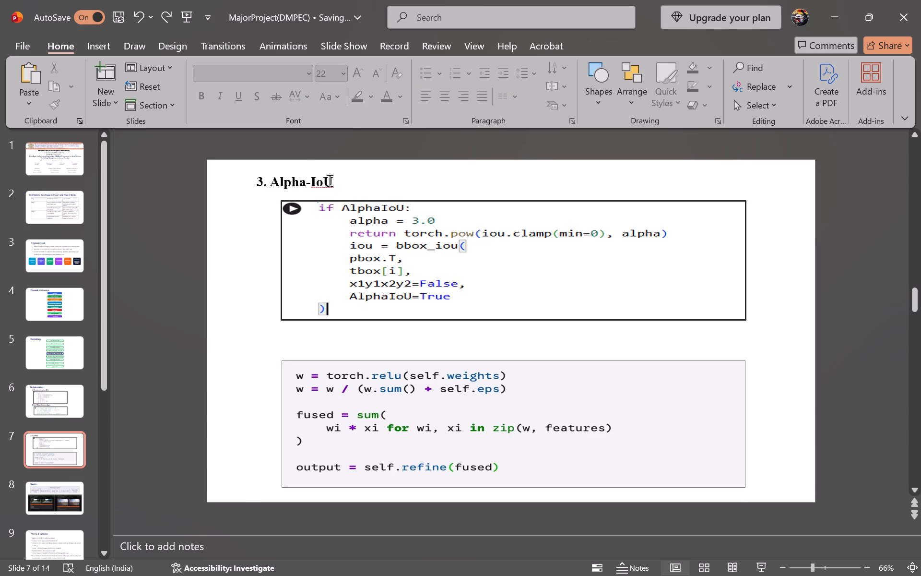
# Duplicate the "3. Alpha-IoU" heading and place the copy between the two code pictures, left-aligned with the original heading.
pyautogui.click(329, 180)
pyautogui.click(334, 171)
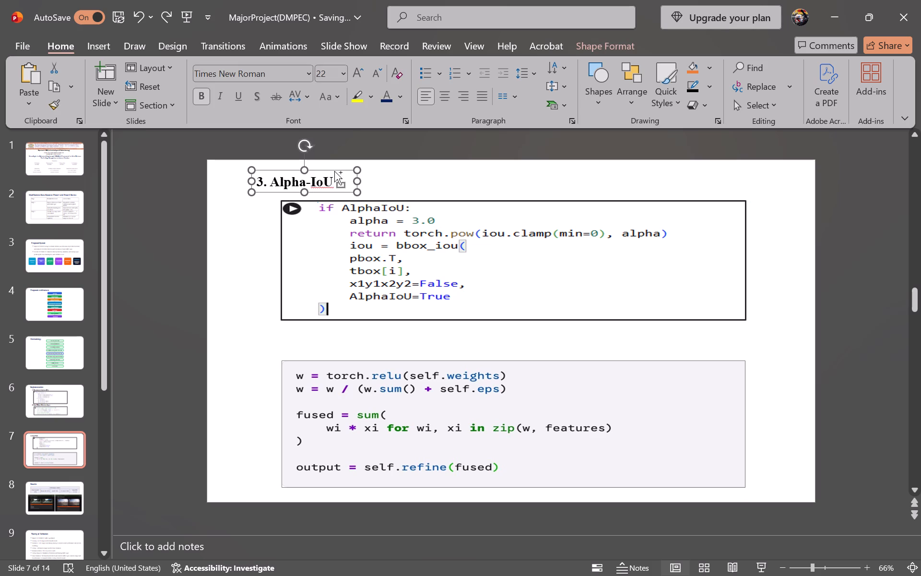
pyautogui.hotkey('ctrl', 'd')
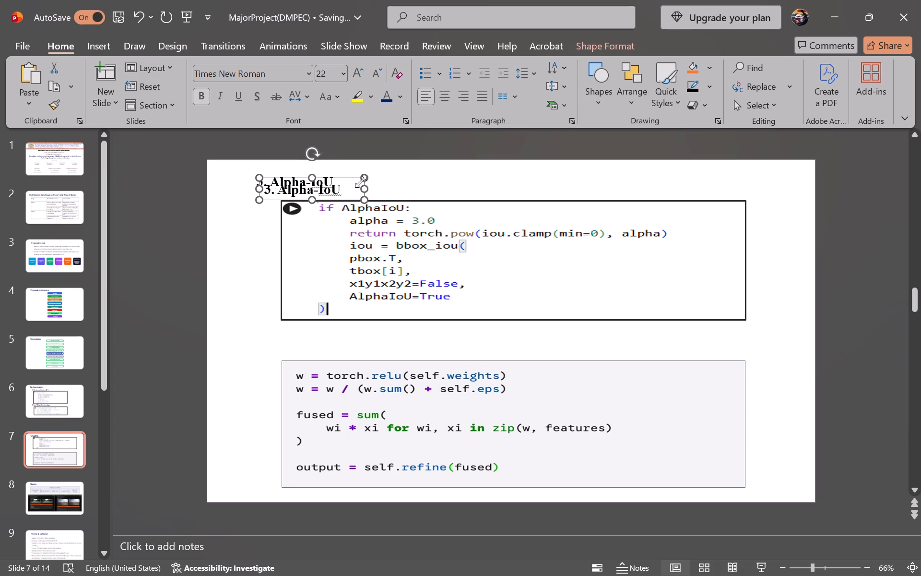
pyautogui.moveTo(341, 180); pyautogui.dragTo(354, 354)
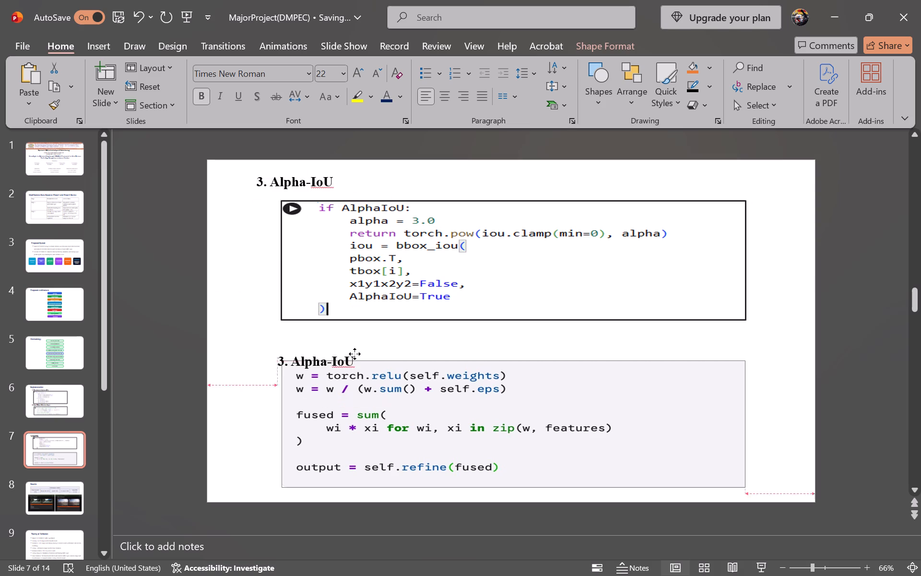
pyautogui.moveTo(354, 354); pyautogui.dragTo(334, 331)
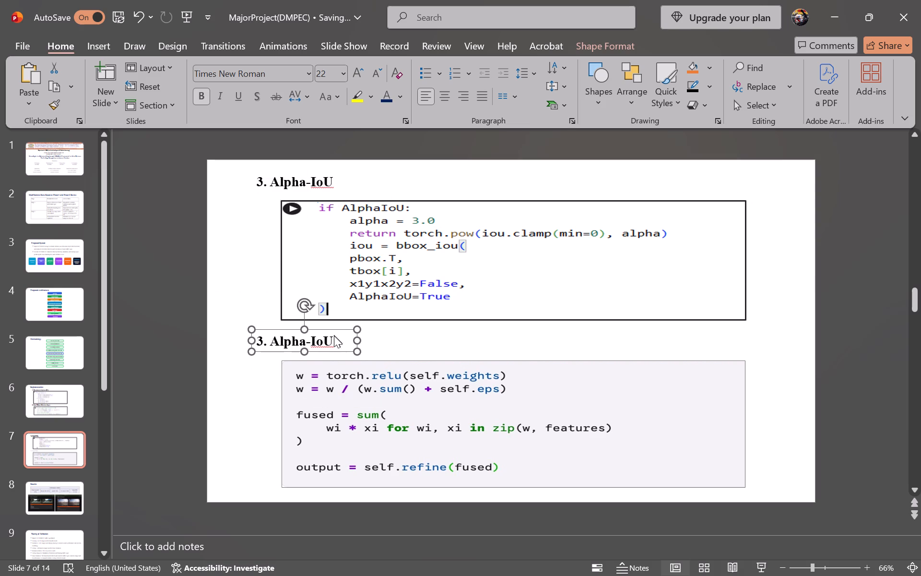
# Change the duplicated heading's text to "4. BiFPN".
pyautogui.click(264, 343)
pyautogui.press('BackSpace')
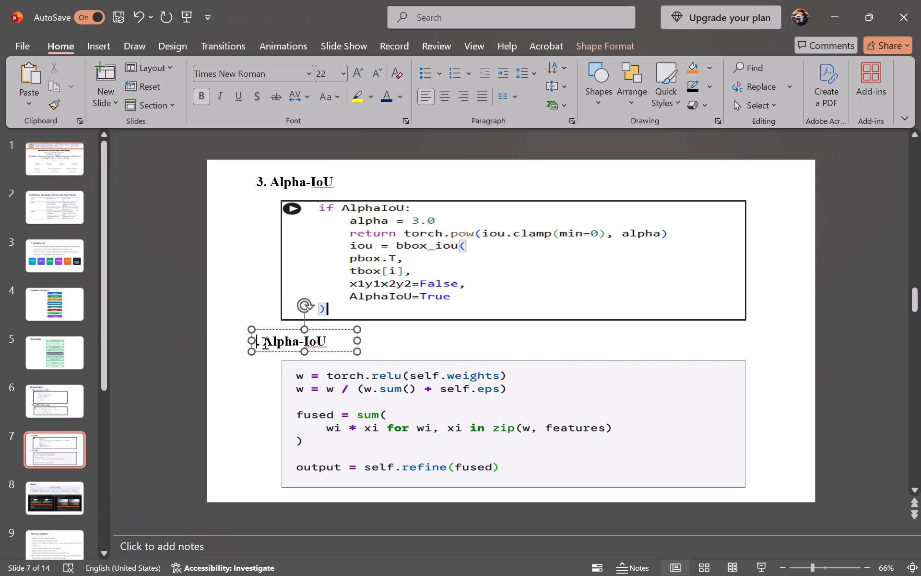
pyautogui.press('4')
pyautogui.press('Right')
pyautogui.press('Right')
pyautogui.press('Right')
pyautogui.press('Right')
pyautogui.press('Right')
pyautogui.press('Right')
pyautogui.press('Right')
pyautogui.press('Right')
pyautogui.press('Right')
pyautogui.press('Right')
pyautogui.press('Right')
pyautogui.press('Right')
pyautogui.press('BackSpace')
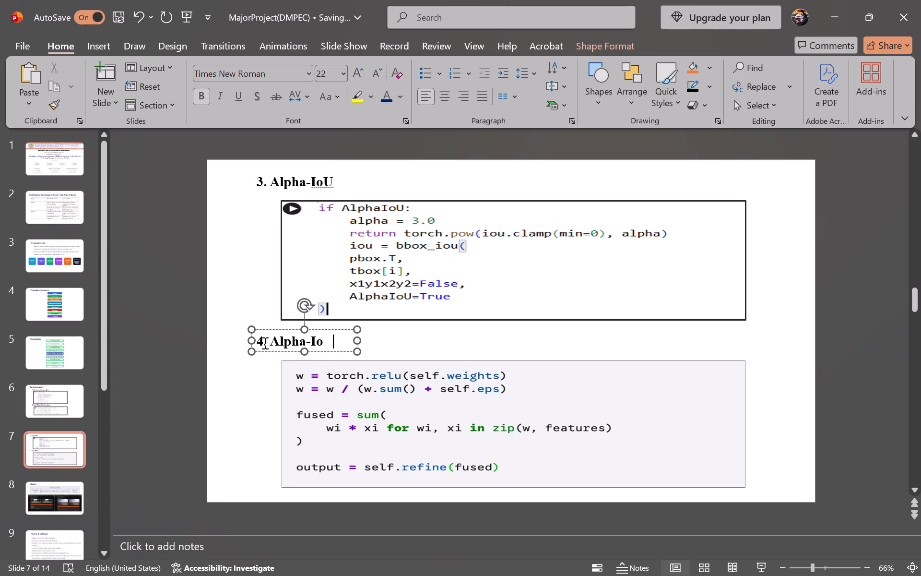
pyautogui.press('BackSpace')
pyautogui.press('BackSpace')
pyautogui.press('BackSpace')
pyautogui.press('BackSpace')
pyautogui.press('BackSpace')
pyautogui.press('BackSpace')
pyautogui.press('BackSpace')
pyautogui.press('BackSpace')
pyautogui.write('BiFPN')
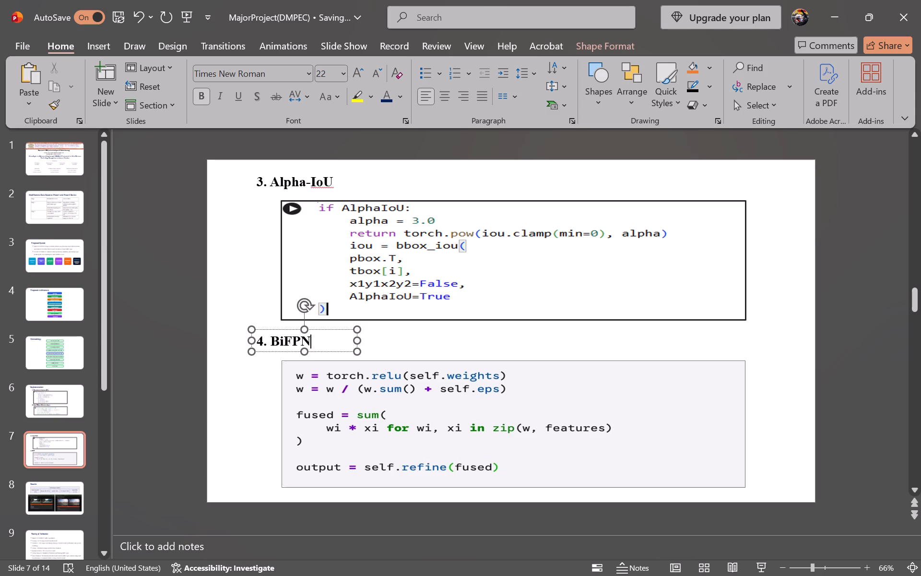
pyautogui.click(221, 426)
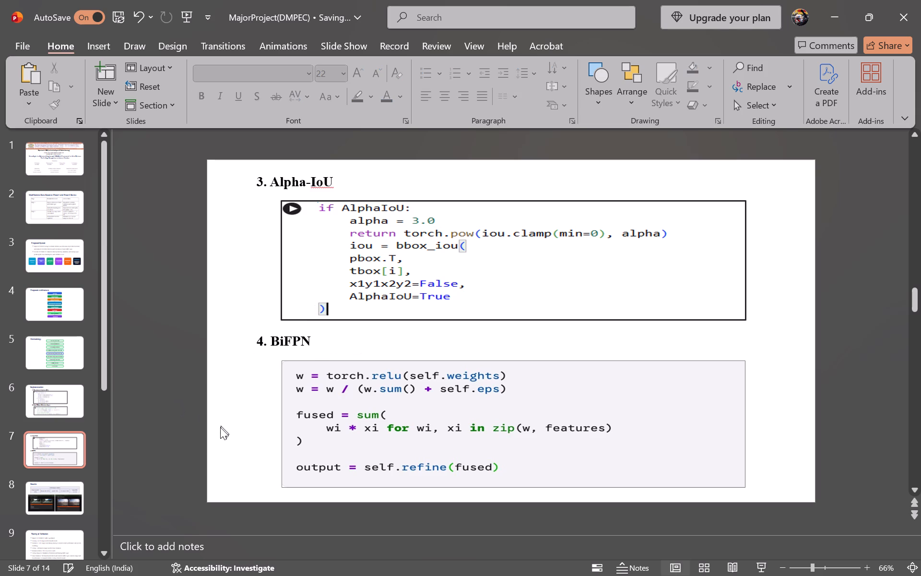
# Apply the picture style with a simple black frame and soft shadow to the BiFPN code picture on slide 7.
pyautogui.click(64, 405)
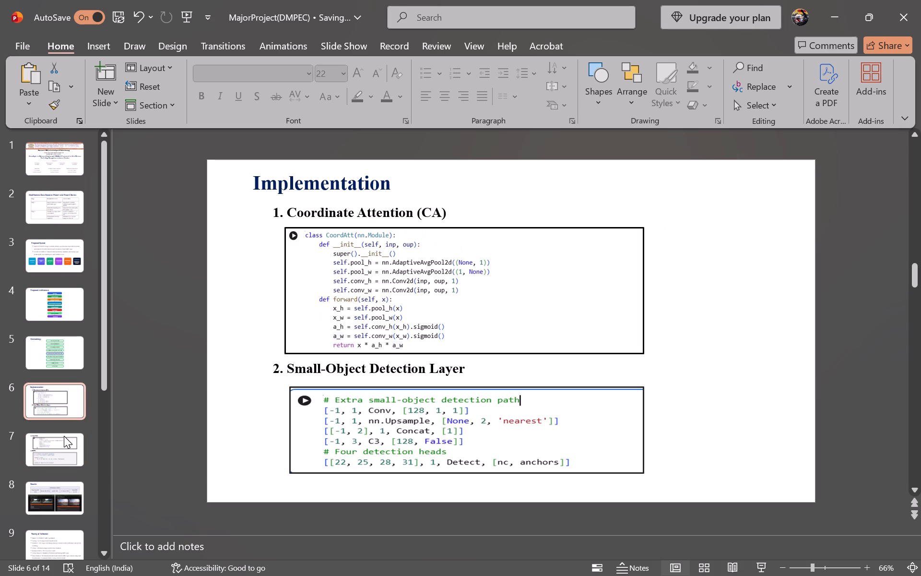
pyautogui.click(65, 445)
pyautogui.click(407, 427)
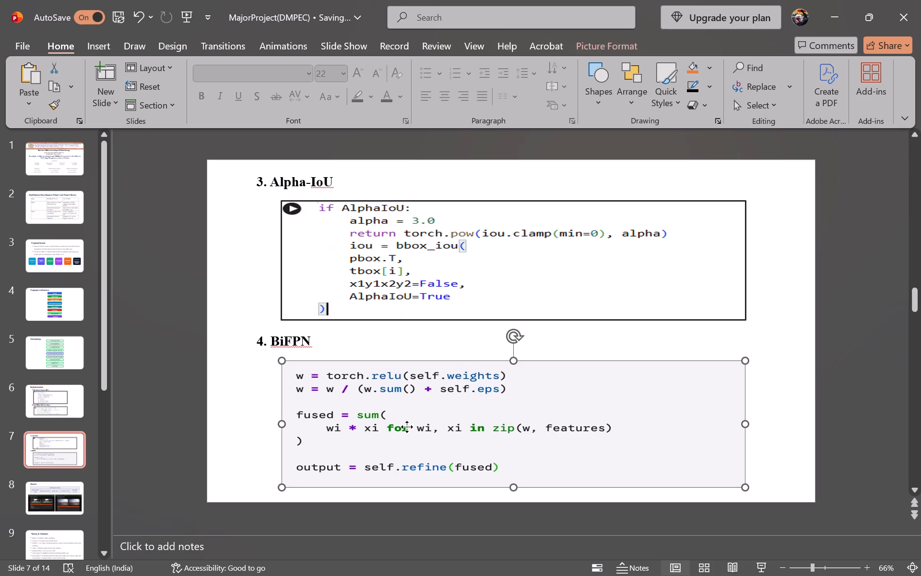
pyautogui.click(708, 86)
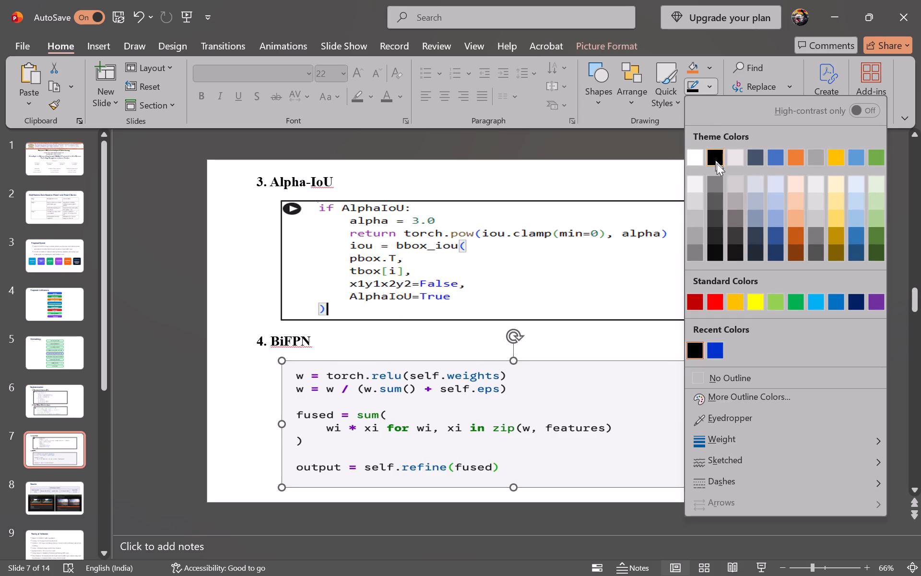
pyautogui.click(620, 376)
pyautogui.rightClick(620, 376)
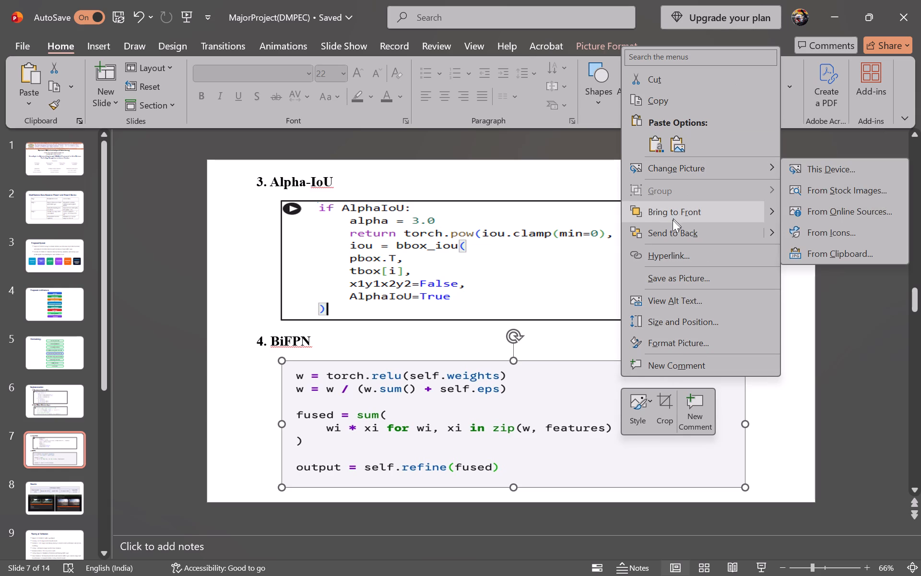
pyautogui.click(649, 398)
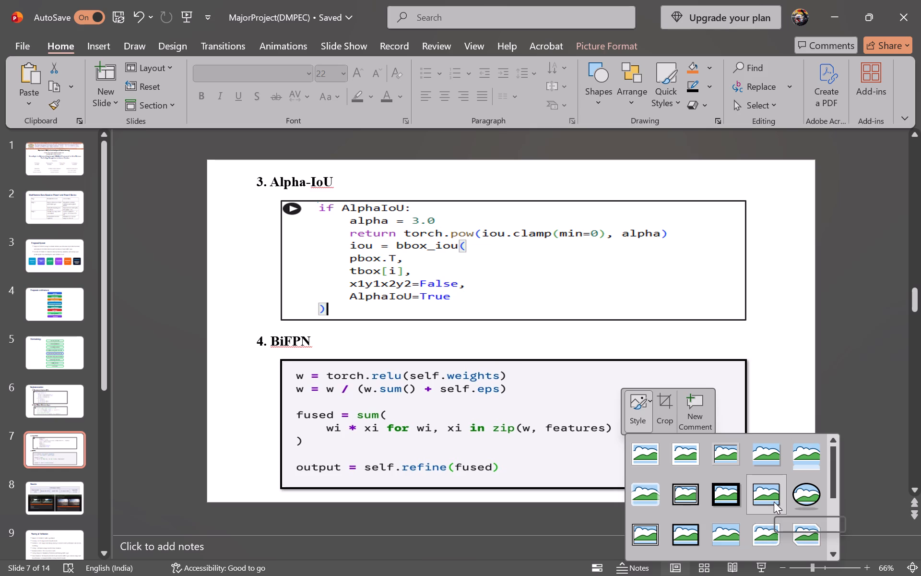
pyautogui.scroll(-1, 765, 486)
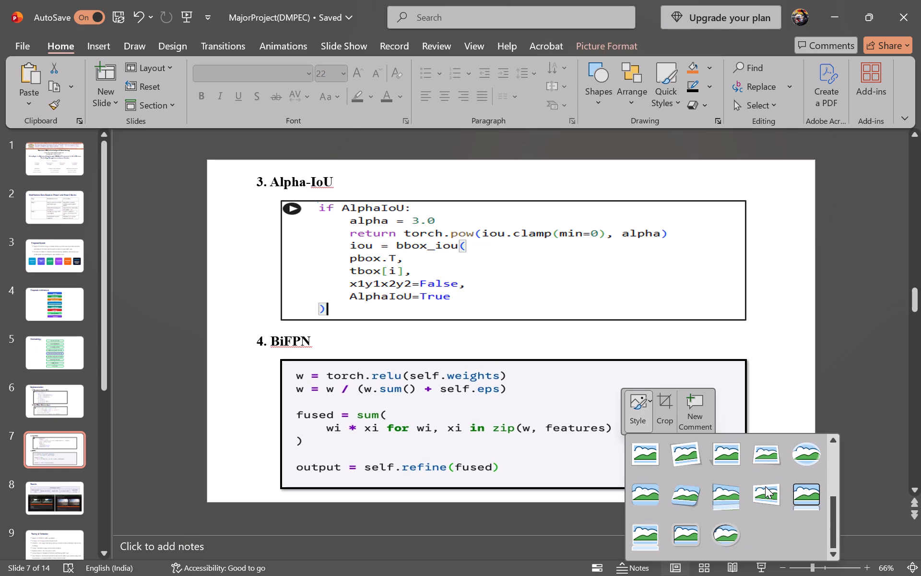
pyautogui.scroll(-1, 765, 486)
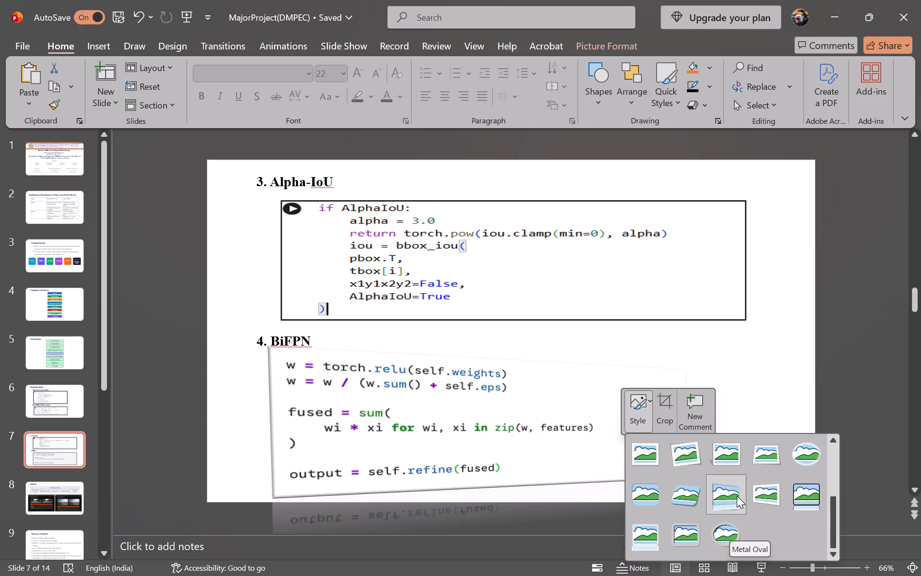
pyautogui.scroll(1, 688, 490)
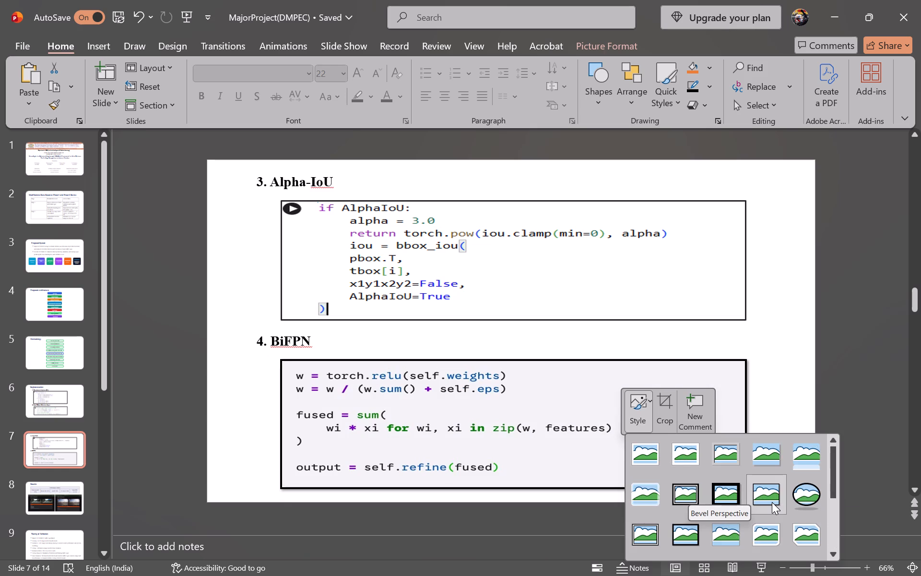
pyautogui.click(772, 502)
pyautogui.click(776, 349)
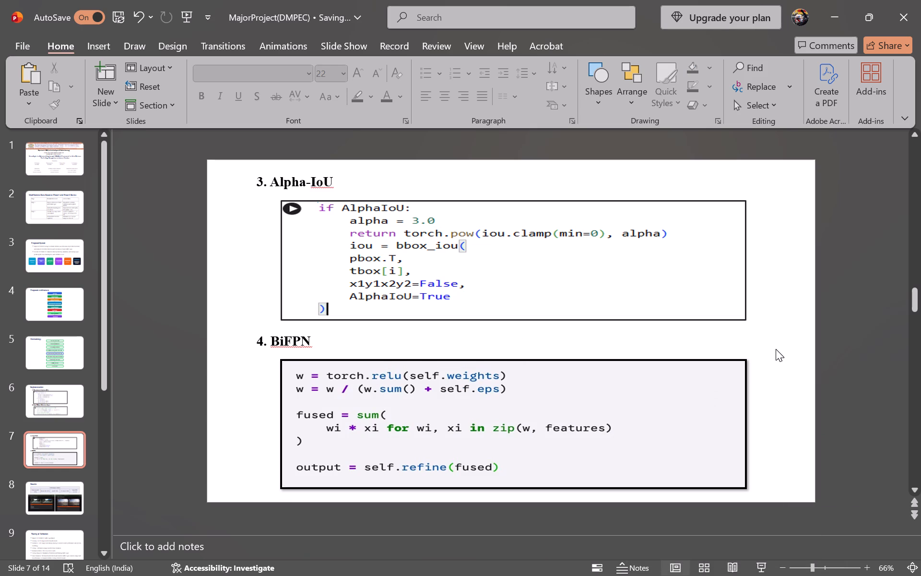
# Apply the simple black frame picture style with soft shadow to the Alpha-IoU code picture on slide 7.
pyautogui.click(452, 263)
pyautogui.rightClick(452, 263)
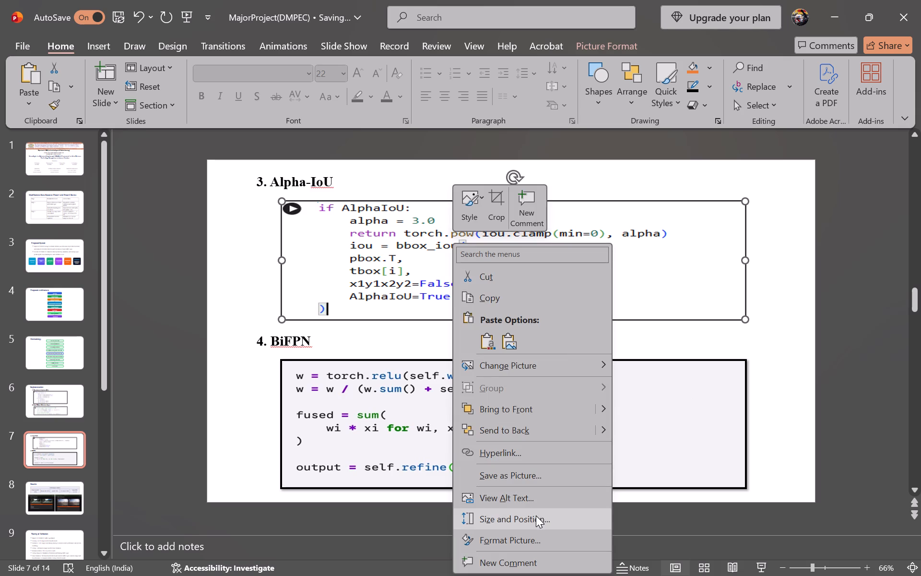
pyautogui.click(473, 216)
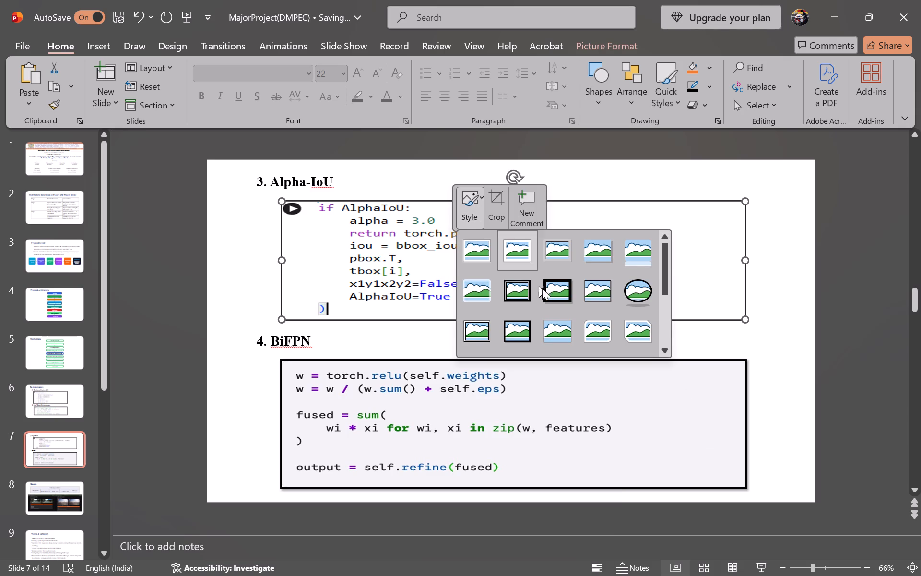
pyautogui.click(590, 291)
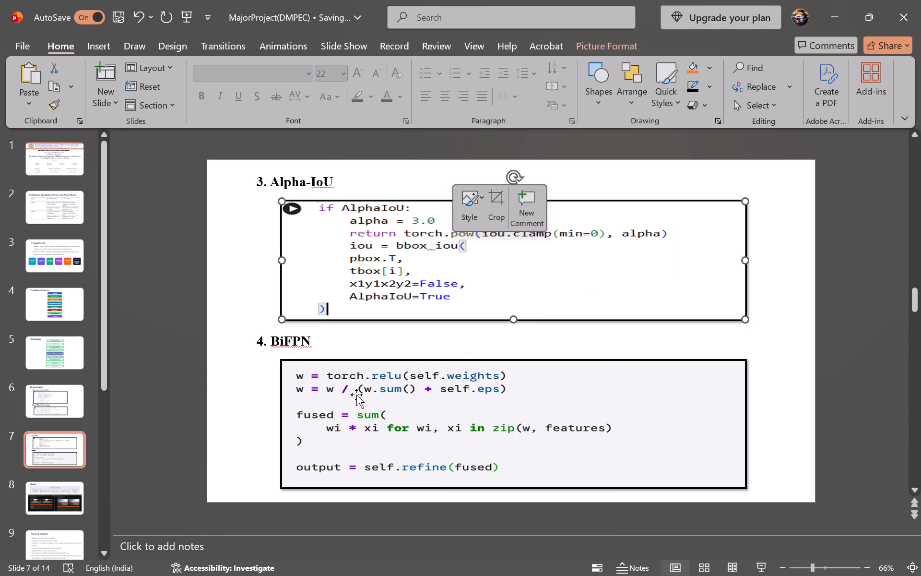
# Apply the same black-framed, shadowed picture style to the Coordinate Attention (CA) code picture on slide 6.
pyautogui.click(74, 407)
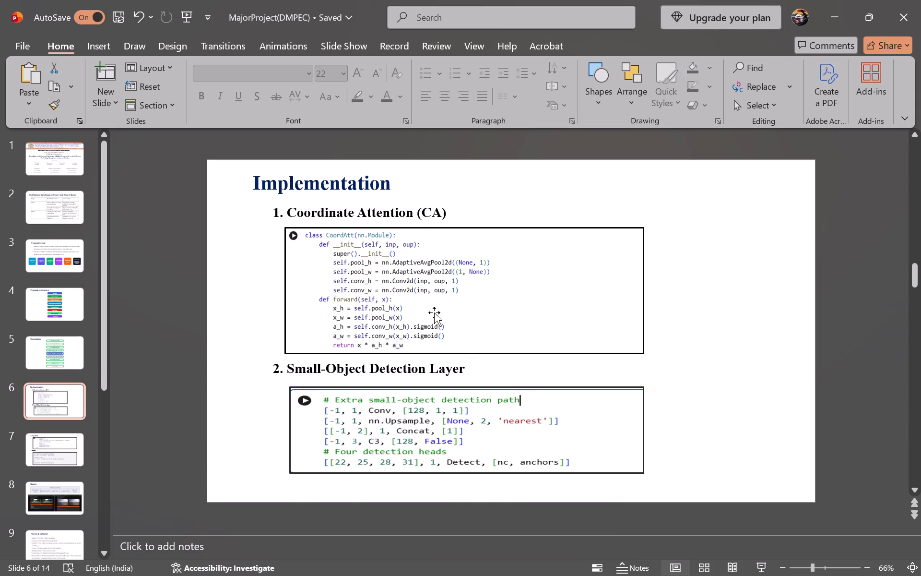
pyautogui.click(434, 312)
pyautogui.rightClick(434, 312)
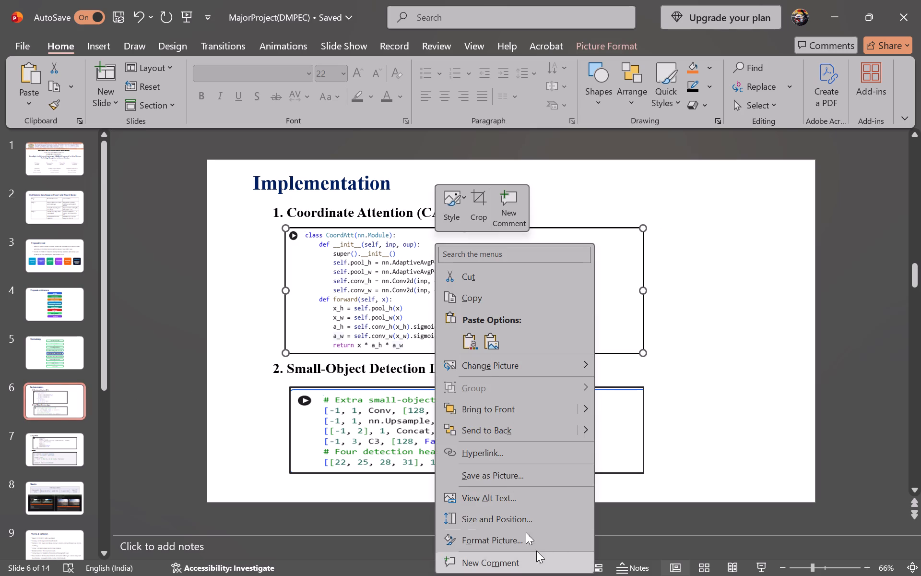
pyautogui.click(446, 197)
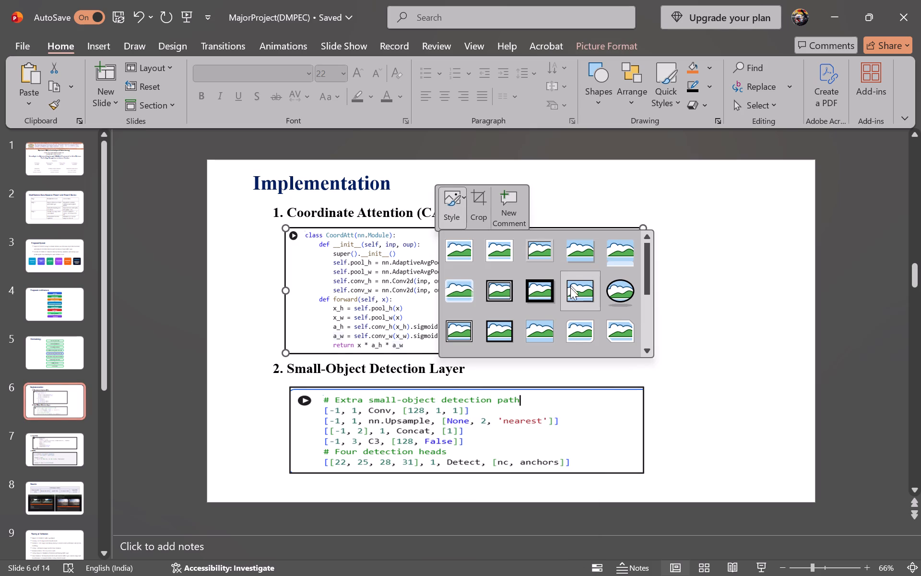
pyautogui.click(576, 297)
# Apply the matching black-framed, shadowed picture style to the Small-Object Detection Layer code picture on slide 6.
pyautogui.click(492, 435)
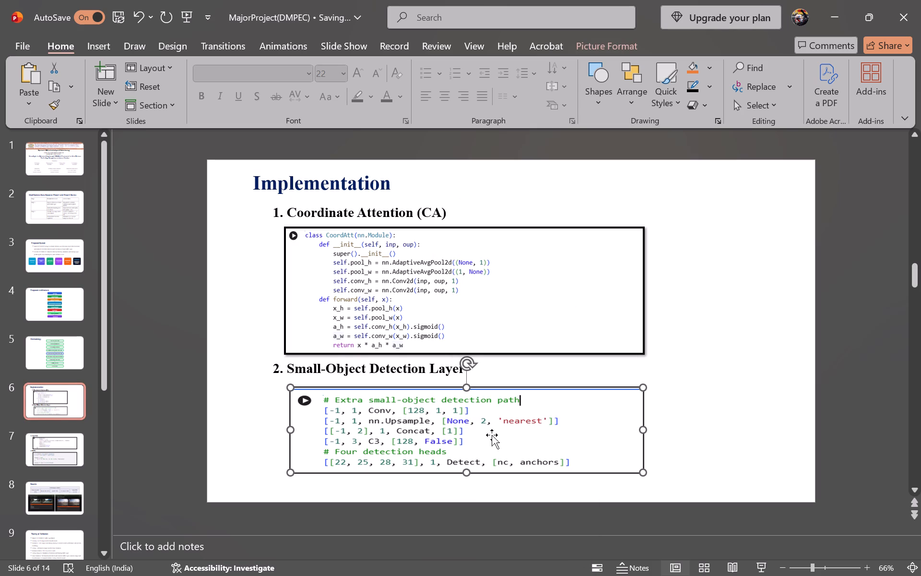
pyautogui.rightClick(492, 435)
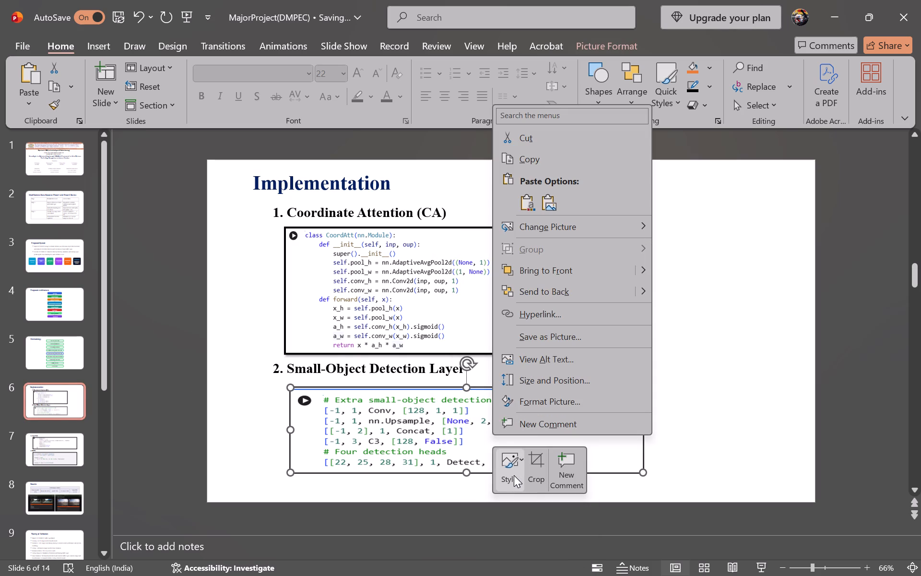
pyautogui.click(514, 475)
pyautogui.click(629, 386)
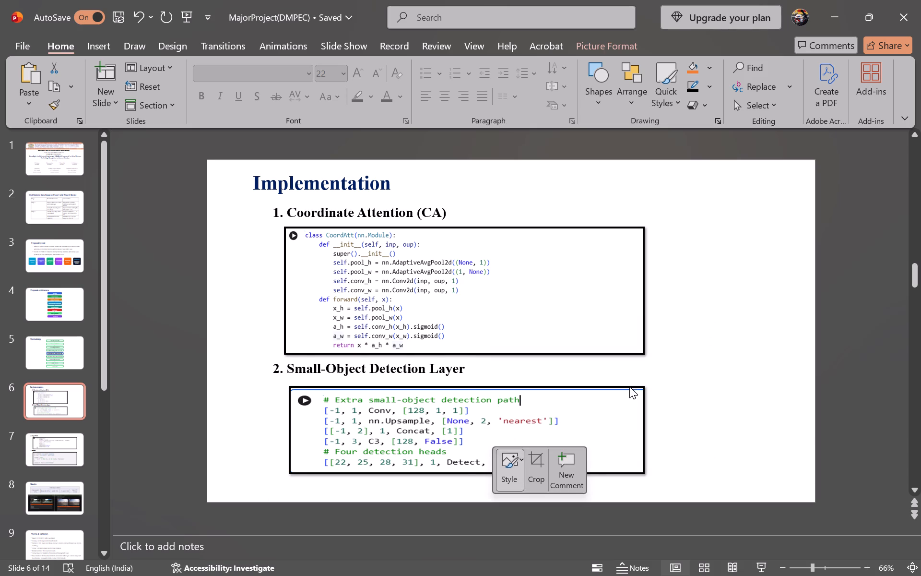
pyautogui.click(716, 430)
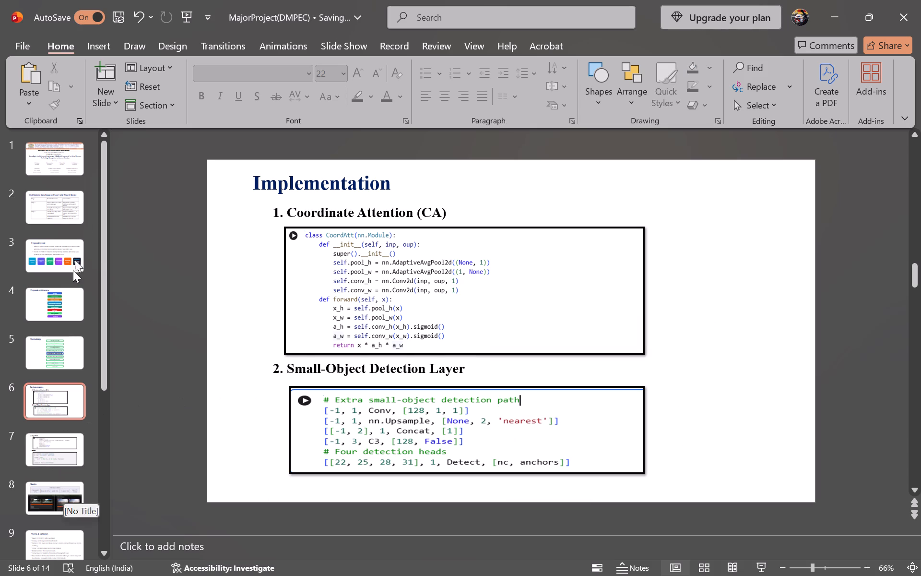
# Add "F1-score" after mAP in the Evaluation Metrics bullet of the Testing & Validation slide.
pyautogui.click(71, 159)
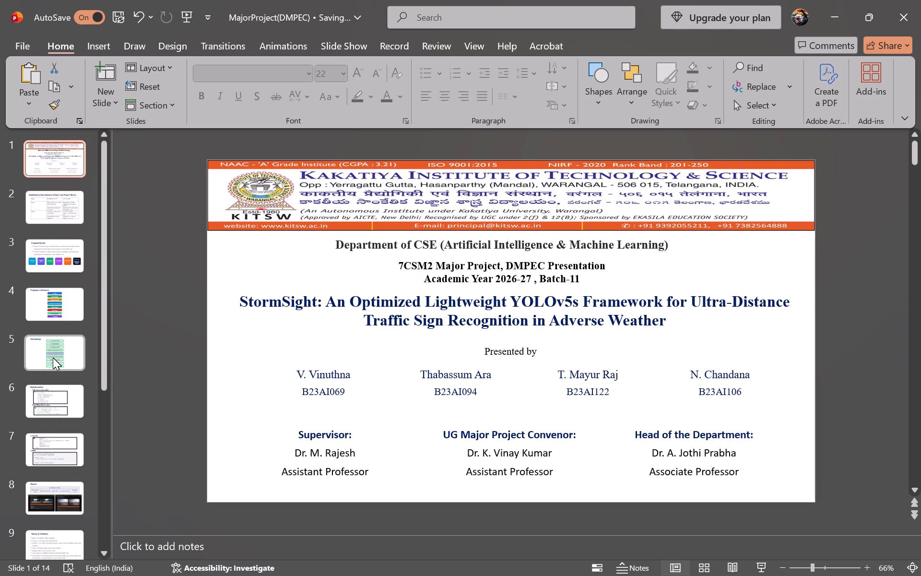
pyautogui.click(59, 297)
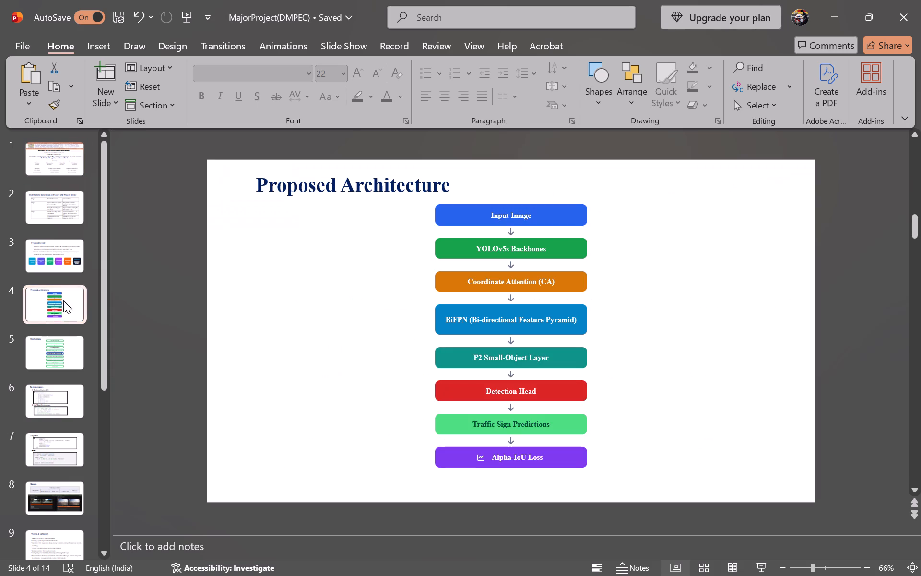
pyautogui.scroll(-3, 51, 390)
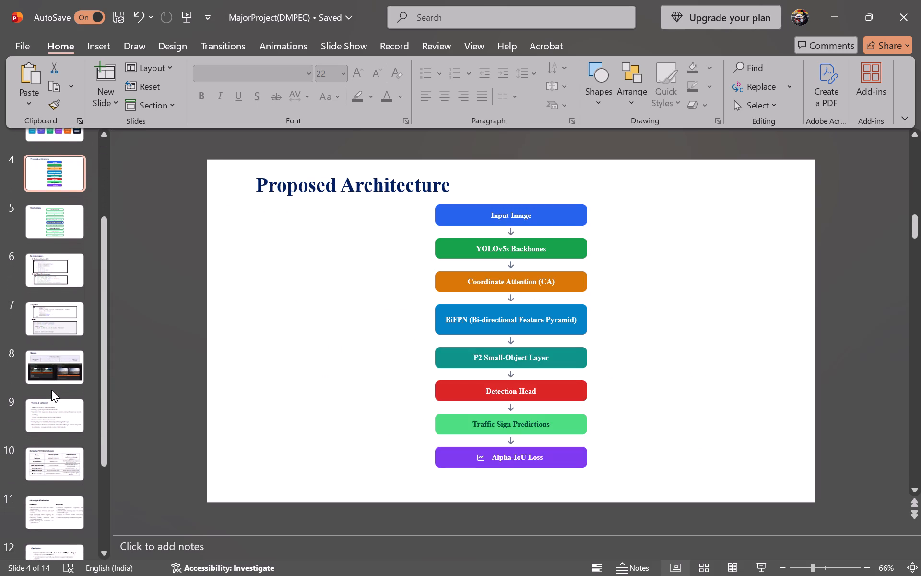
pyautogui.click(53, 416)
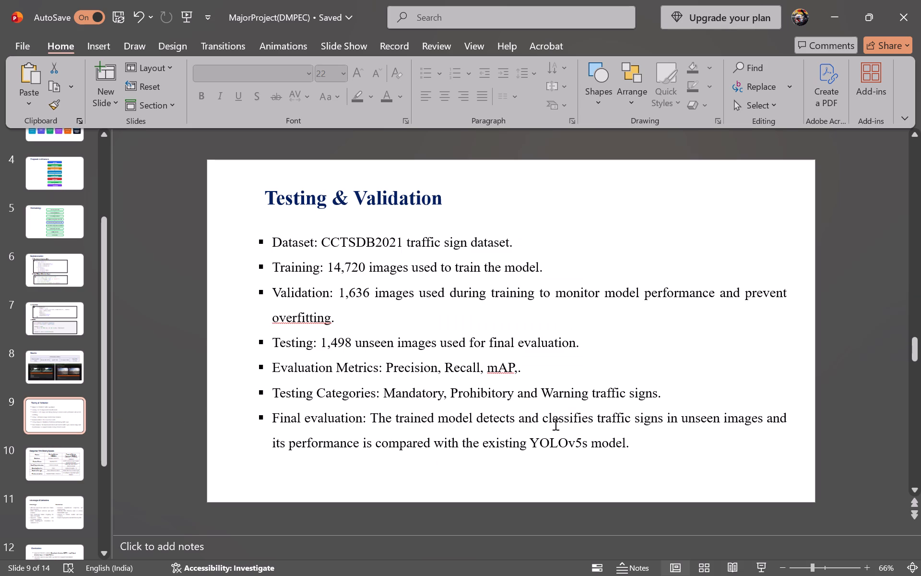
pyautogui.click(515, 371)
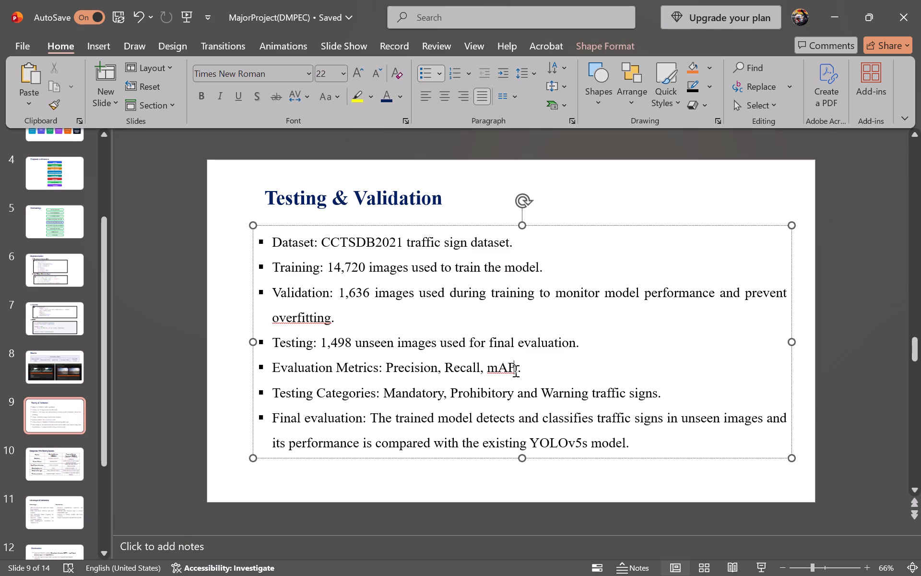
pyautogui.press('Right')
pyautogui.press('space')
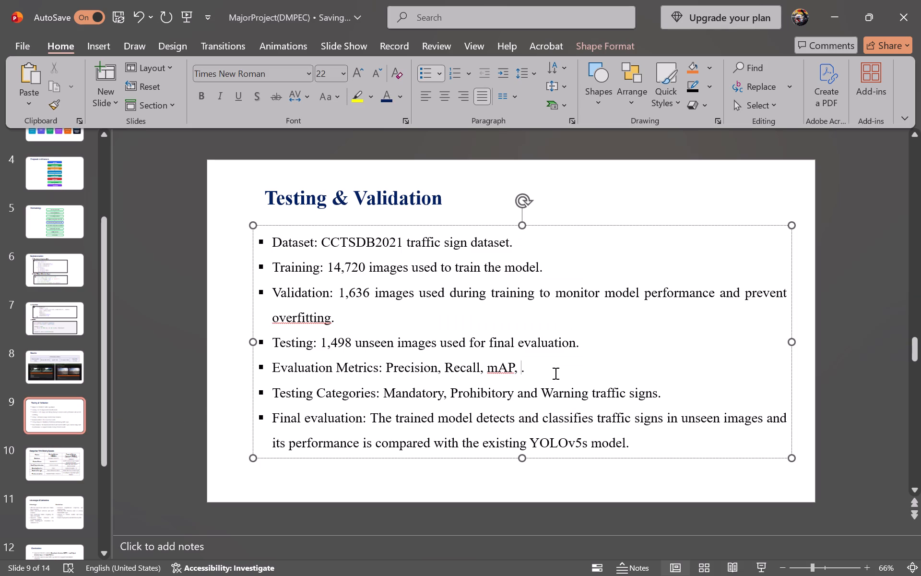
pyautogui.hotkey('ctrl', 'f')
pyautogui.press('1')
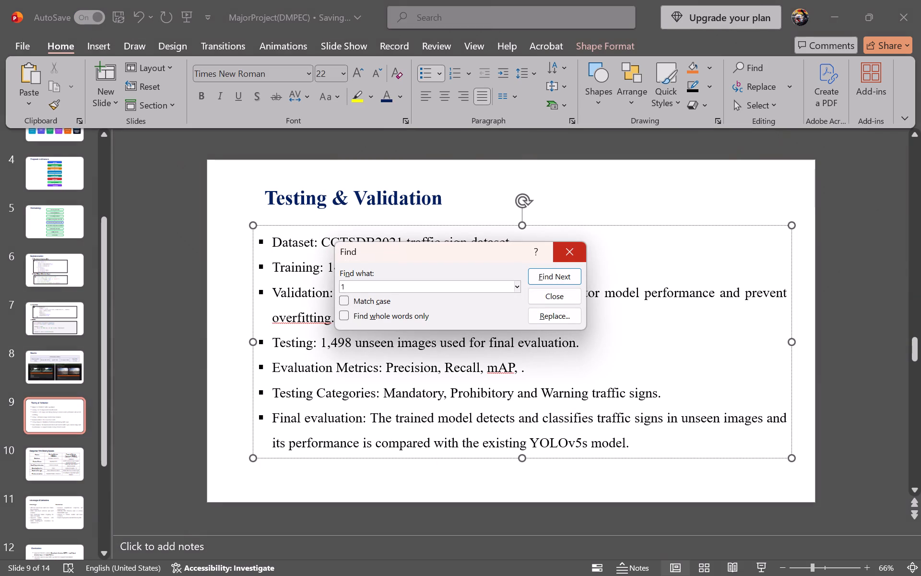
pyautogui.click(568, 296)
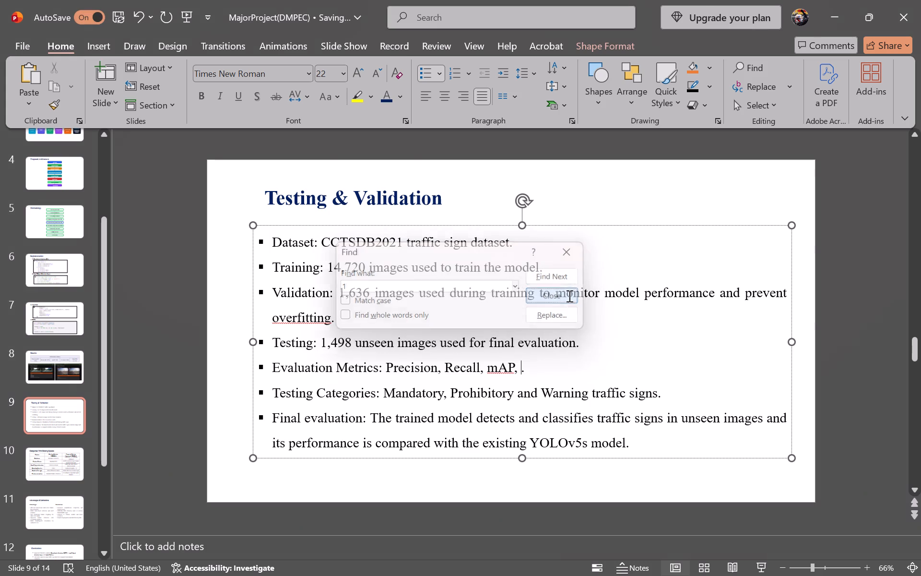
pyautogui.hotkey('shift', 'f')
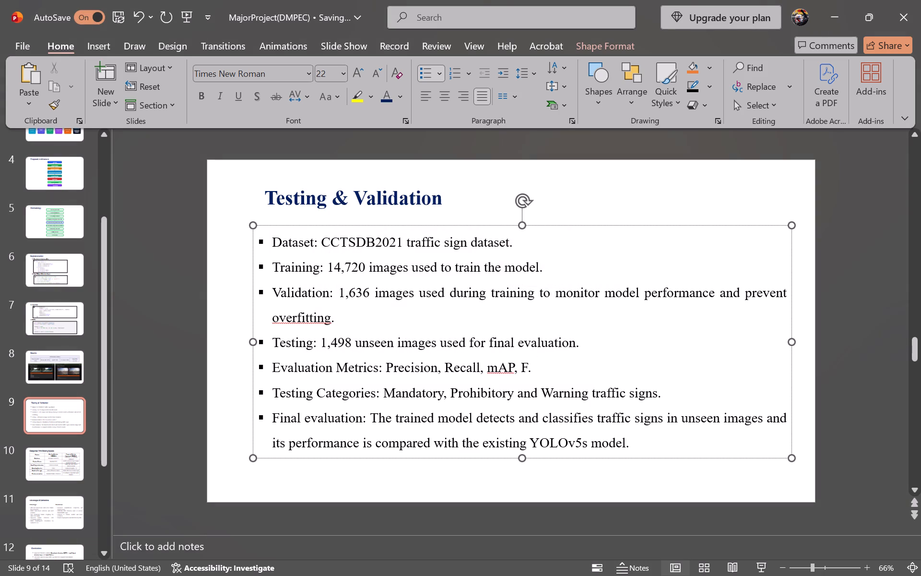
pyautogui.write('1-score')
# Add ", FPS" after F1-score at the end of the Evaluation Metrics bullet.
pyautogui.write(',')
pyautogui.press('space')
pyautogui.hotkey('shift', 'f')
pyautogui.hotkey('shift', 'p')
pyautogui.hotkey('shift', 's')
# Shift the Limitations bullet list on slide 11 slightly left, closer to the Advantages column, keeping its height.
pyautogui.click(58, 478)
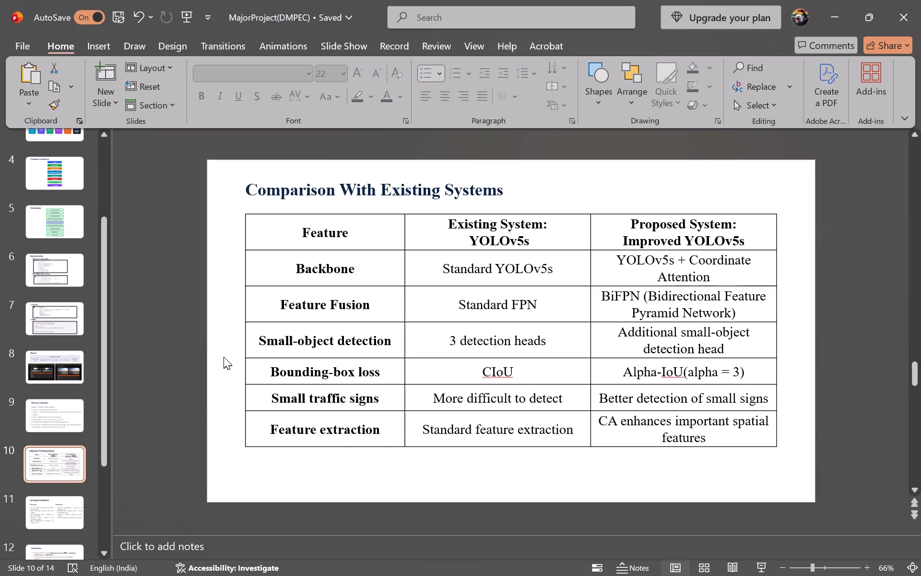
pyautogui.scroll(8, 83, 281)
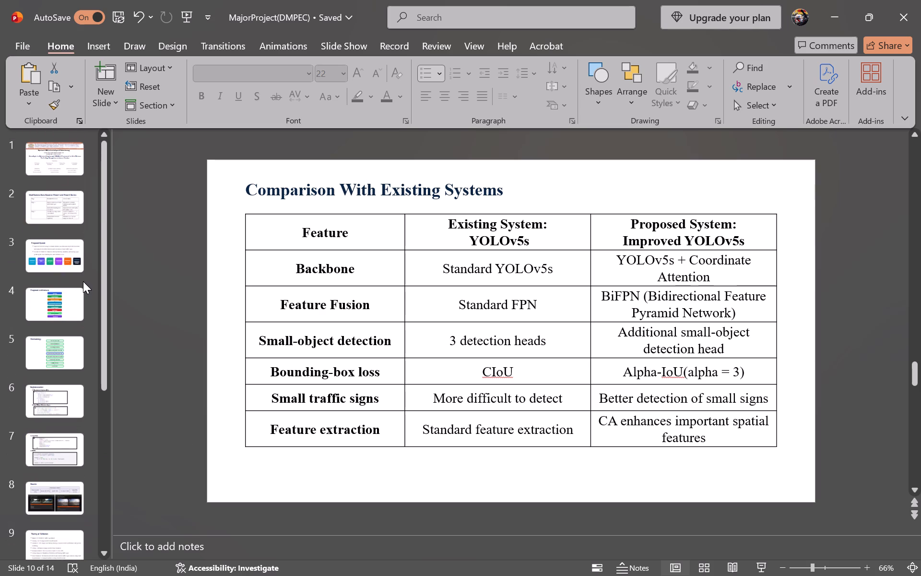
pyautogui.click(54, 161)
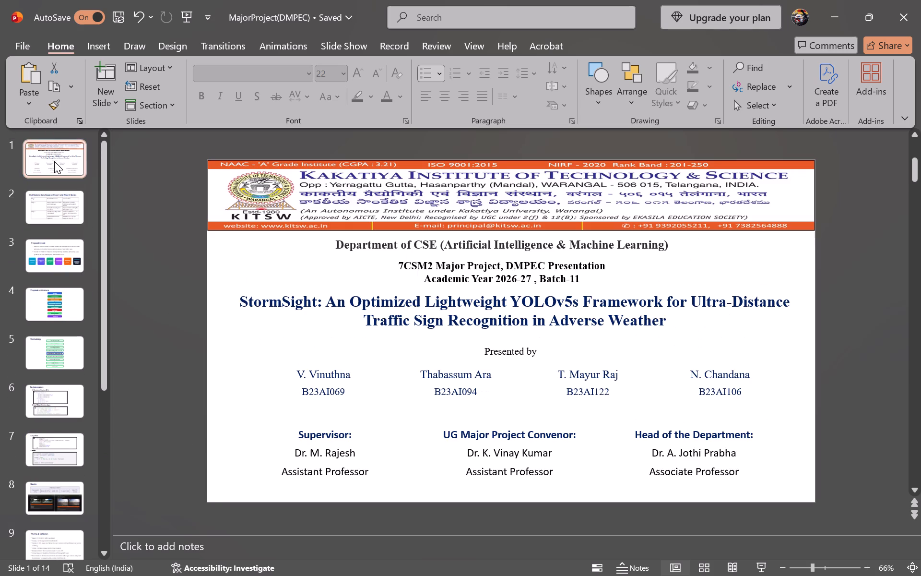
pyautogui.scroll(-4, 70, 398)
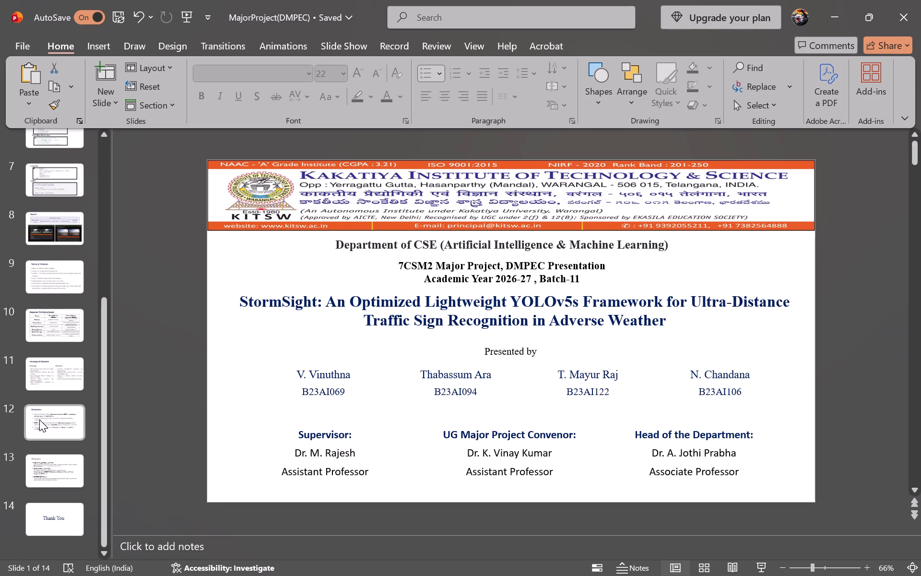
pyautogui.click(39, 419)
pyautogui.click(27, 381)
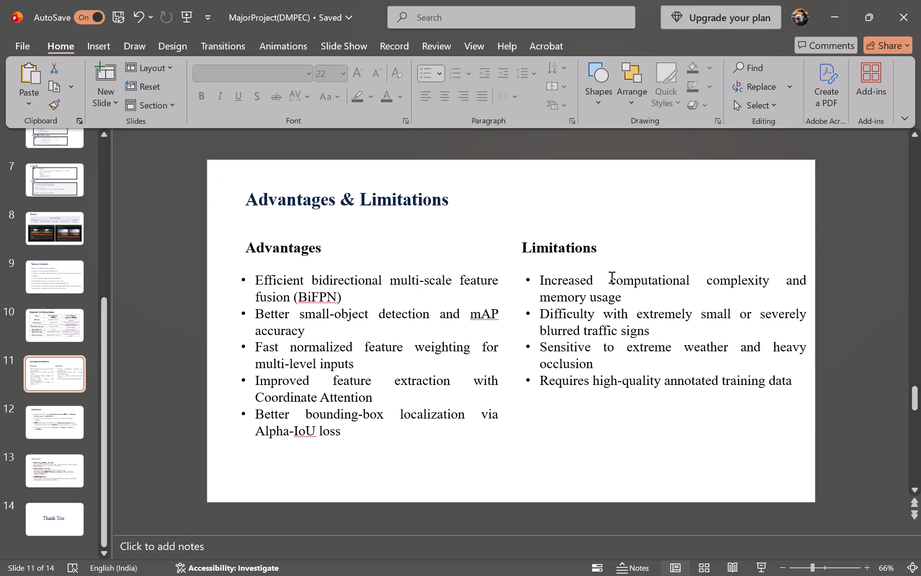
pyautogui.moveTo(604, 269); pyautogui.dragTo(601, 269)
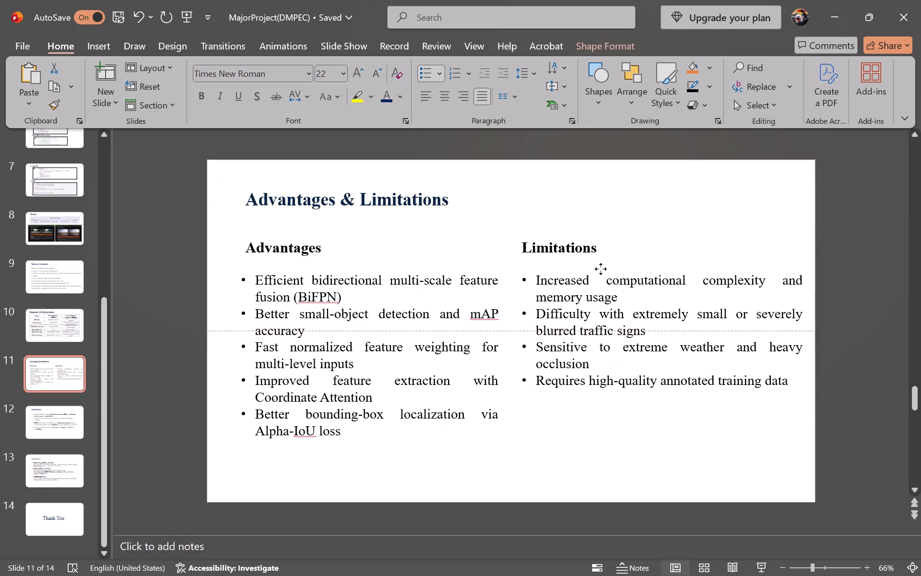
pyautogui.moveTo(601, 269); pyautogui.dragTo(597, 269)
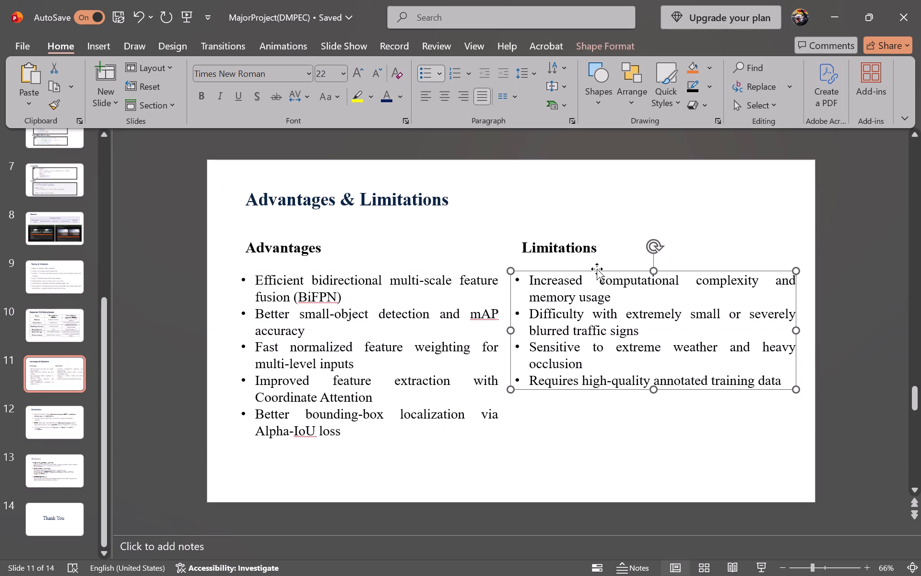
# Move the "Limitations" heading left to line up with its bullet list's left edge, level with the "Advantages" heading.
pyautogui.click(556, 254)
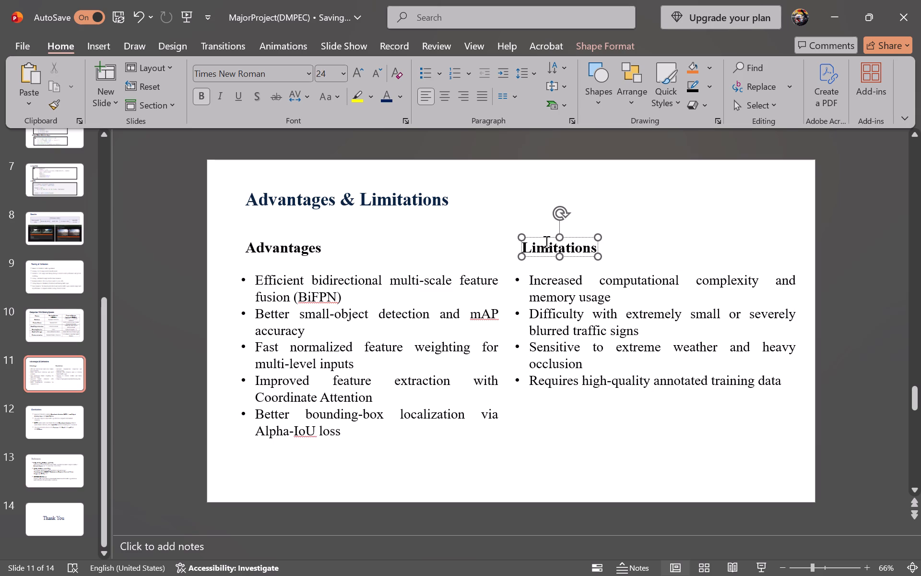
pyautogui.moveTo(545, 237); pyautogui.dragTo(542, 237)
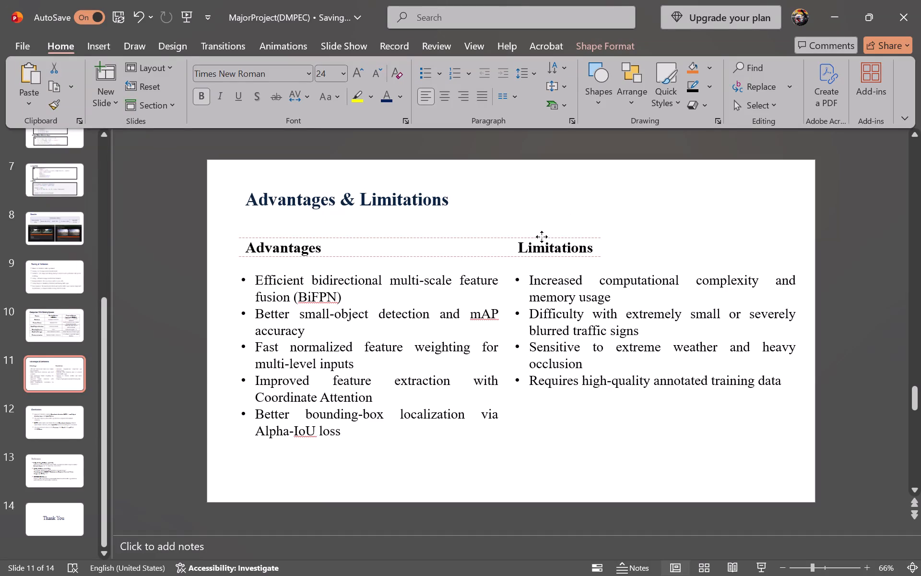
pyautogui.moveTo(542, 237); pyautogui.dragTo(536, 238)
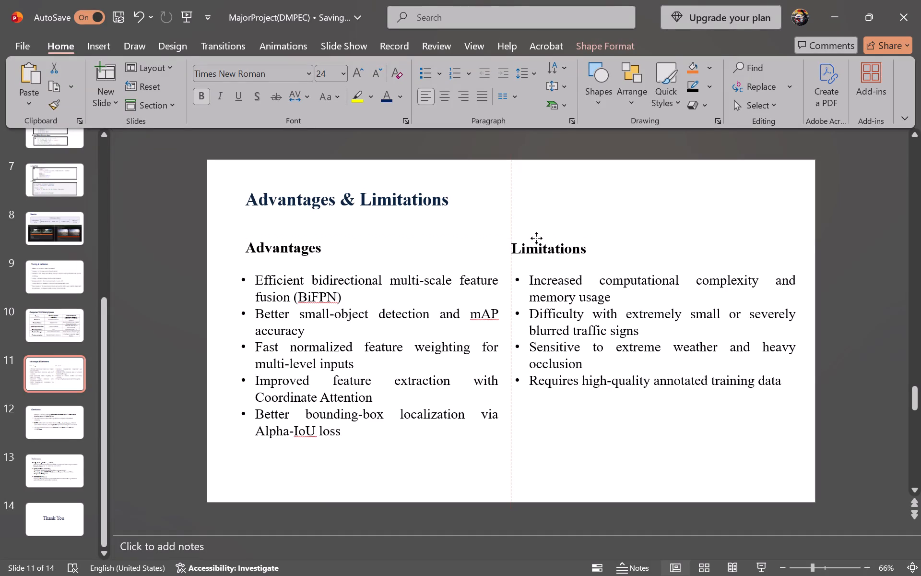
pyautogui.moveTo(536, 238); pyautogui.dragTo(536, 236)
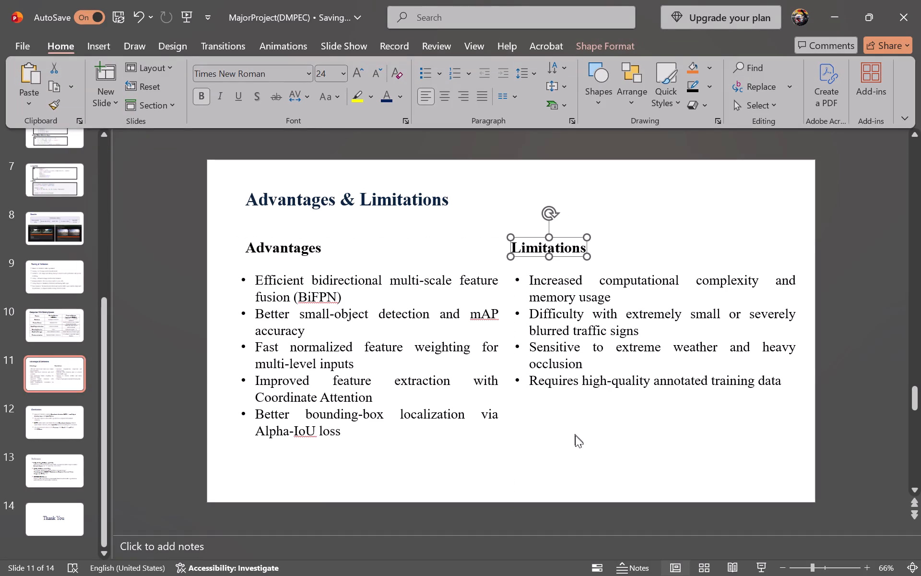
# Add a full stop at the end of each of the five Advantages bullets on the Advantages & Limitations slide.
pyautogui.click(575, 440)
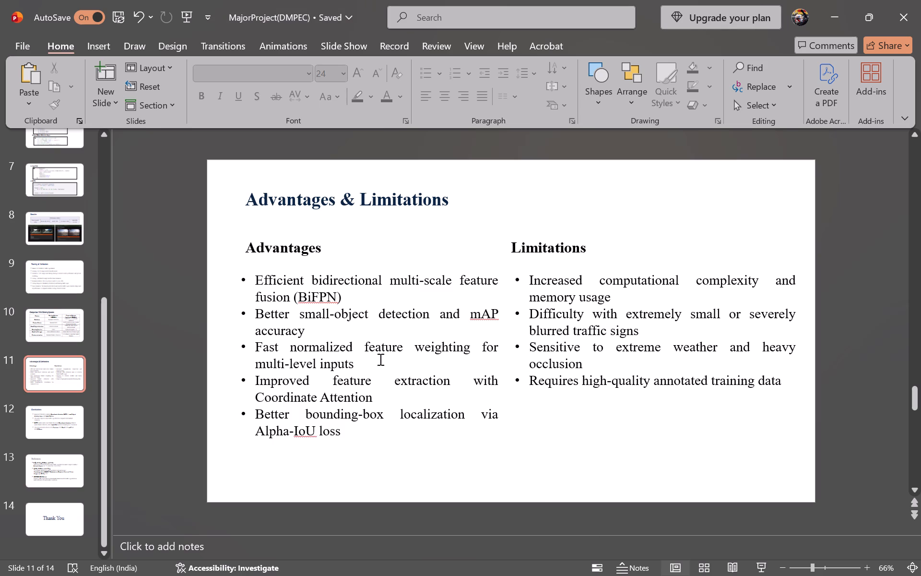
pyautogui.click(366, 303)
pyautogui.press('.')
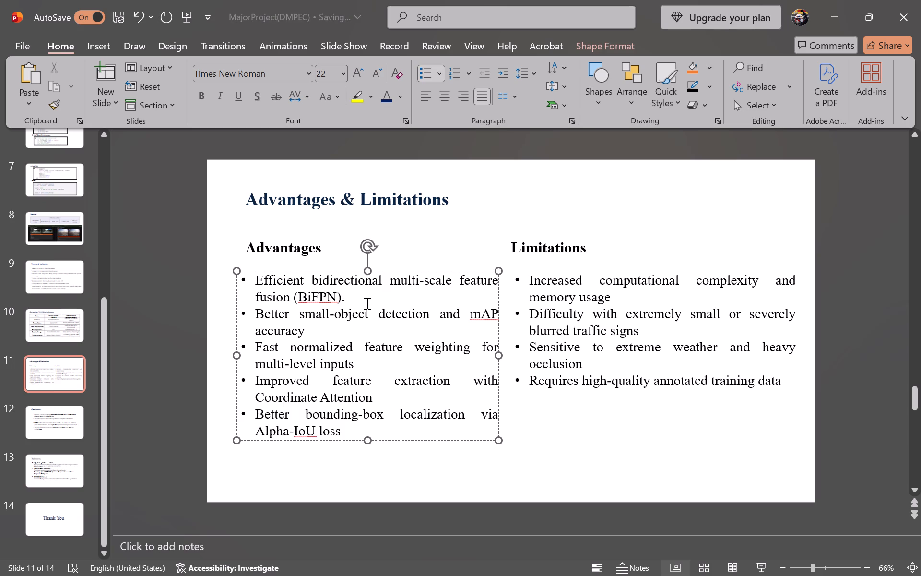
pyautogui.click(353, 326)
pyautogui.press('.')
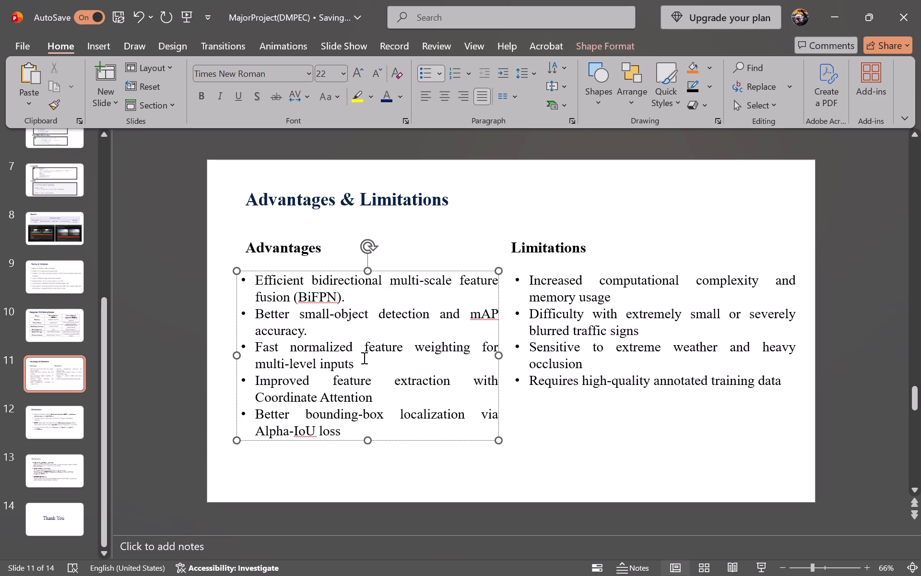
pyautogui.press('.')
pyautogui.press('BackSpace')
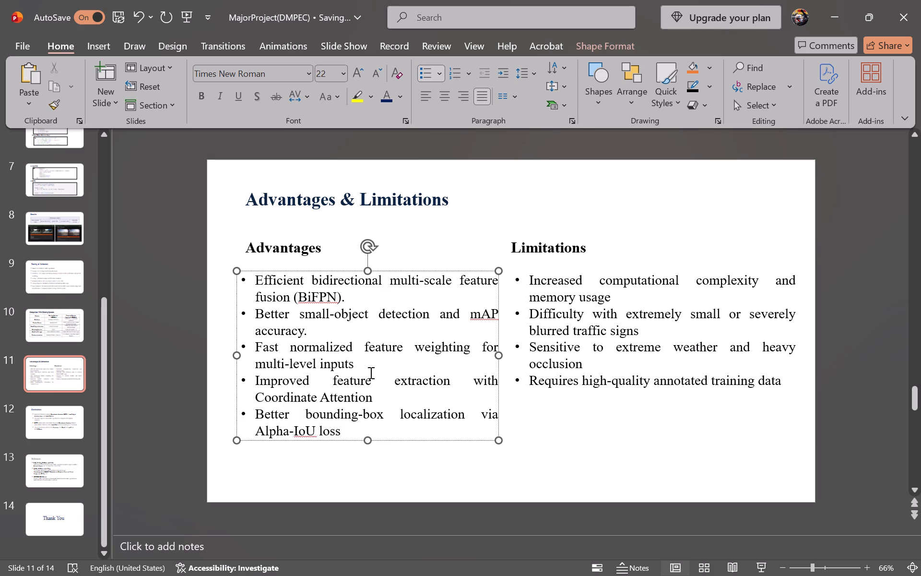
pyautogui.click(370, 372)
pyautogui.click(370, 364)
pyautogui.press('.')
pyautogui.click(396, 402)
pyautogui.press('.')
pyautogui.press('.')
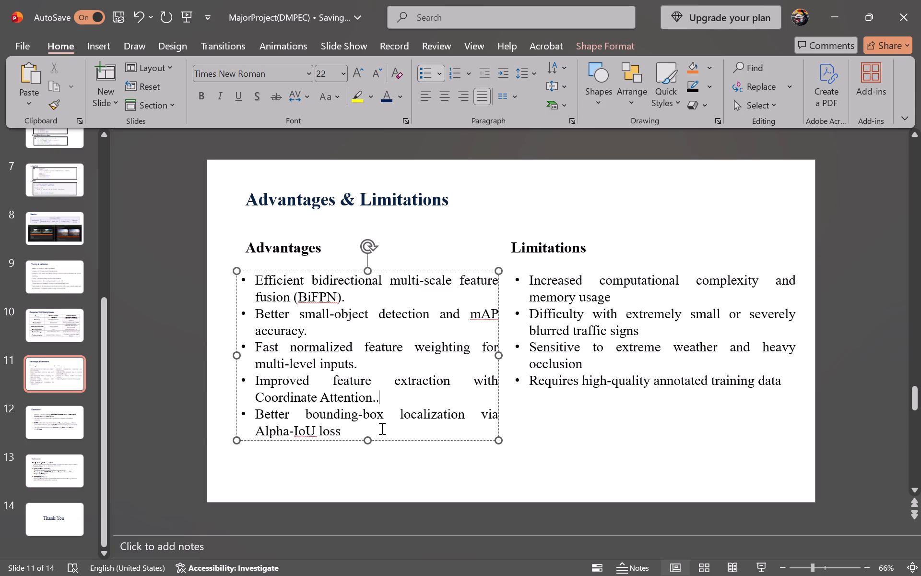
pyautogui.press('BackSpace')
pyautogui.click(377, 435)
pyautogui.press('.')
# Add a full stop at the end of each of the four Limitations bullets on the same slide.
pyautogui.click(622, 299)
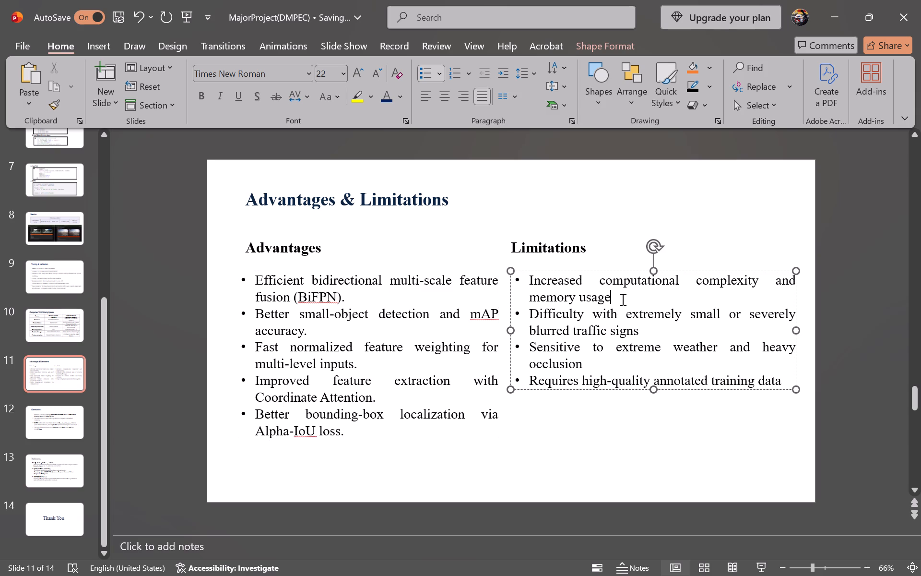
pyautogui.press('.')
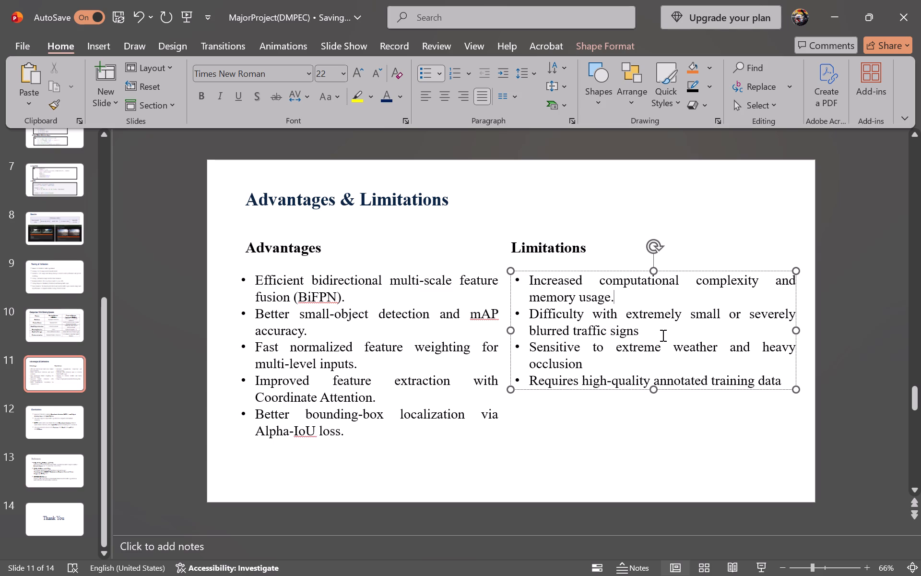
pyautogui.click(662, 335)
pyautogui.press('.')
pyautogui.click(627, 372)
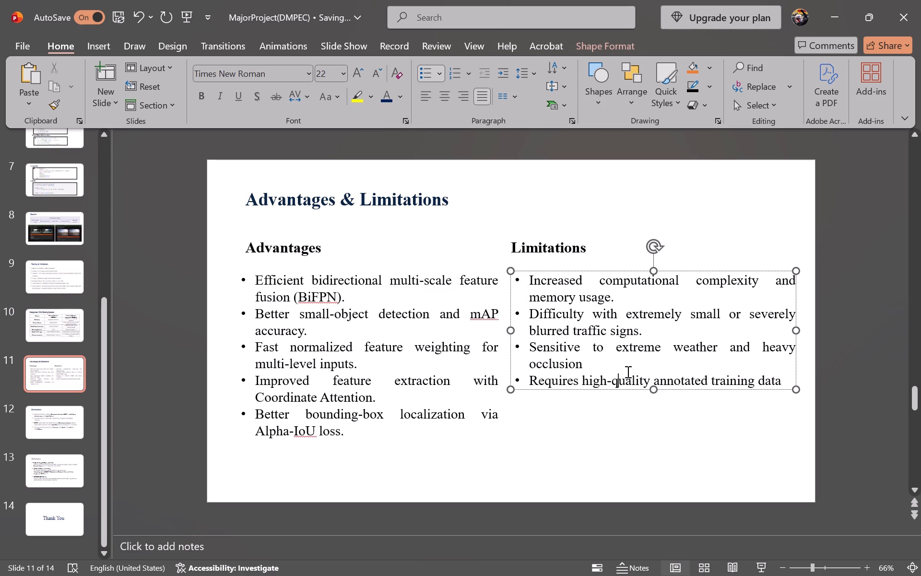
pyautogui.click(620, 364)
pyautogui.press('.')
pyautogui.click(784, 381)
pyautogui.press('.')
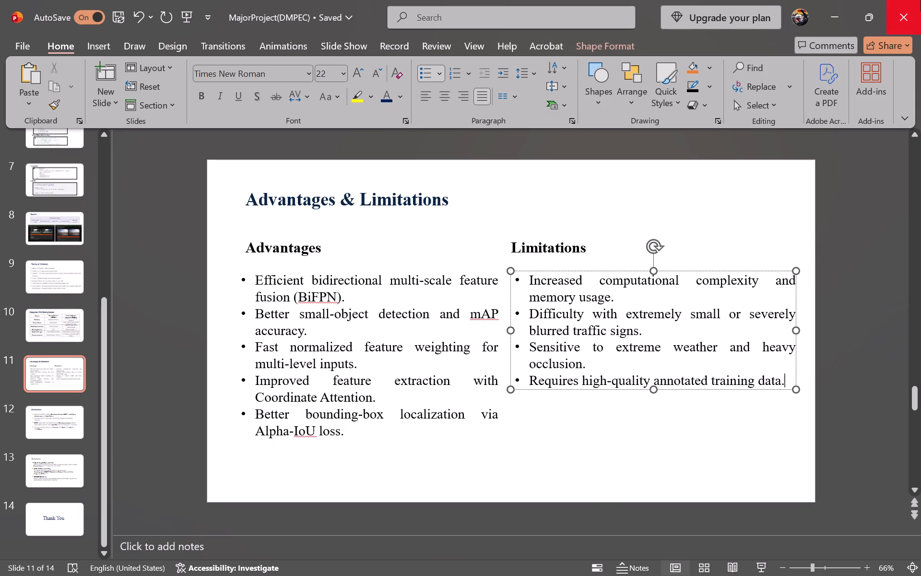
# Open the presentation's file name and save location details.
pyautogui.click(348, 9)
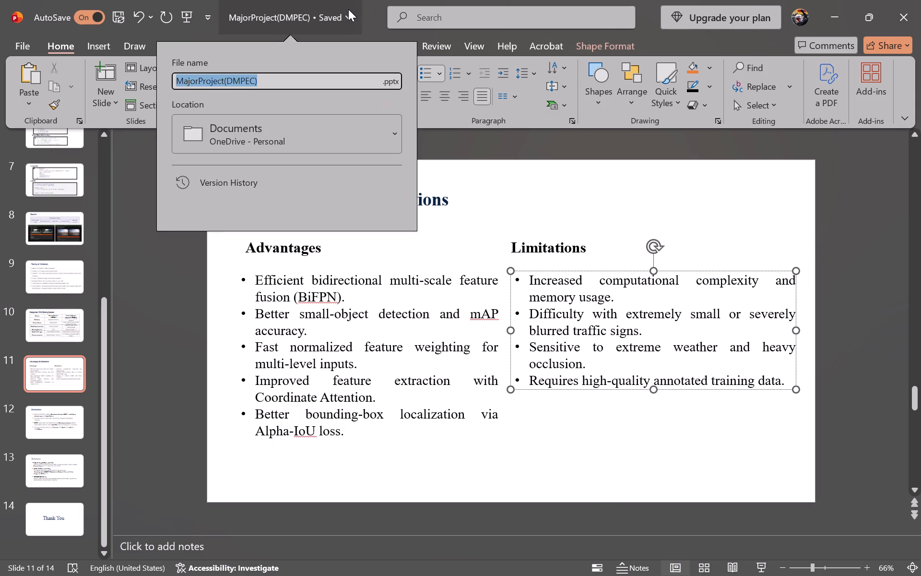
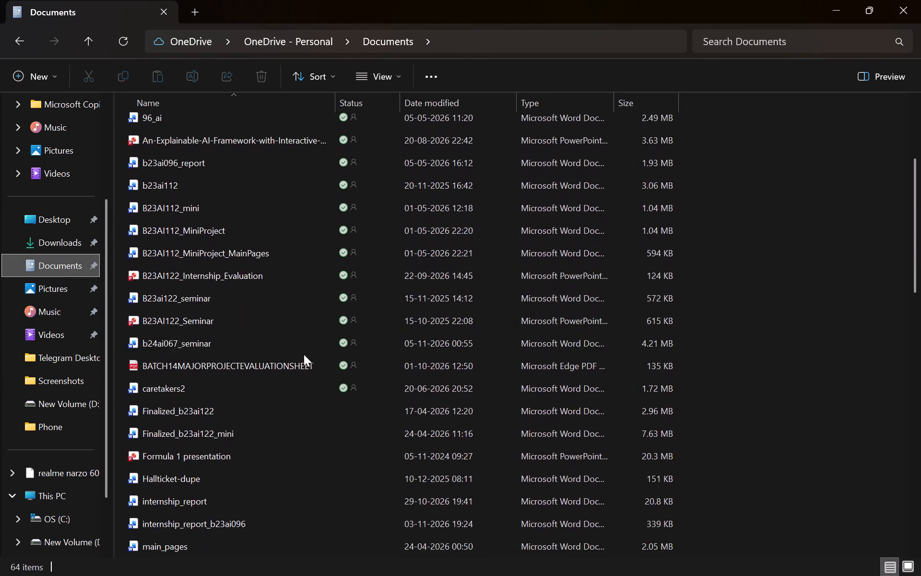
# In File Explorer, copy the MajorProject(DMPEC) PowerPoint file from the OneDrive Documents folder.
pyautogui.scroll(-2, 304, 354)
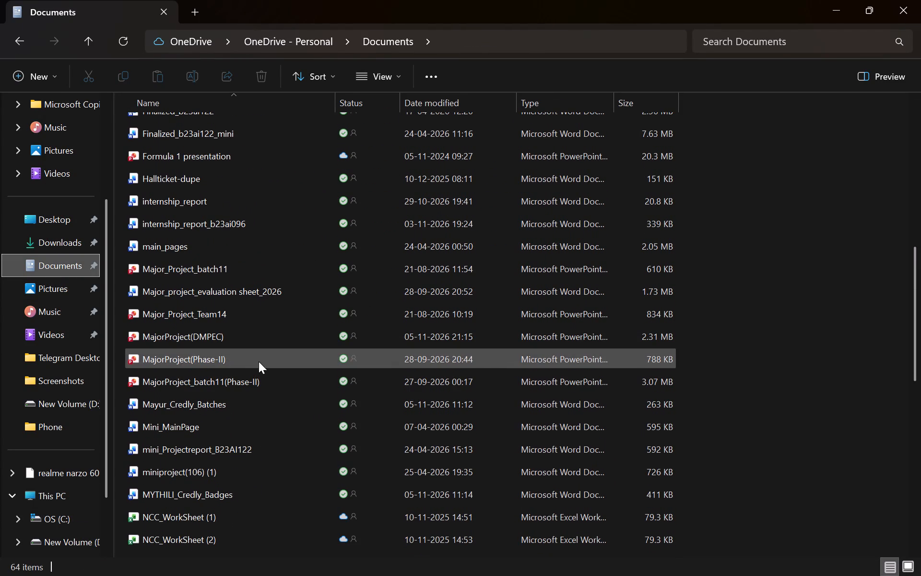
pyautogui.click(238, 337)
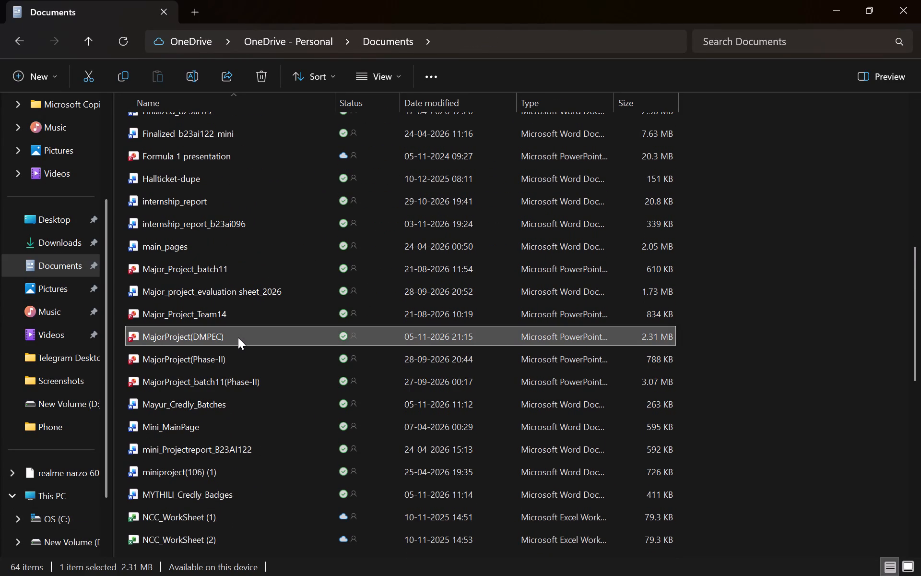
pyautogui.hotkey('ctrl', 'c')
pyautogui.hotkey('alt', 'Tab')
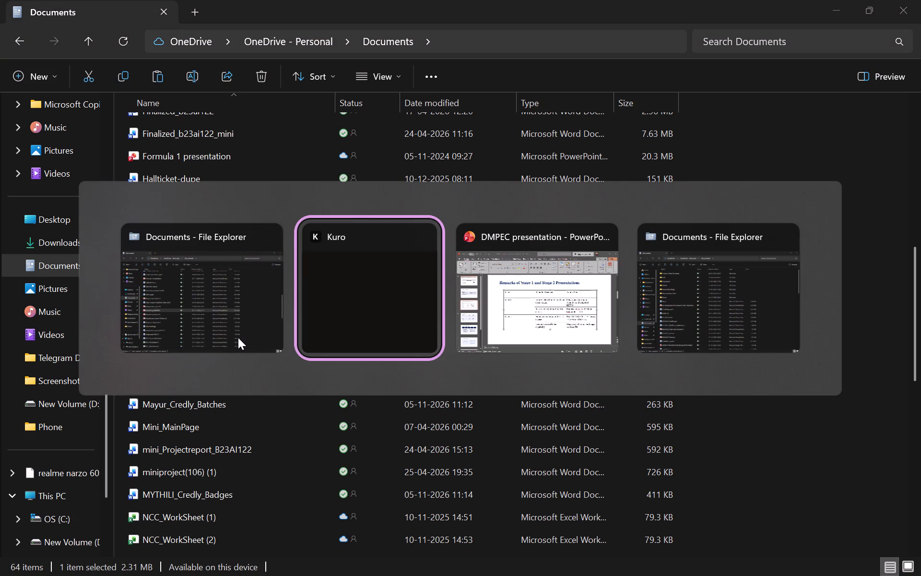
pyautogui.hotkey('alt', 'Tab')
pyautogui.hotkey('alt', 'Tab')
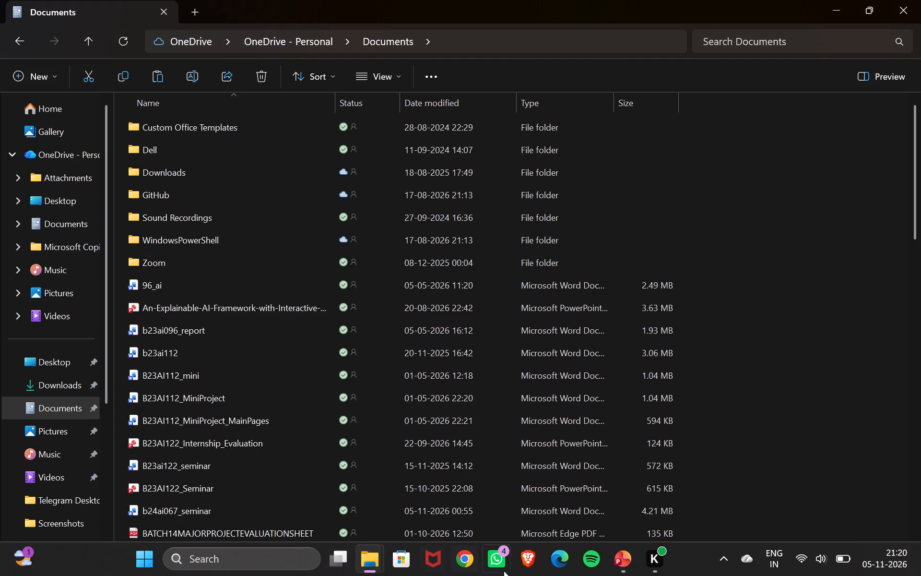